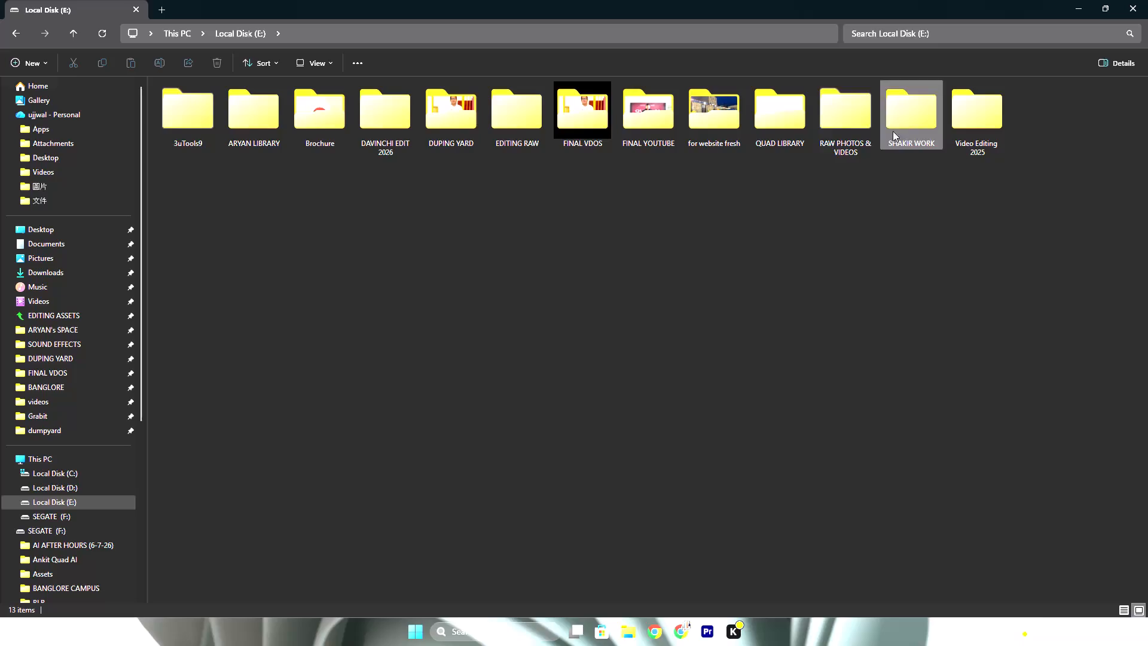
# In RAW PHOTOS & VIDEOS, 2026, check the September PATNA folder and its ( 17 SEPT-2026 ) CLUB ANOUNCEMENT subfolder, and return to the 2026 folder.
pyautogui.doubleClick(821, 120)
pyautogui.doubleClick(271, 109)
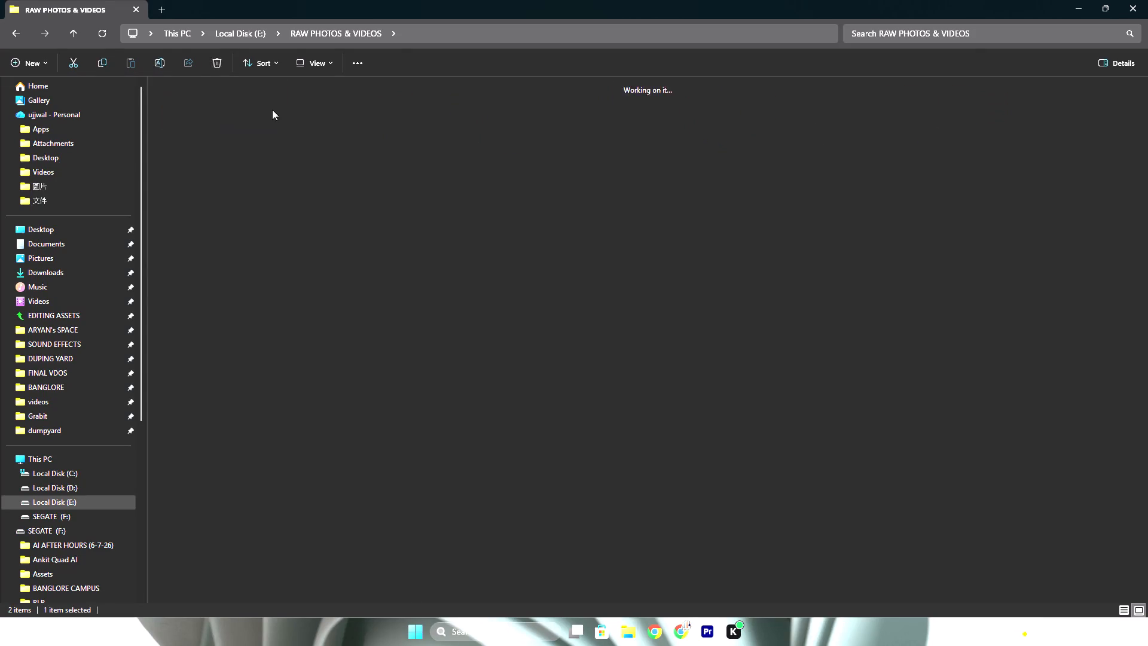
pyautogui.doubleClick(731, 121)
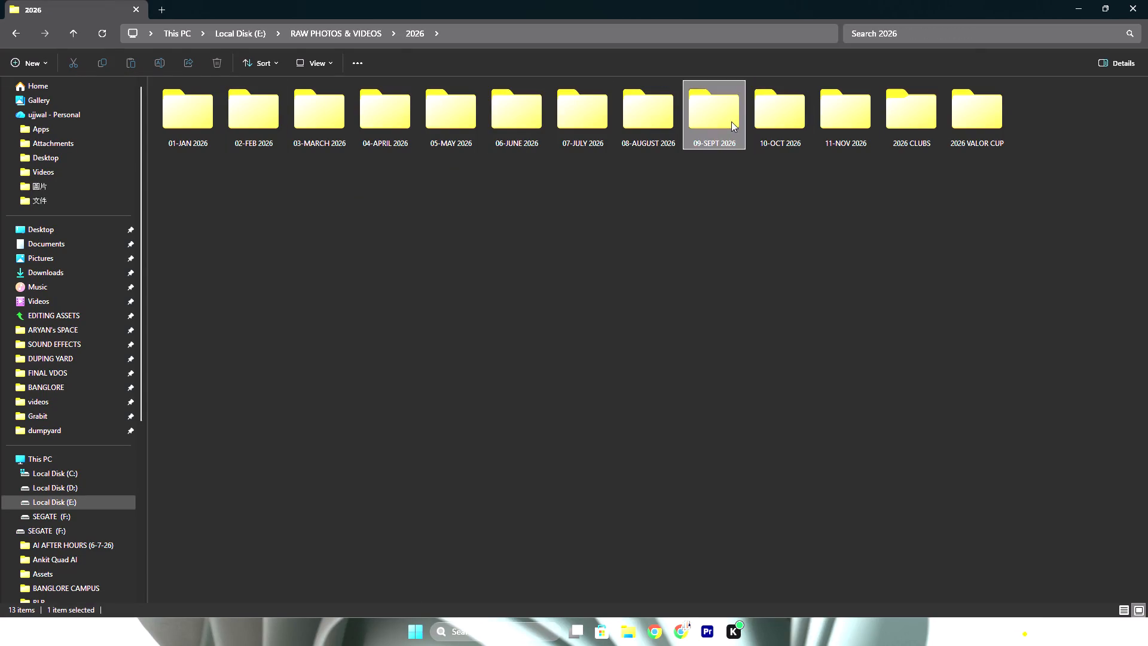
pyautogui.doubleClick(240, 119)
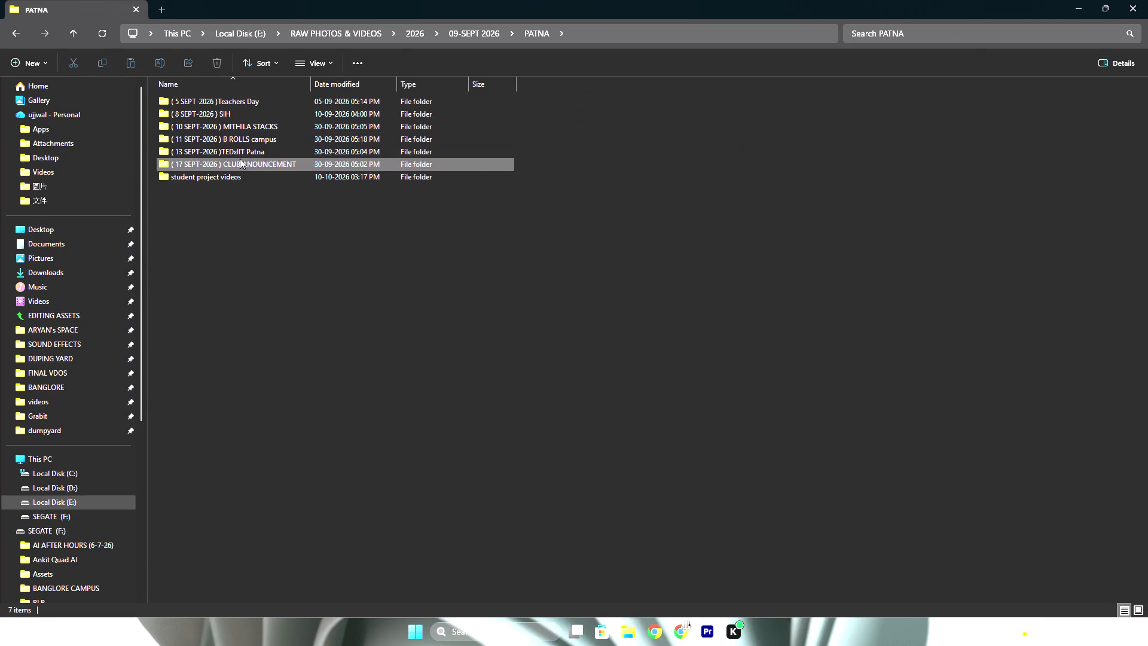
pyautogui.doubleClick(250, 170)
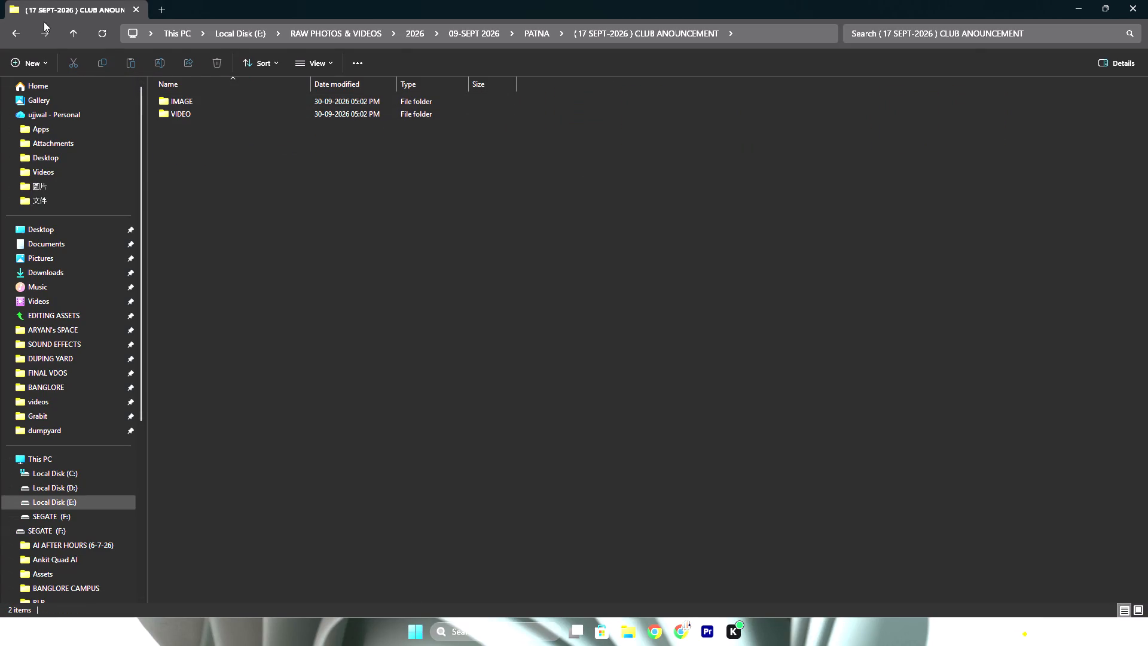
pyautogui.click(71, 32)
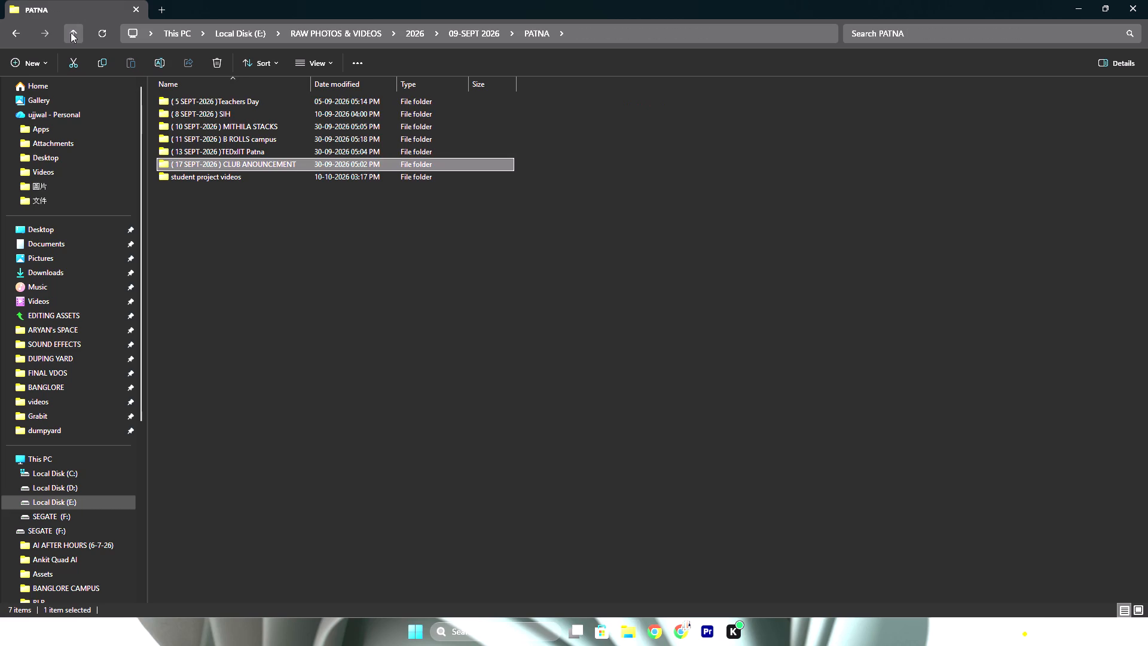
pyautogui.click(71, 32)
pyautogui.click(71, 32)
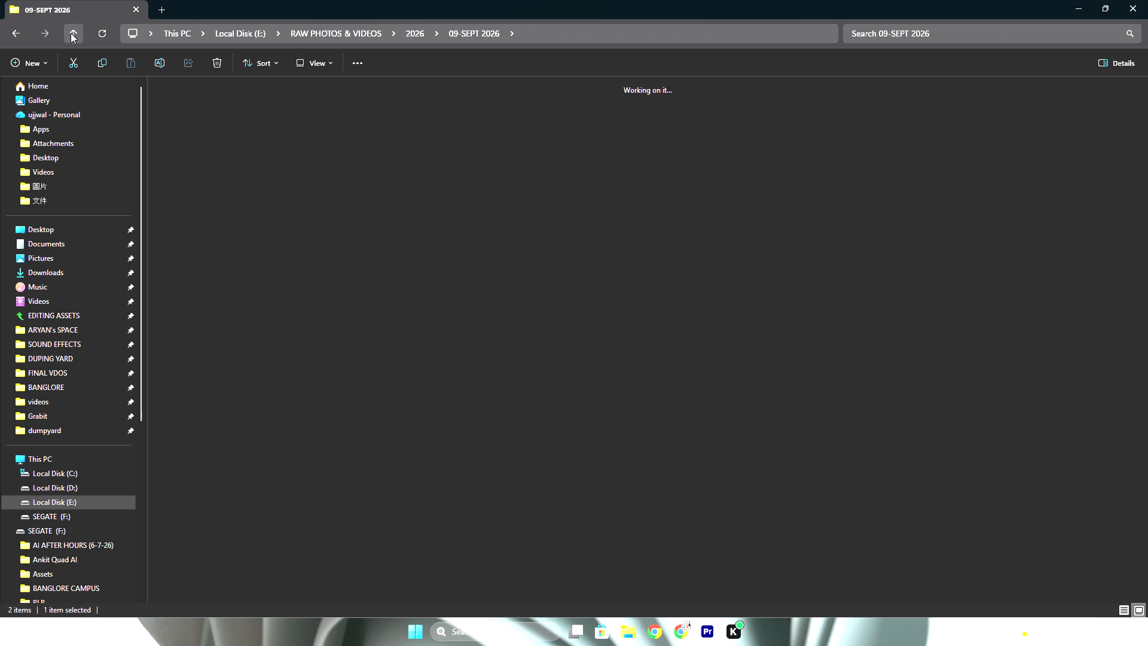
# Check the event folders in PATNA under 10-OCT 2026 and return to the 2026 folder.
pyautogui.doubleClick(773, 126)
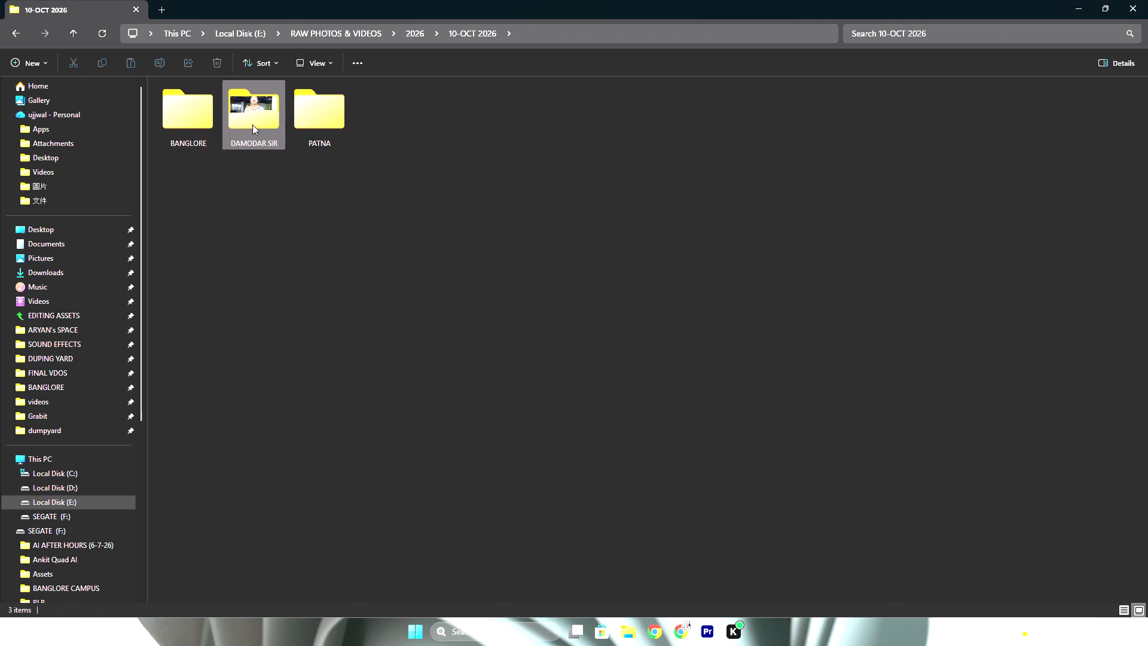
pyautogui.doubleClick(307, 129)
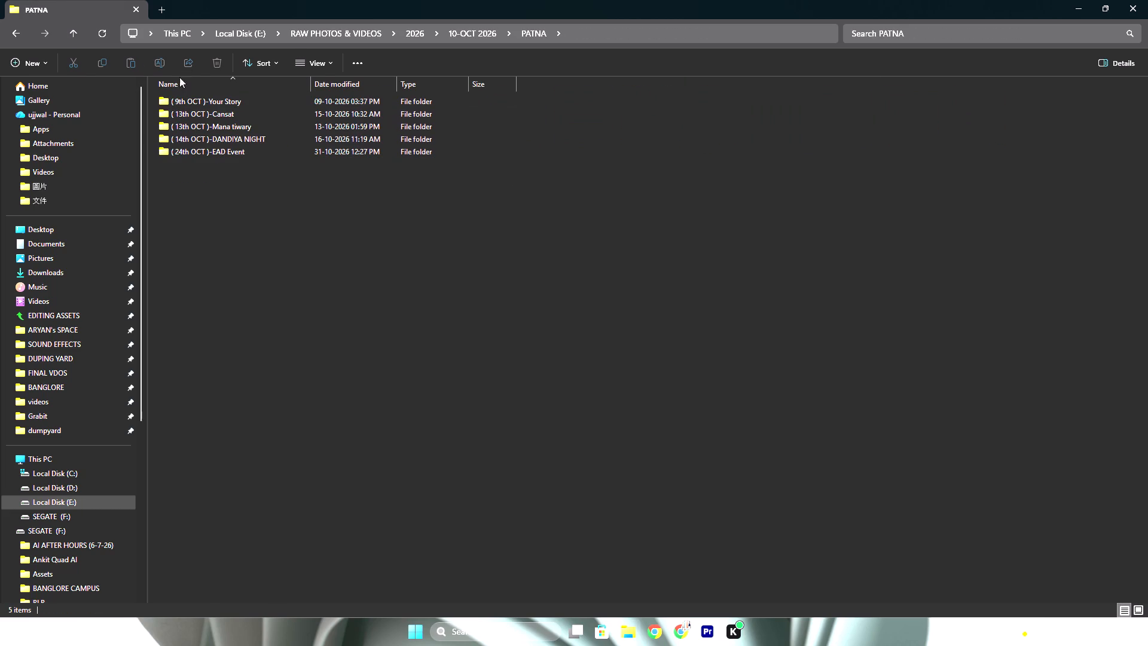
pyautogui.click(60, 35)
pyautogui.click(68, 32)
pyautogui.click(68, 32)
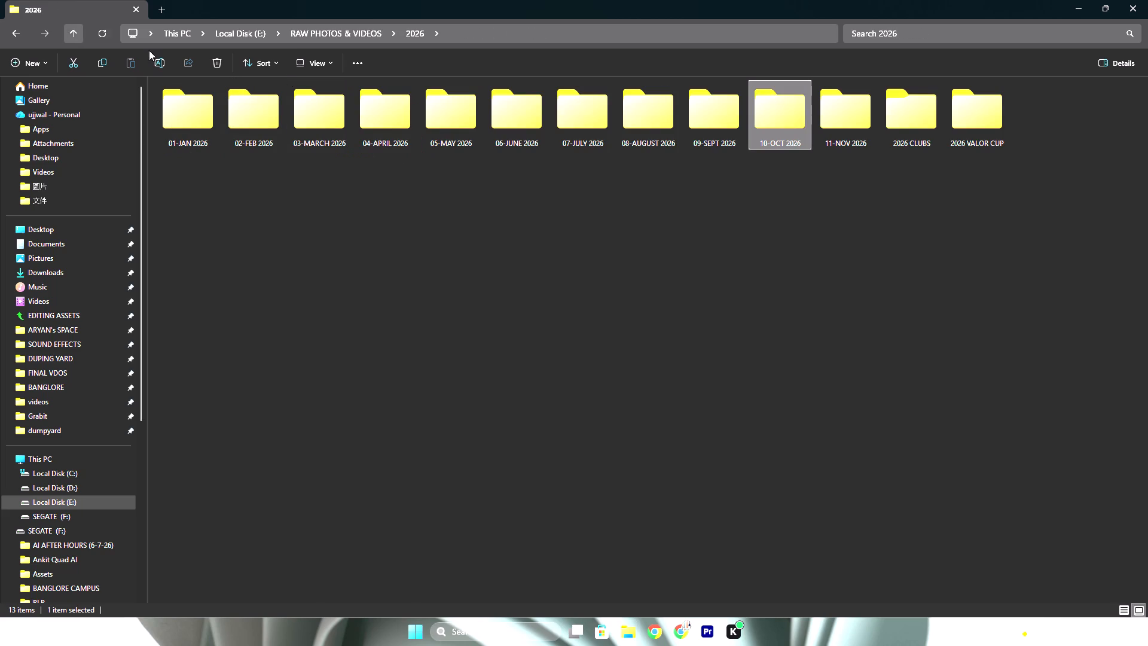
# In 2026 CLUBS, check SPORTS CLUB 2026's ( 30 SEPT-2026 ) FREE FIRE GAME EVENT folder and ( 7 OCT-2026 ) foose ball folder.
pyautogui.doubleClick(912, 134)
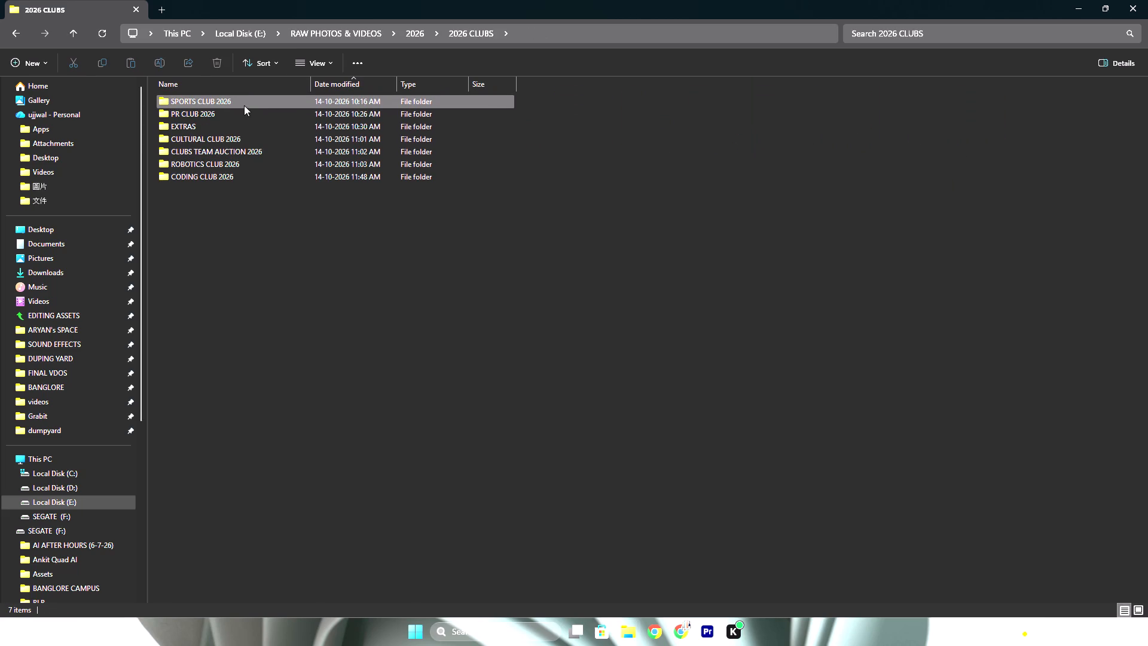
pyautogui.doubleClick(240, 103)
pyautogui.doubleClick(356, 102)
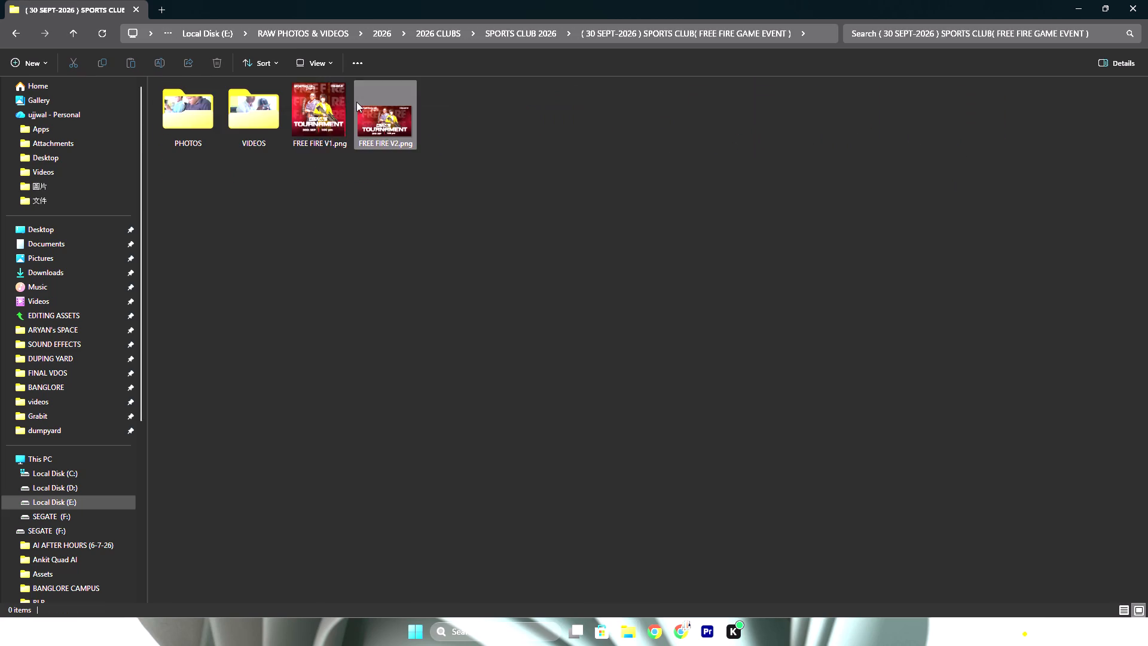
pyautogui.click(72, 32)
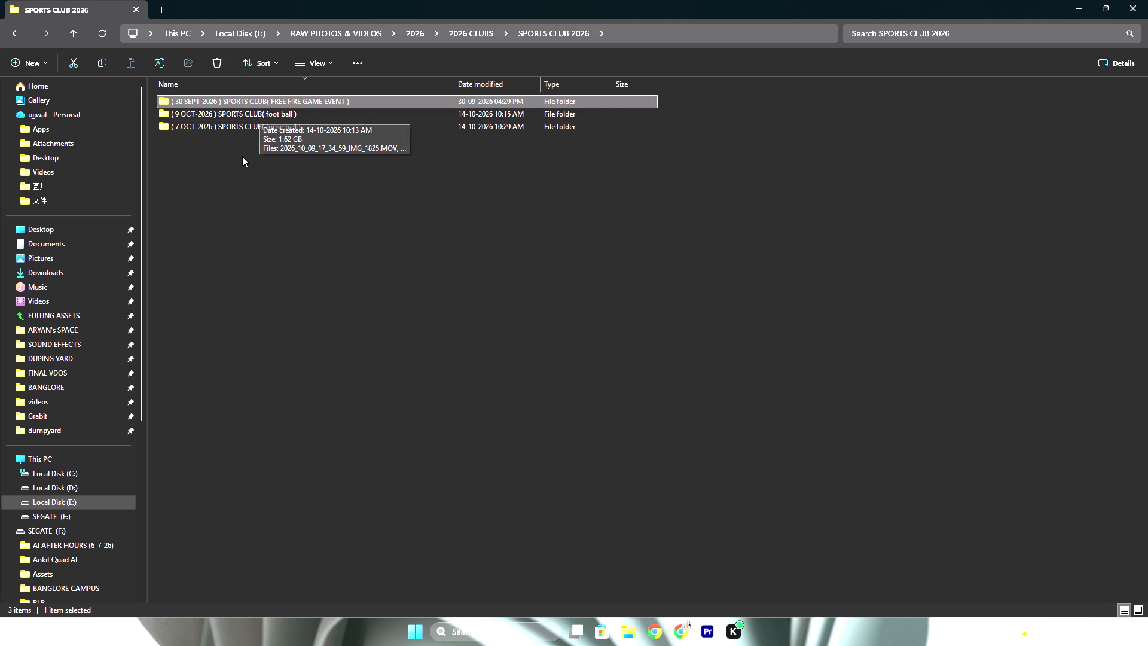
pyautogui.click(242, 156)
pyautogui.doubleClick(276, 124)
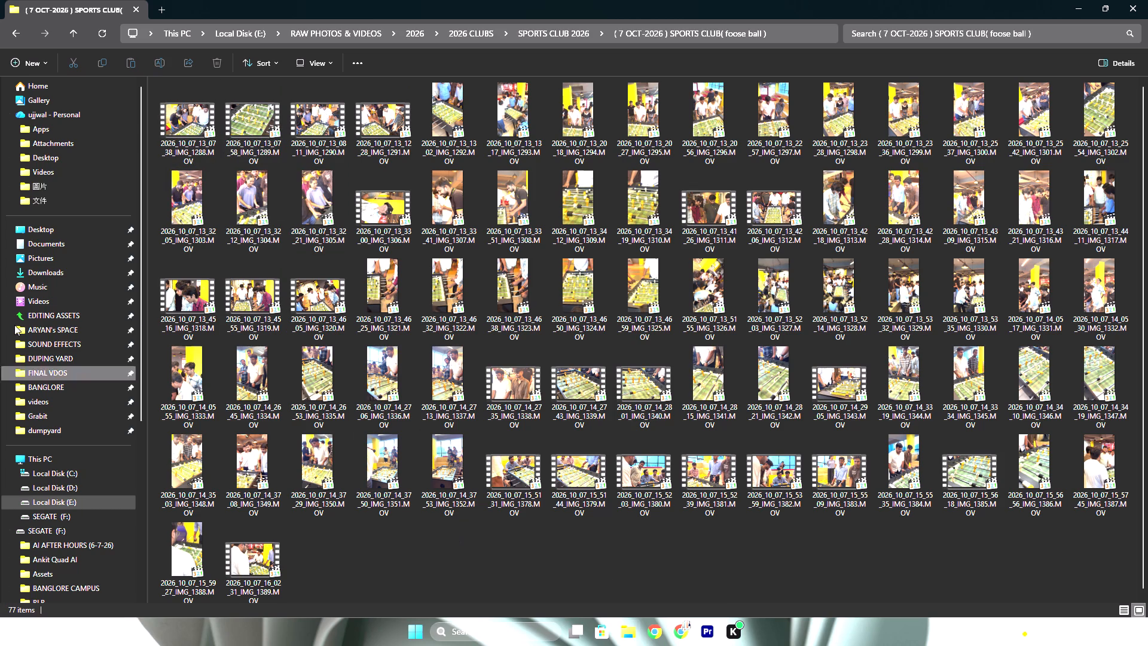
# Look through the files in the Downloads folder, including the Last month and Earlier this year groups.
pyautogui.click(56, 274)
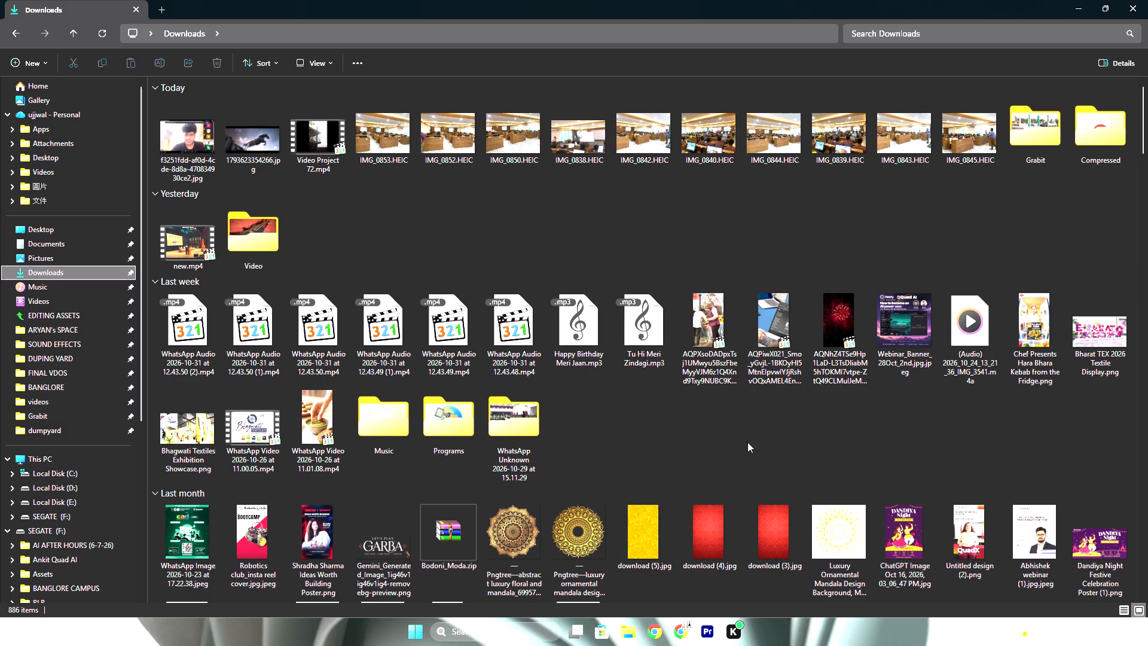
pyautogui.scroll(-3, 747, 442)
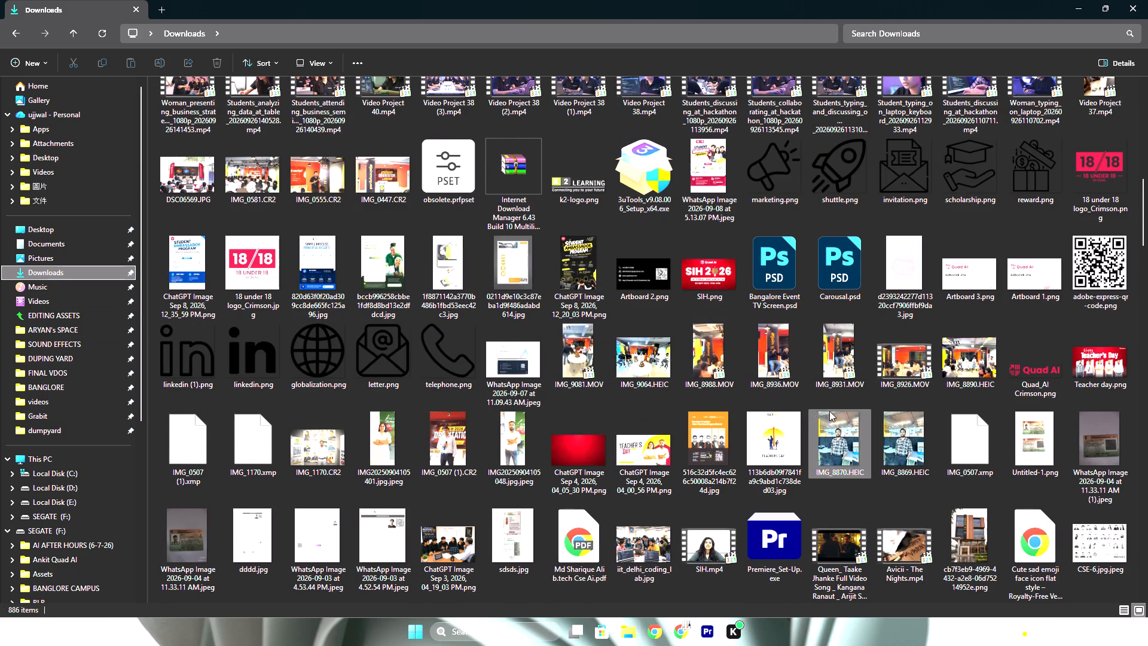
pyautogui.scroll(2, 820, 411)
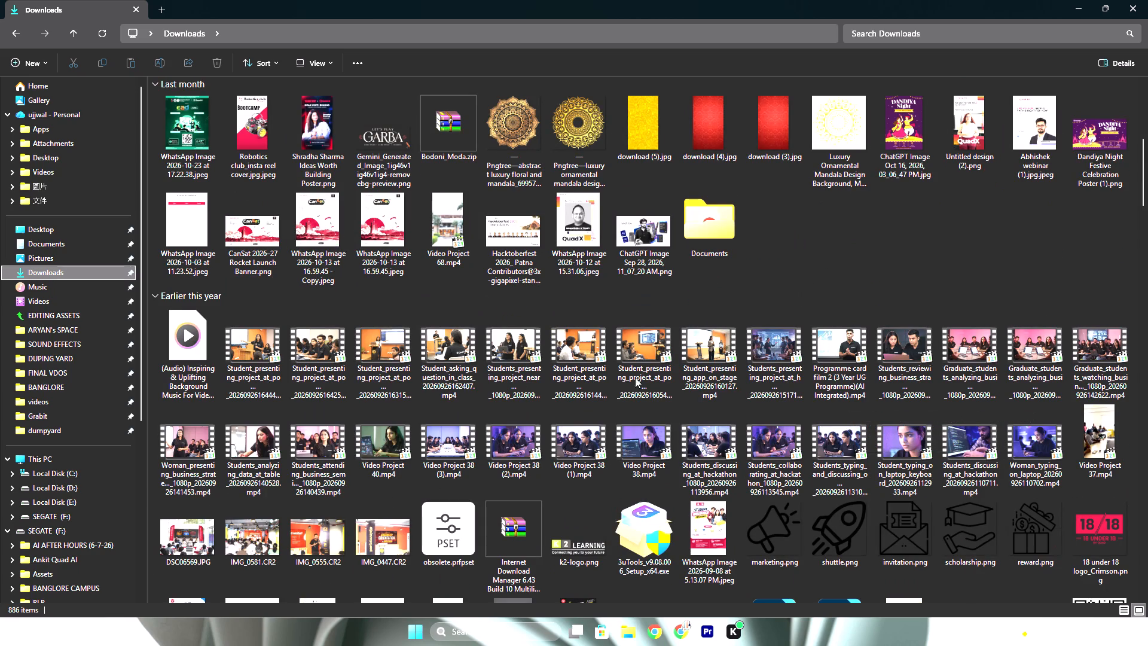
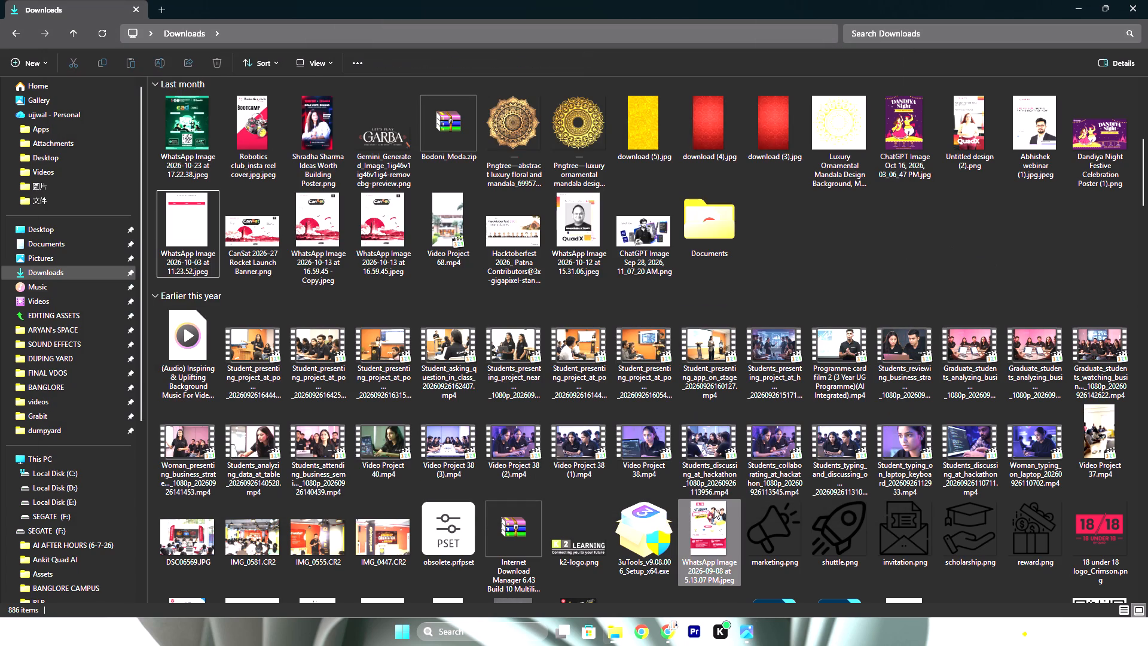
# Look through the Downloads folder, open its Video subfolder and examine the video files stored there.
pyautogui.scroll(-1, 590, 459)
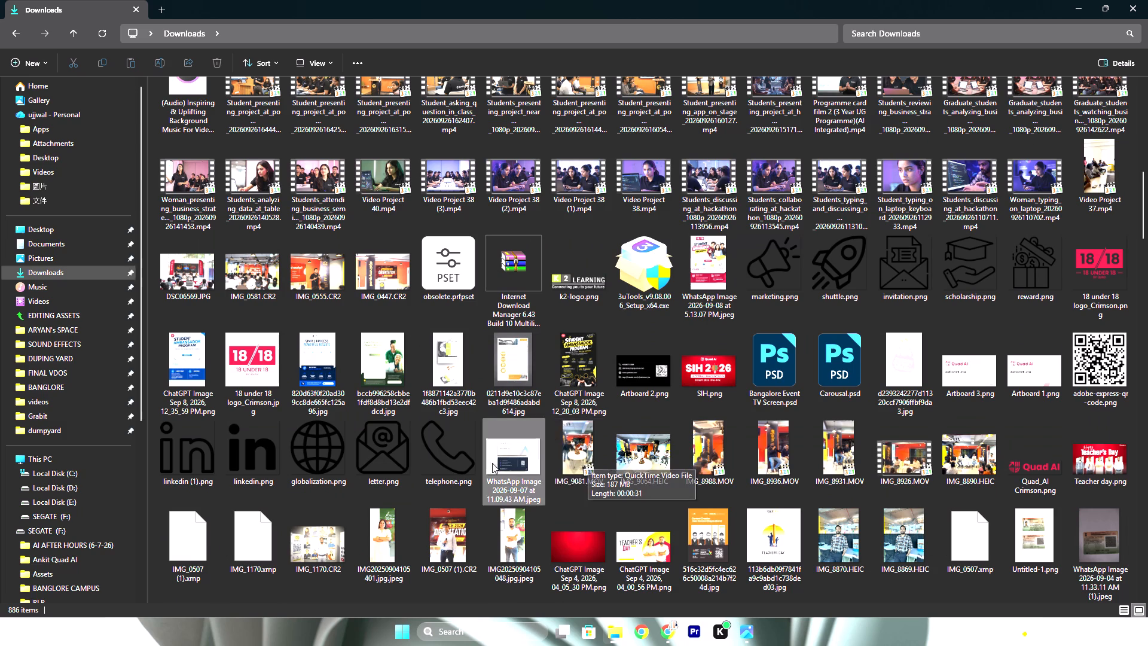
pyautogui.scroll(5, 657, 409)
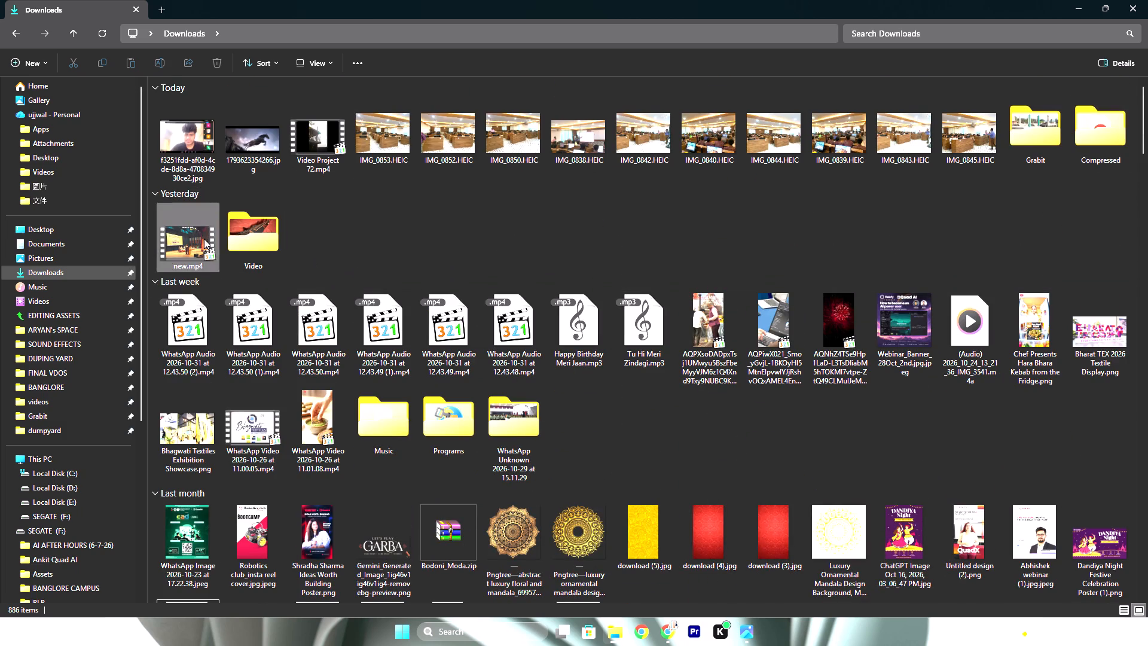
pyautogui.doubleClick(258, 242)
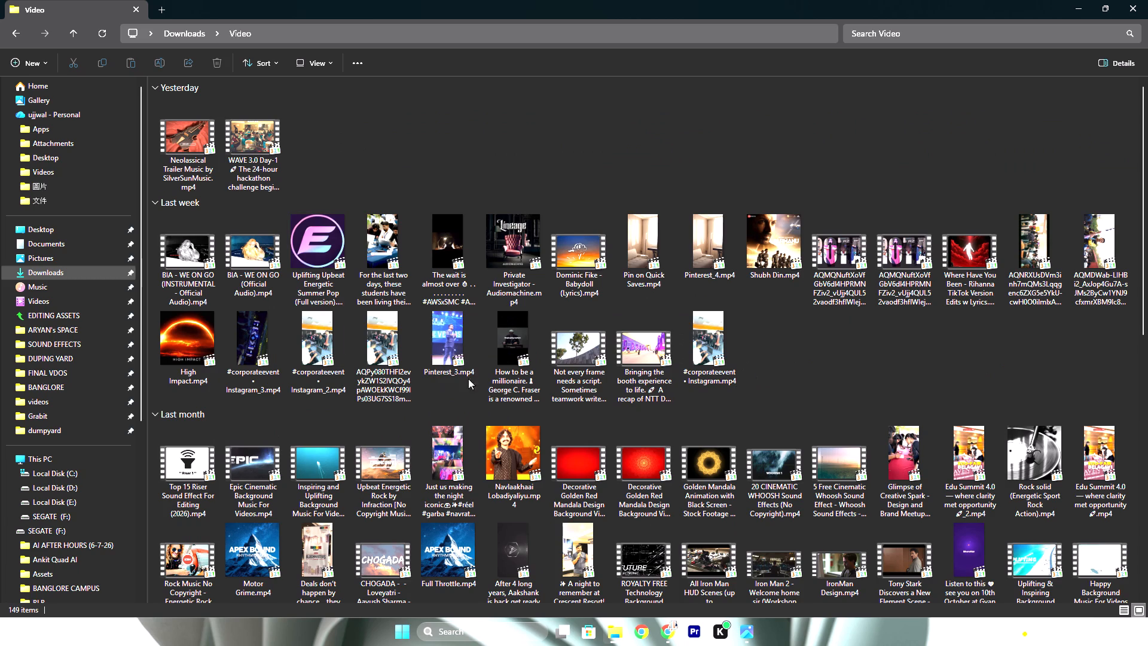
pyautogui.scroll(-1, 430, 413)
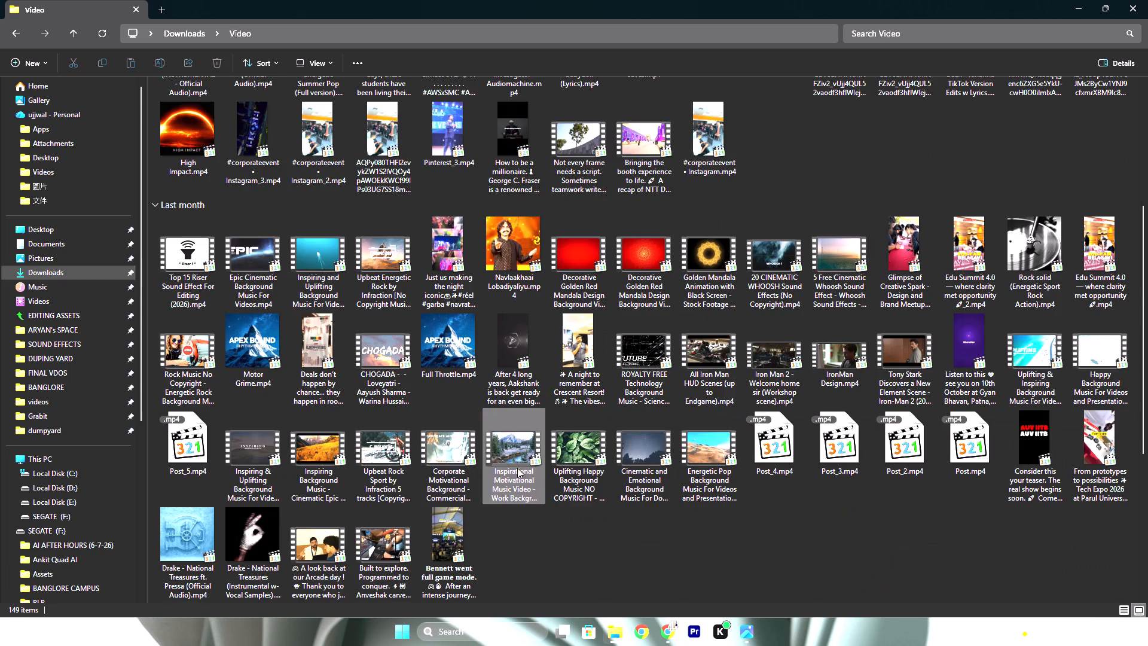
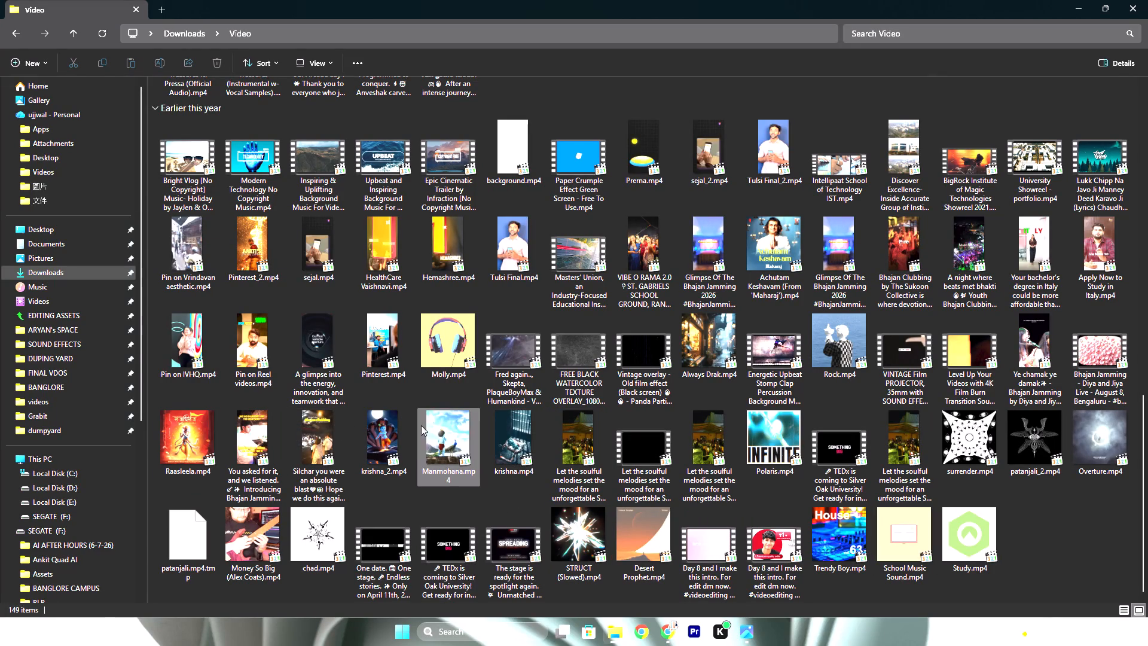
# Preview Pinterest.mp4 and the "Bennett went full game mode" clip from the Video folder.
pyautogui.doubleClick(371, 348)
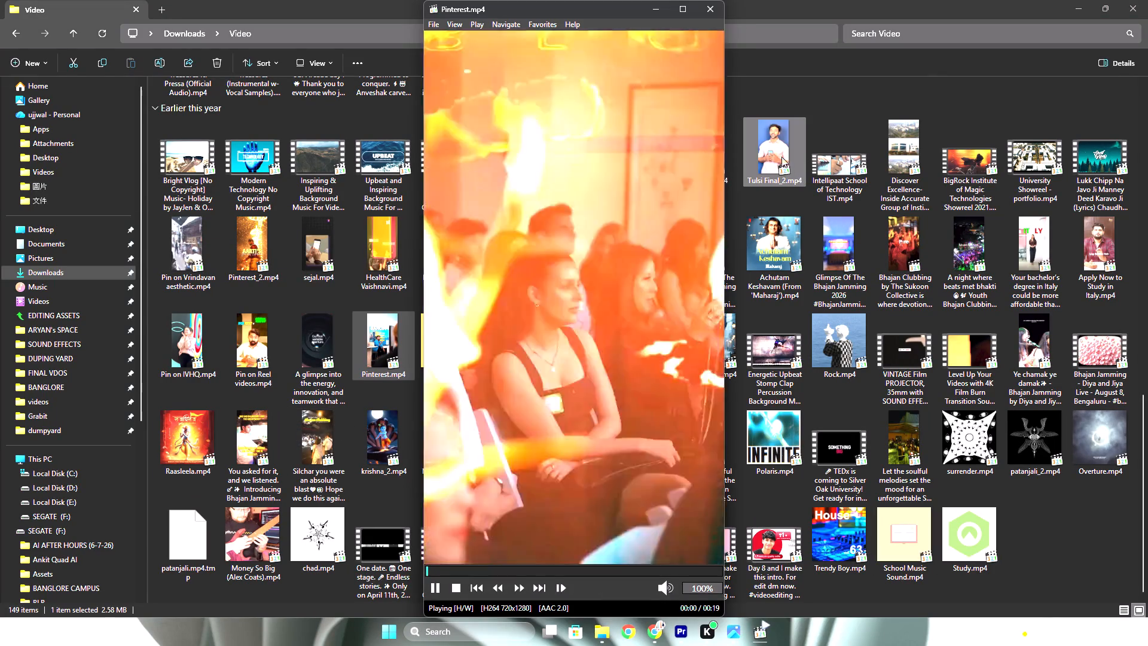
pyautogui.click(711, 10)
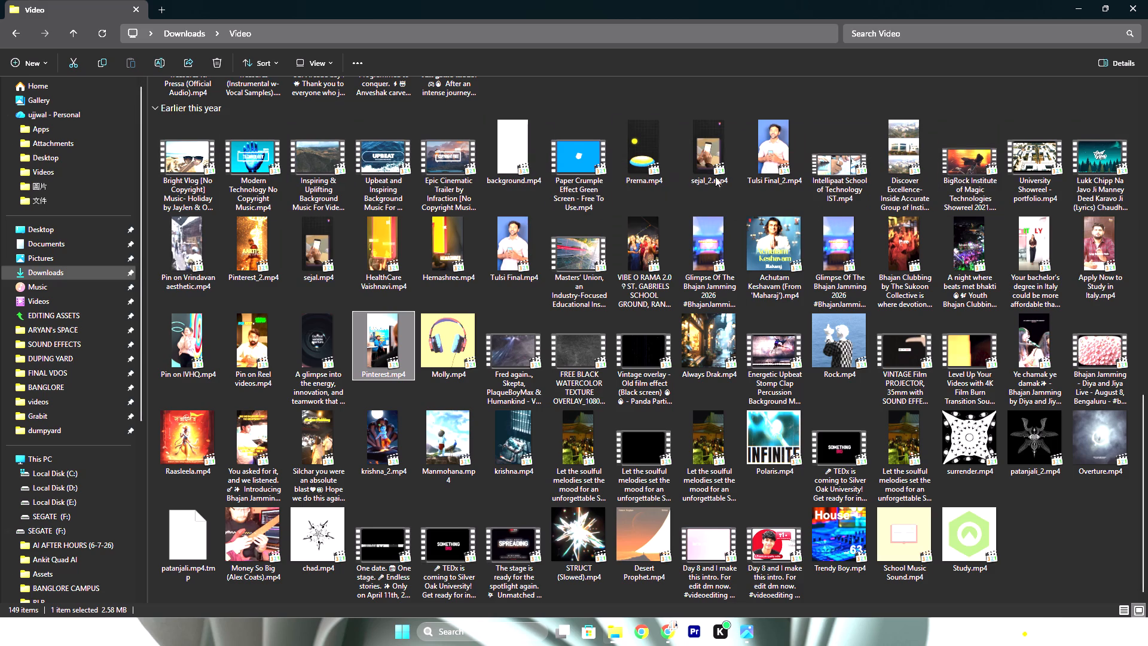
pyautogui.scroll(1, 939, 181)
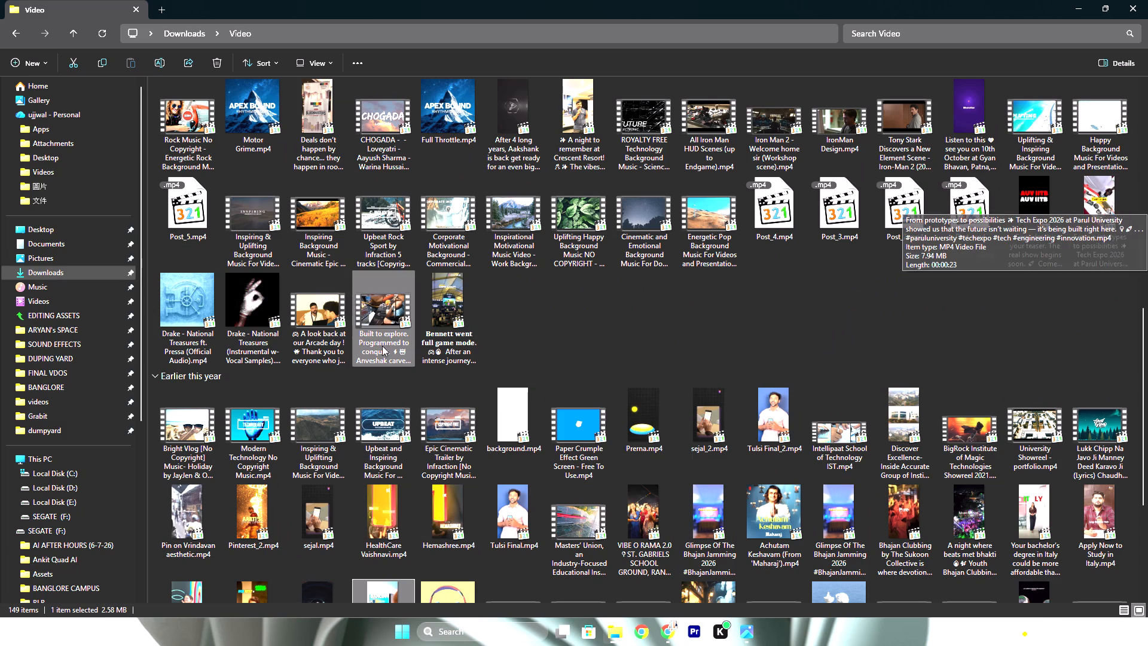
pyautogui.doubleClick(438, 316)
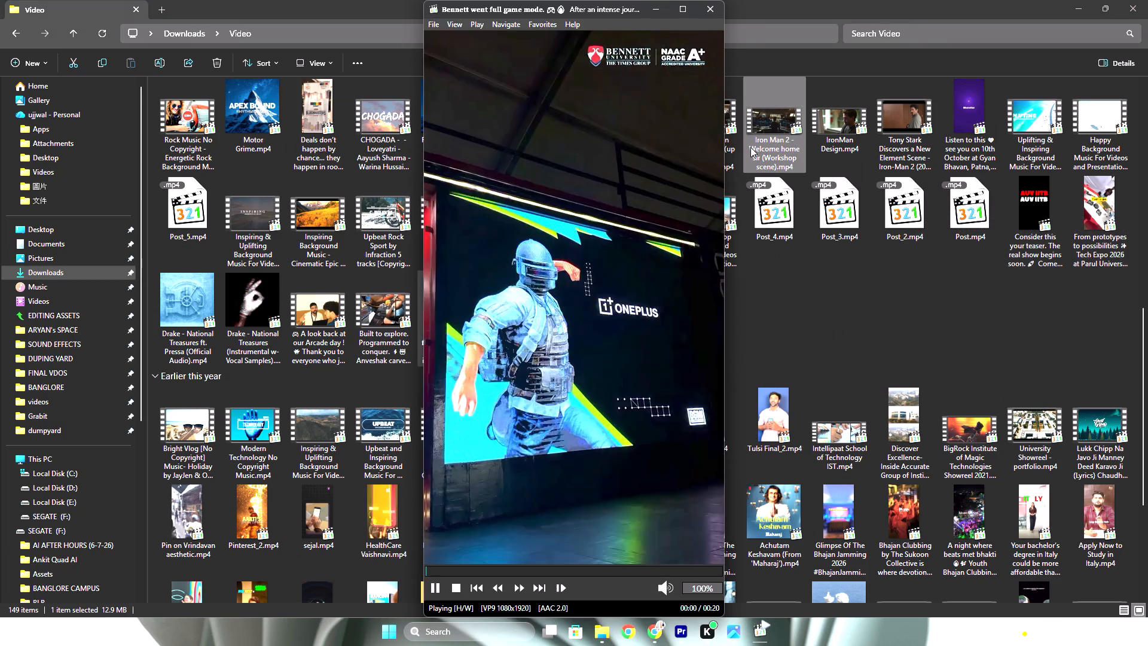
pyautogui.click(710, 10)
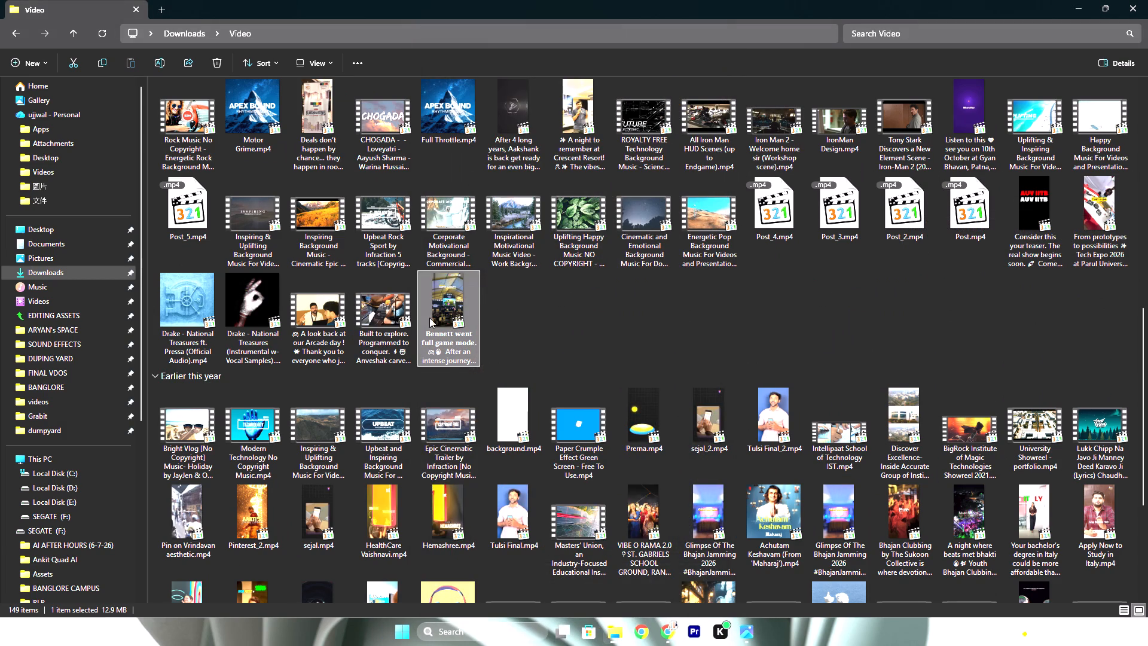
# Add the "Bennett went full game mode" clip to the empty Premiere timeline as a new sequence.
pyautogui.moveTo(430, 318); pyautogui.dragTo(313, 489)
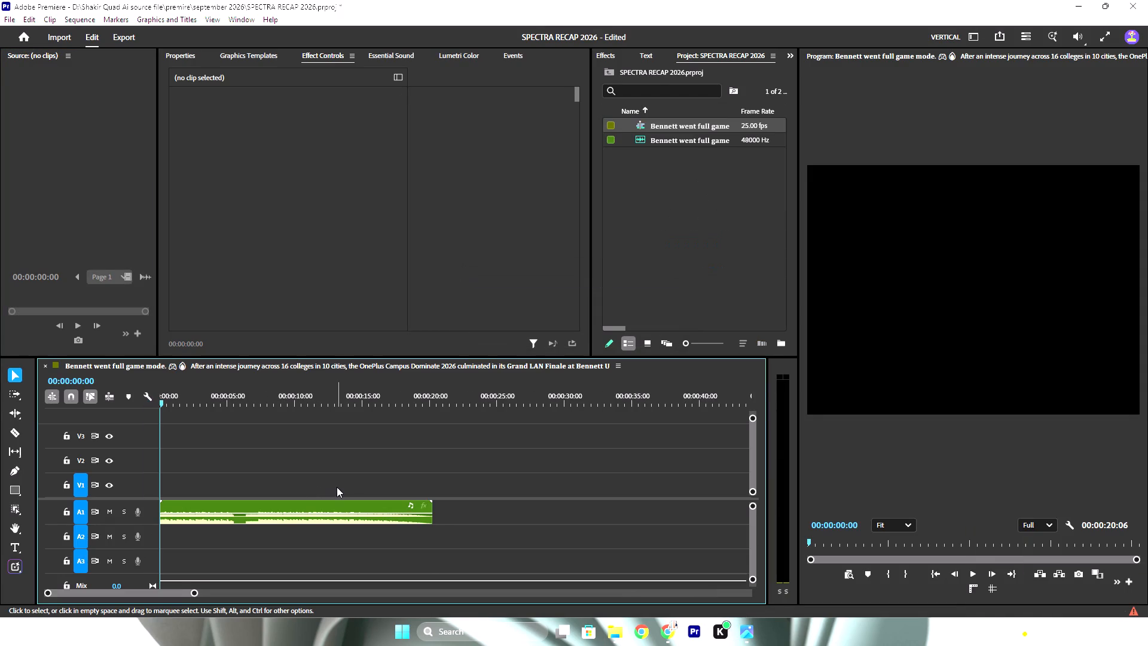
# Open the "Bennett went full game mode" clip from the Video folder in Clipchamp and set the project size to Vertical 9:16.
pyautogui.click(609, 633)
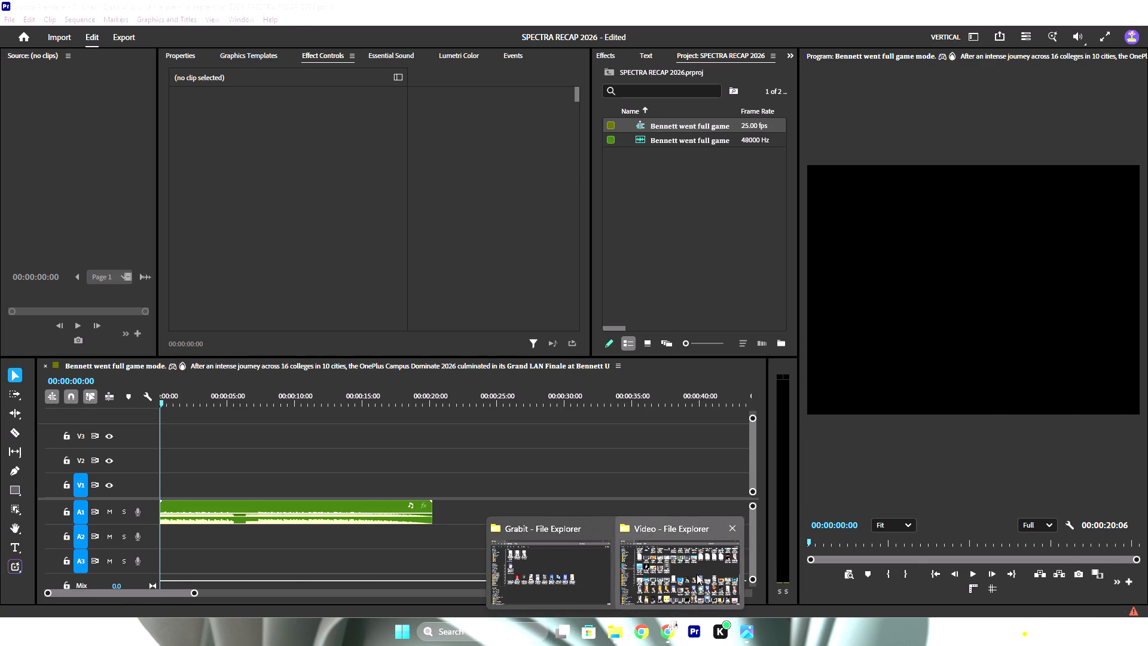
pyautogui.click(697, 574)
pyautogui.rightClick(465, 263)
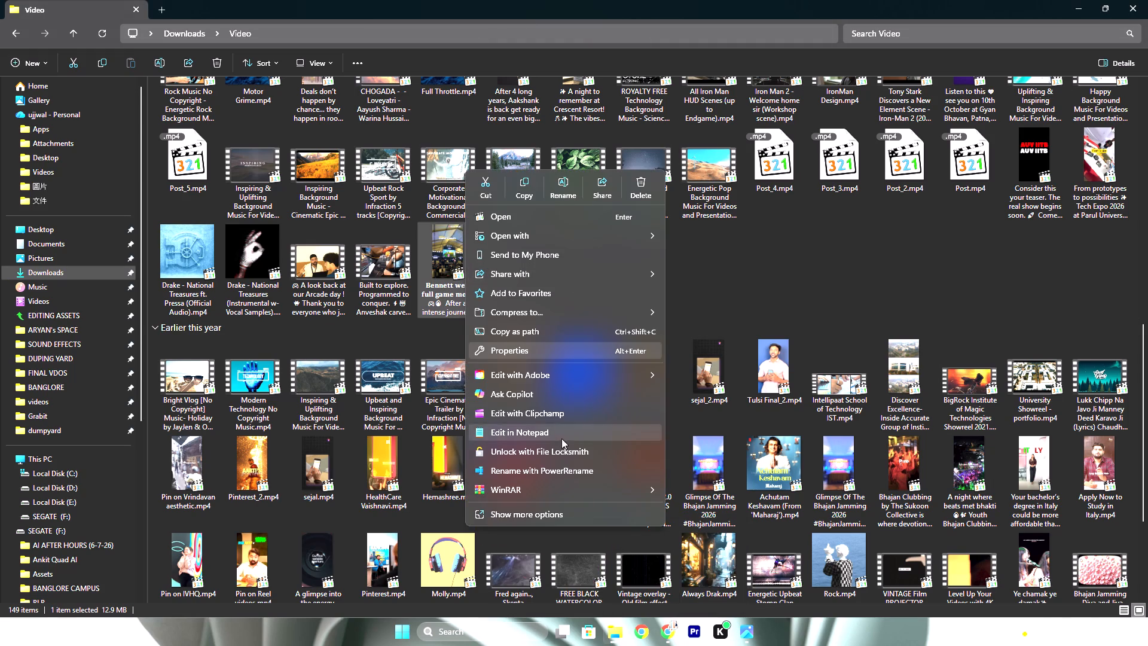
pyautogui.click(557, 418)
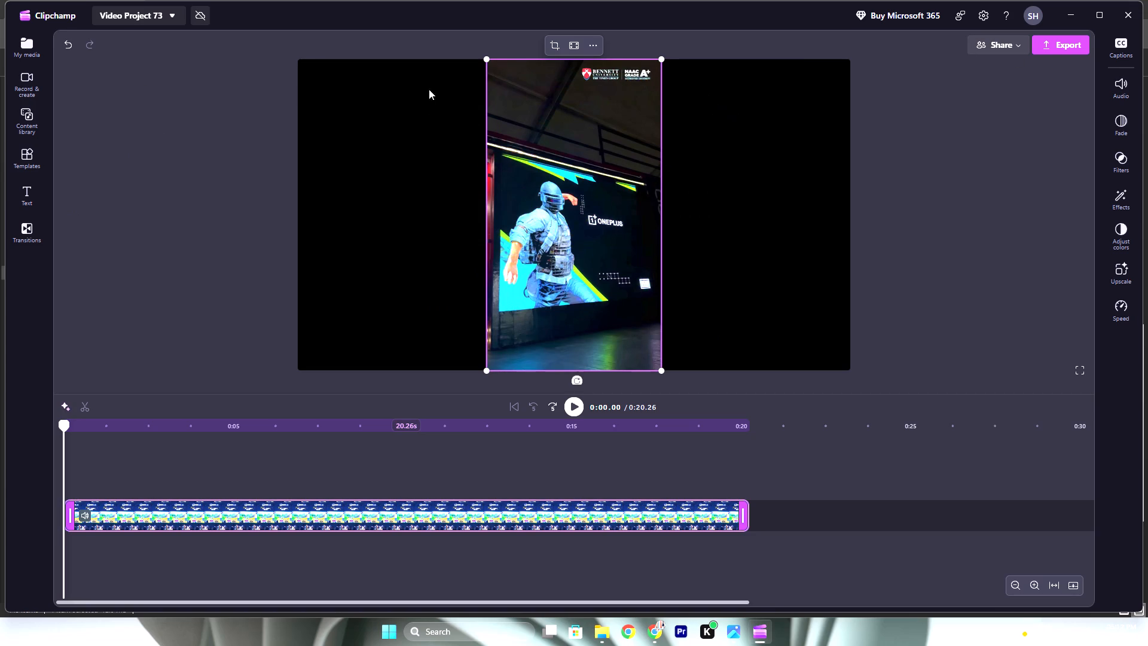
pyautogui.click(256, 108)
pyautogui.click(565, 41)
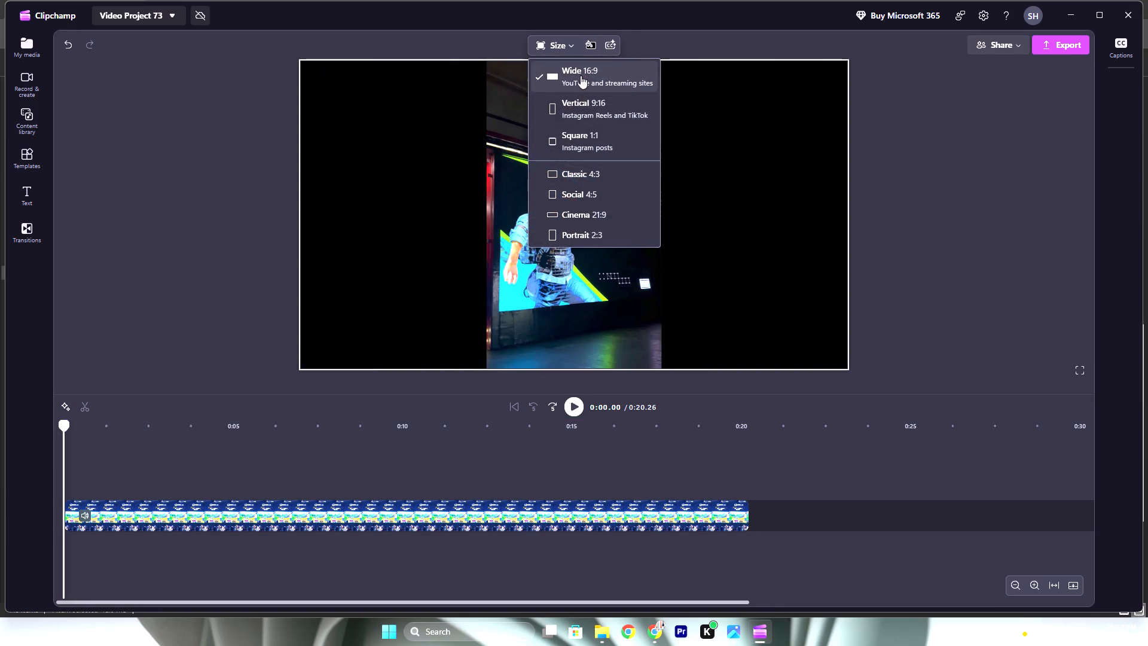
pyautogui.click(570, 110)
# Export the Clipchamp project at 1080p as Video Project 73.mp4 and close Clipchamp.
pyautogui.click(1059, 48)
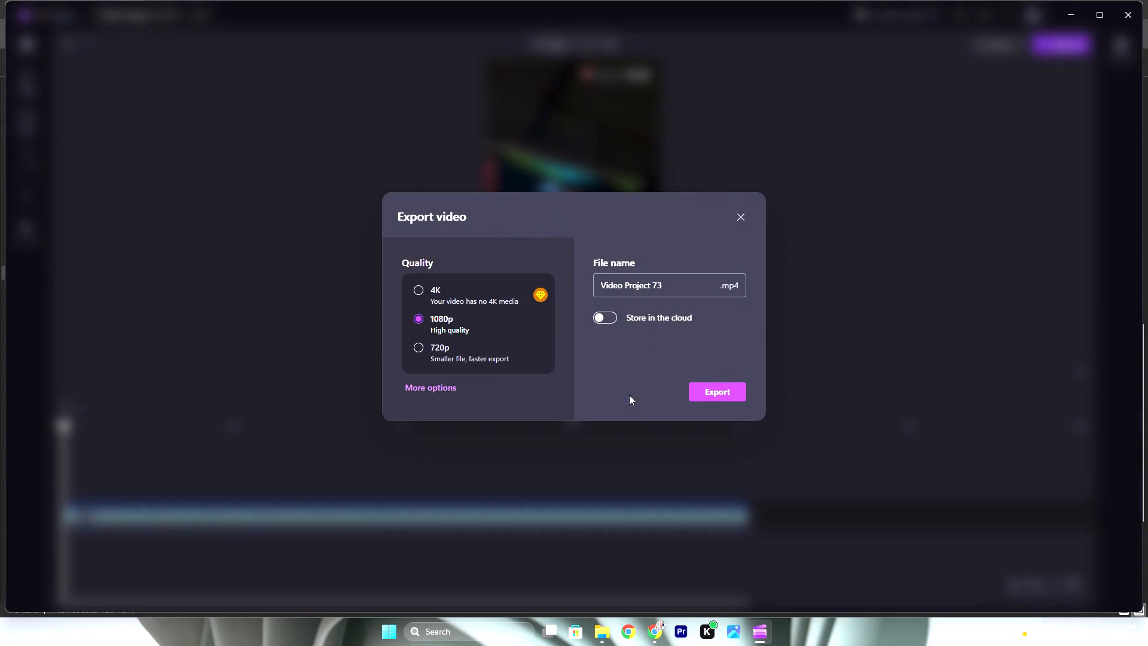
pyautogui.click(727, 391)
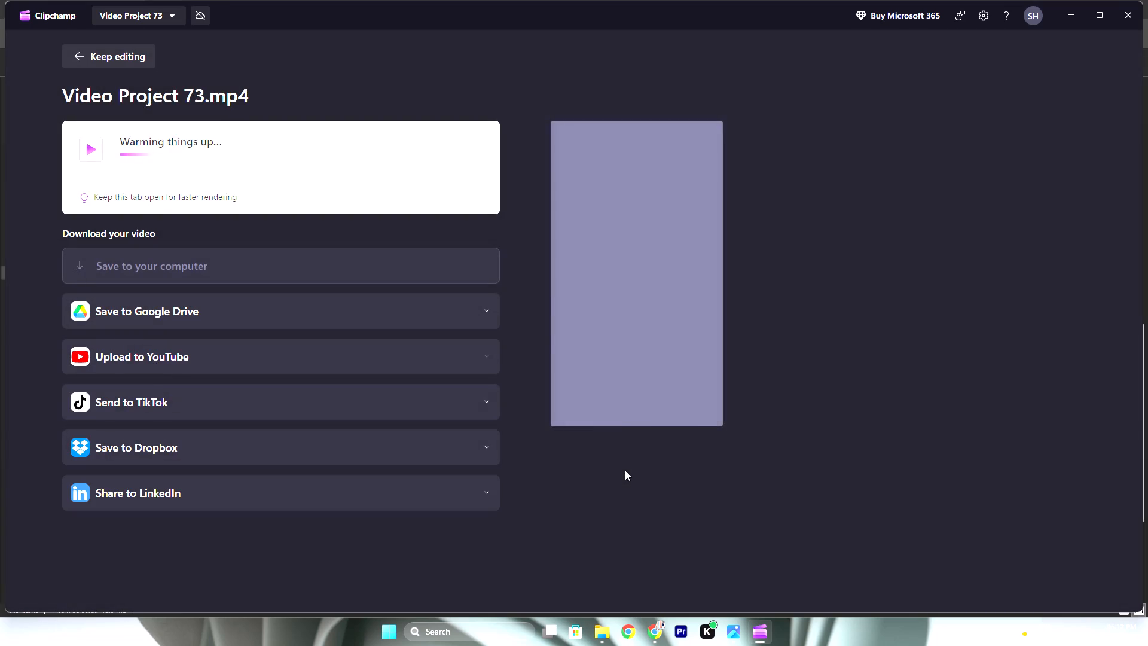
pyautogui.click(1122, 14)
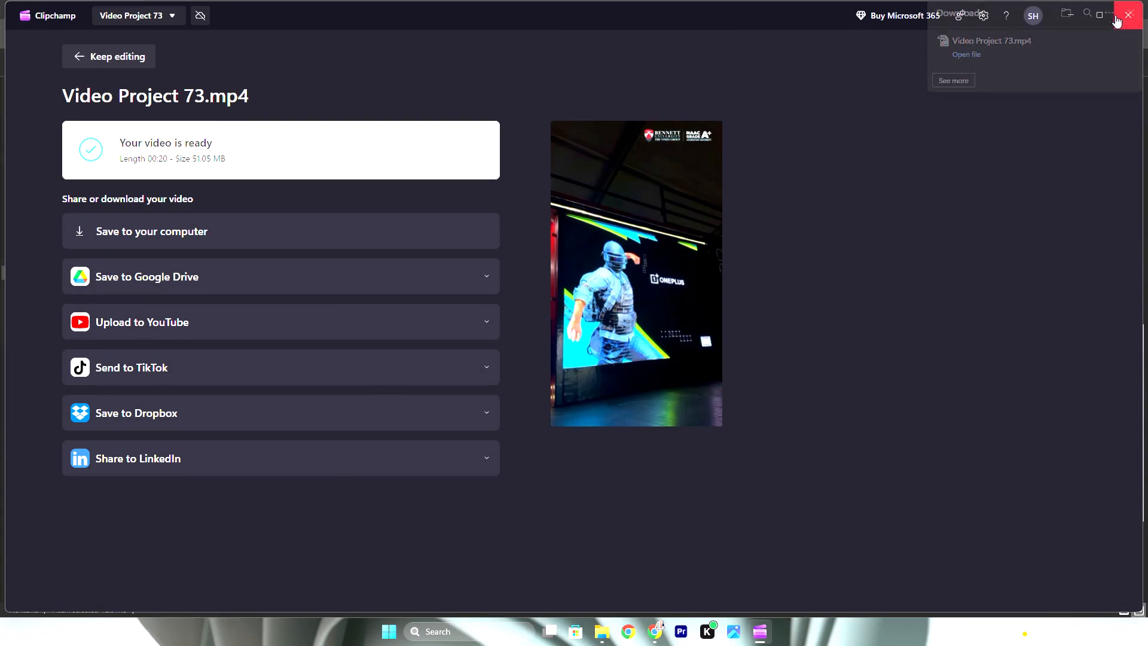
pyautogui.click(1101, 6)
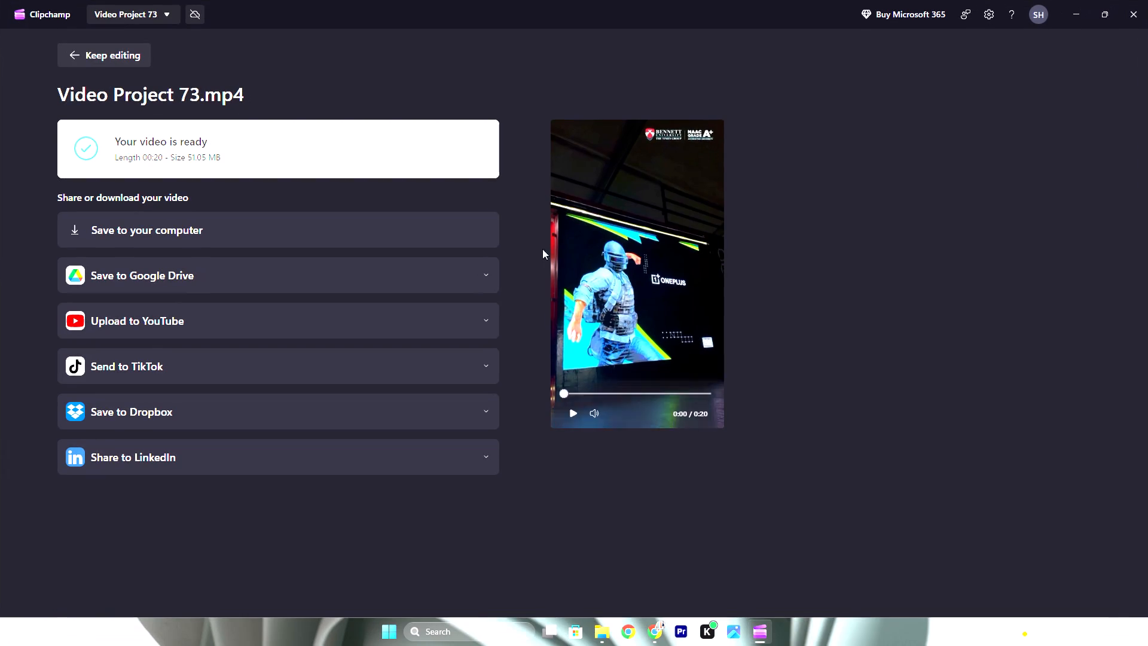
pyautogui.click(1140, 4)
# Place Video Project 73.mp4 from Downloads at the start of the Premiere sequence on V1 and A1, and play it briefly.
pyautogui.scroll(6, 365, 268)
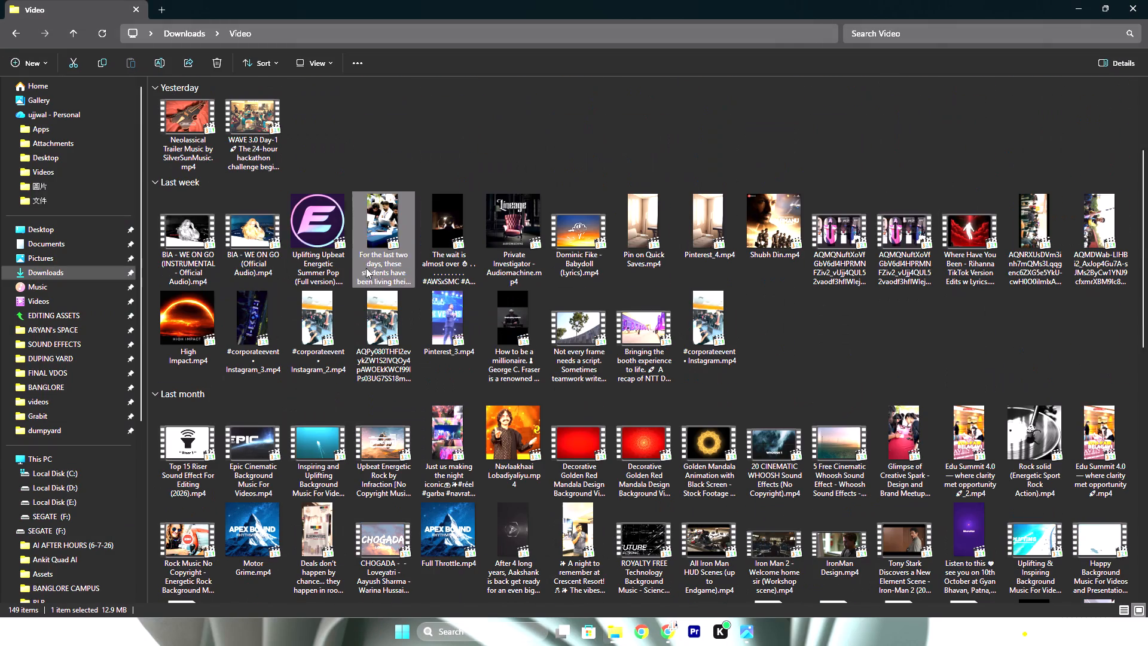
pyautogui.click(67, 244)
pyautogui.click(71, 274)
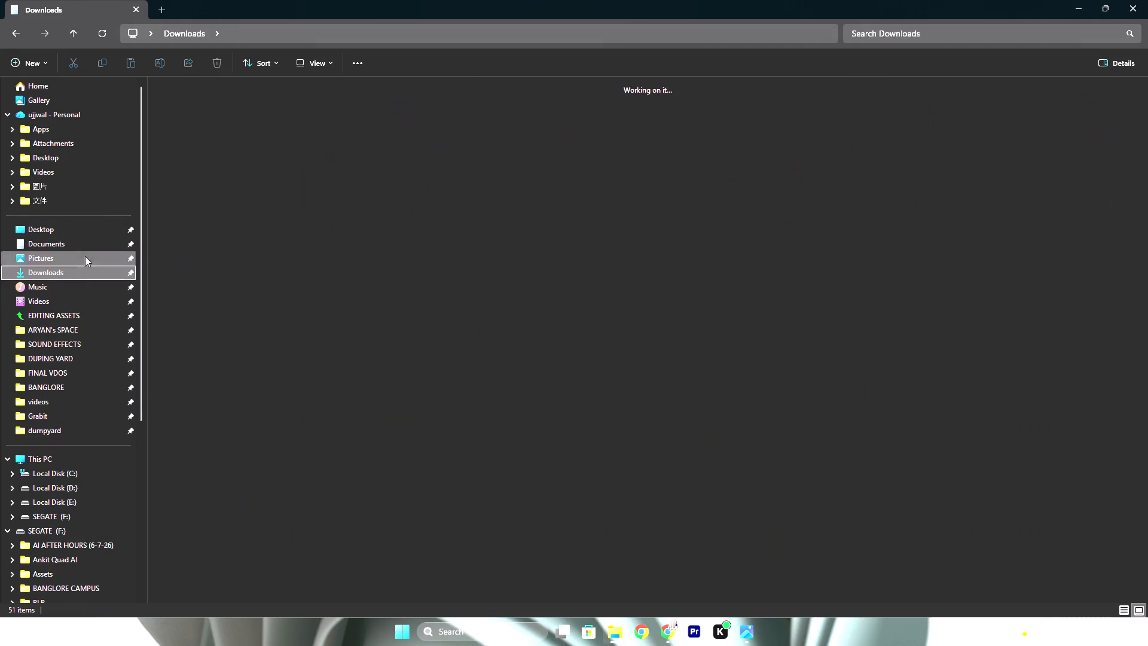
pyautogui.click(192, 150)
pyautogui.moveTo(191, 125); pyautogui.dragTo(693, 631)
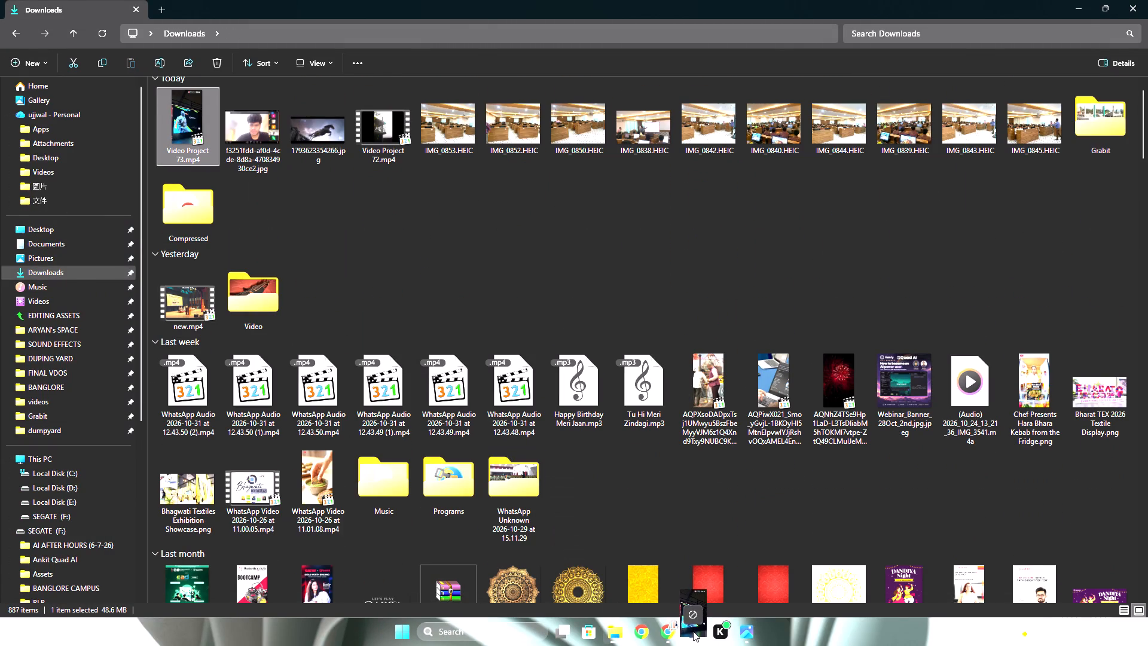
pyautogui.moveTo(693, 631); pyautogui.dragTo(41, 495)
pyautogui.moveTo(195, 386); pyautogui.dragTo(139, 383)
pyautogui.press('space')
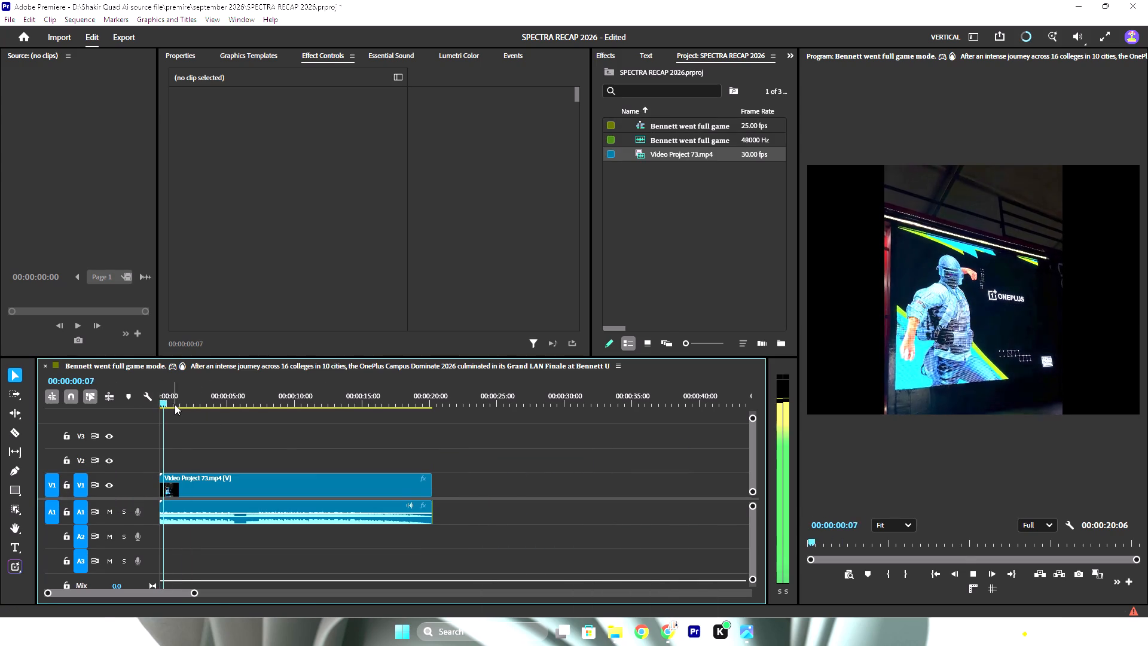
pyautogui.press('space')
# Set the sequence frame size to 1080 horizontal by 1920 vertical and its timebase to 30.00 frames/second.
pyautogui.click(84, 16)
pyautogui.click(89, 28)
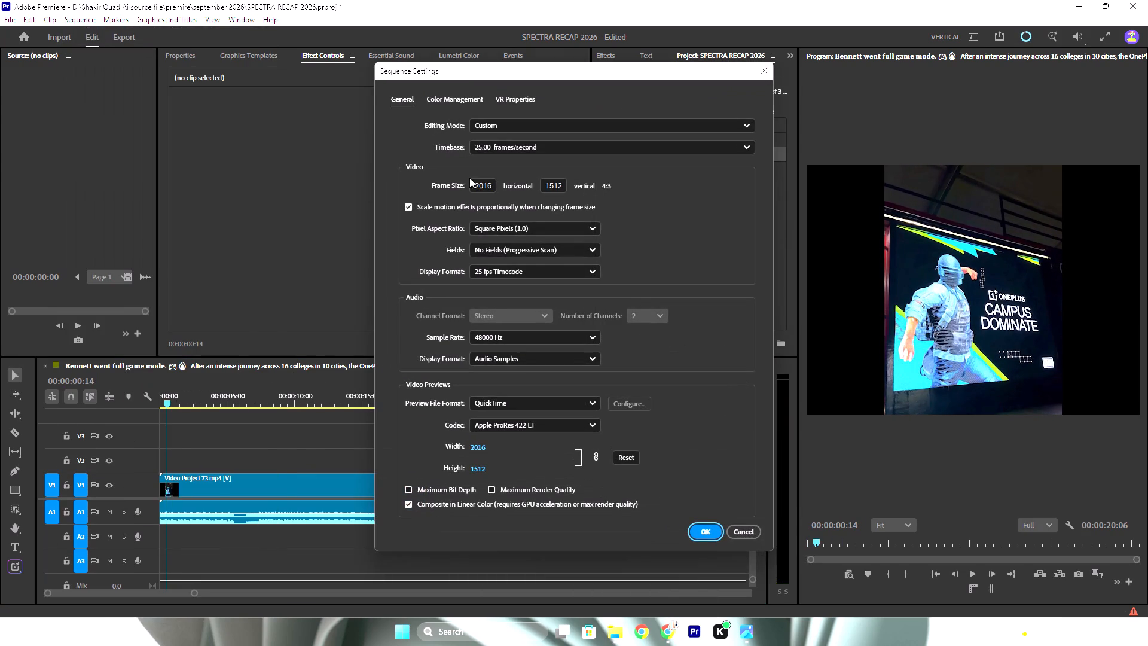
pyautogui.moveTo(475, 184); pyautogui.dragTo(504, 184)
pyautogui.write('1080')
pyautogui.moveTo(544, 184); pyautogui.dragTo(564, 186)
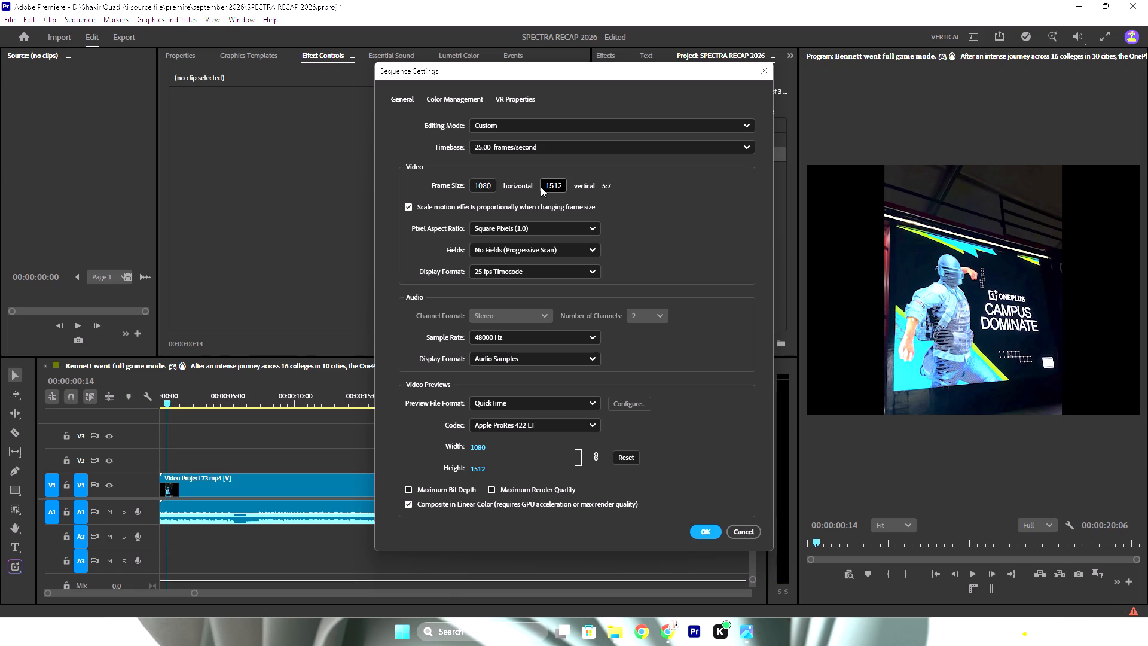
pyautogui.moveTo(548, 185); pyautogui.dragTo(575, 187)
pyautogui.press('BackSpace')
pyautogui.write('920')
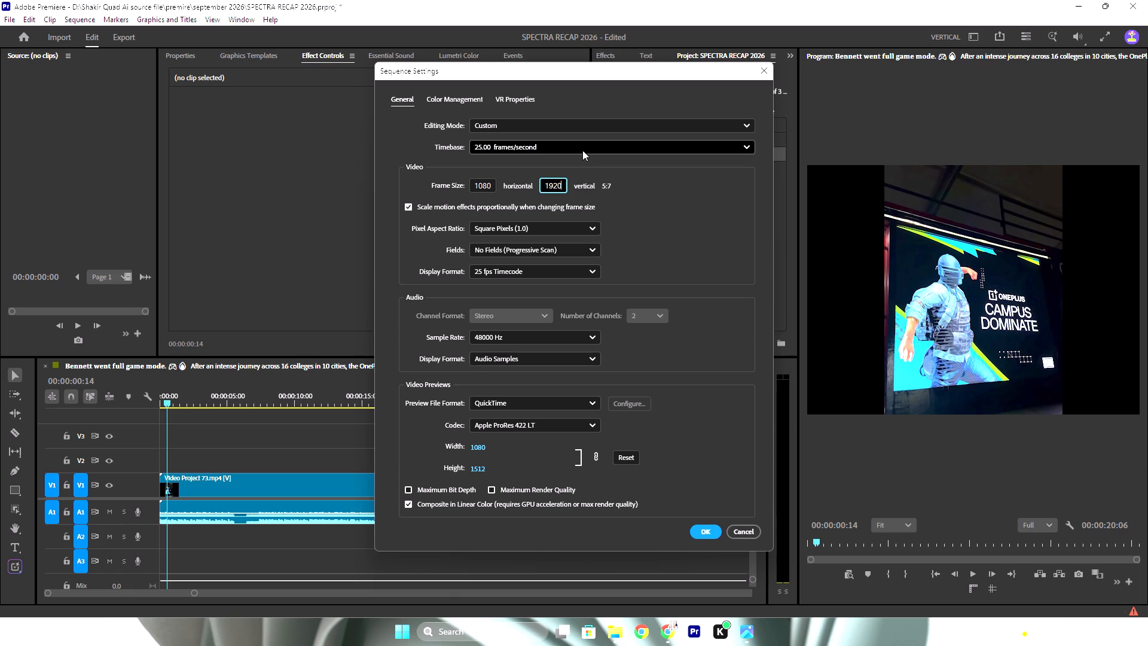
pyautogui.click(582, 150)
pyautogui.click(524, 278)
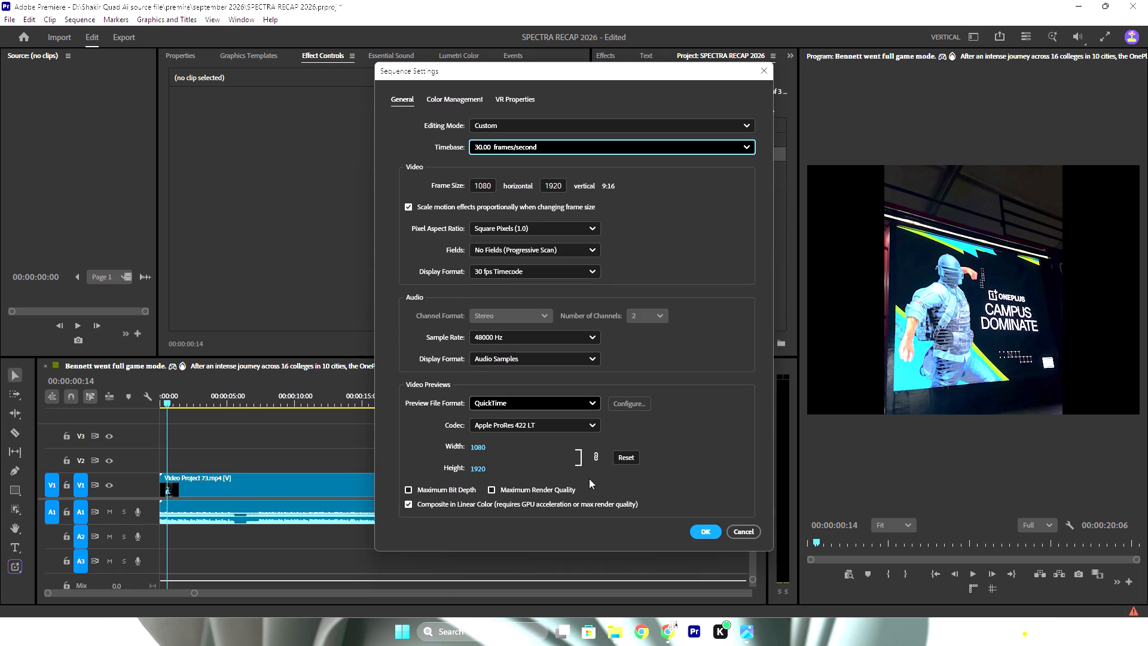
pyautogui.click(702, 536)
pyautogui.click(645, 361)
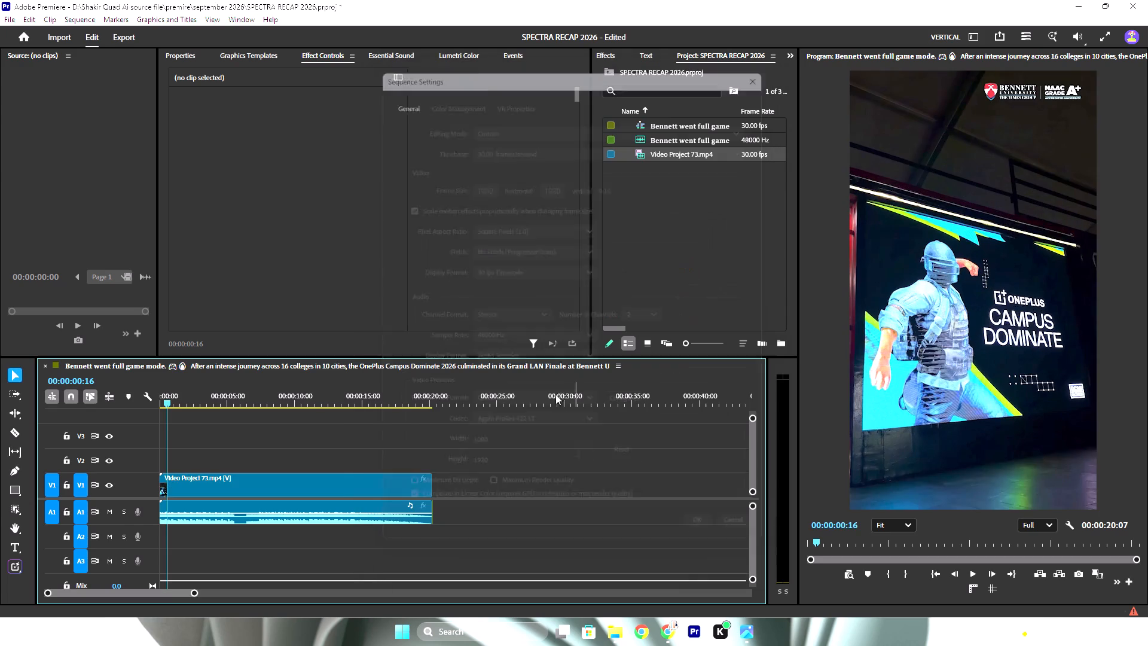
# Play the vertical sequence from the start to review the Bennett reference video.
pyautogui.moveTo(236, 389); pyautogui.dragTo(87, 391)
pyautogui.press('space')
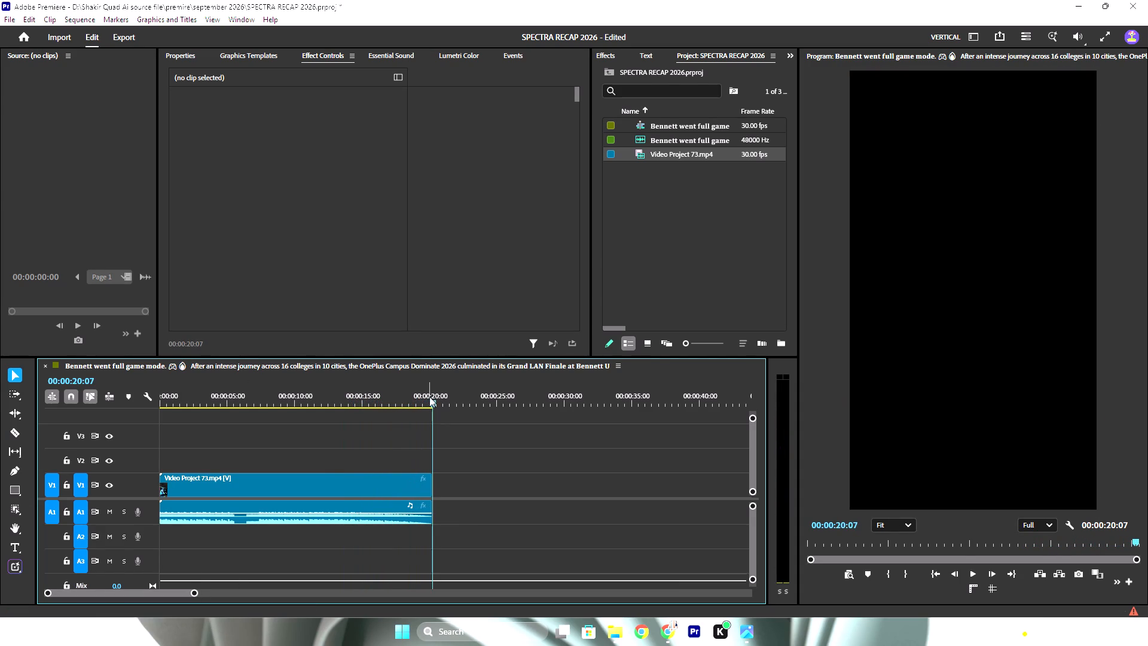
pyautogui.moveTo(431, 389); pyautogui.dragTo(53, 458)
pyautogui.press('space')
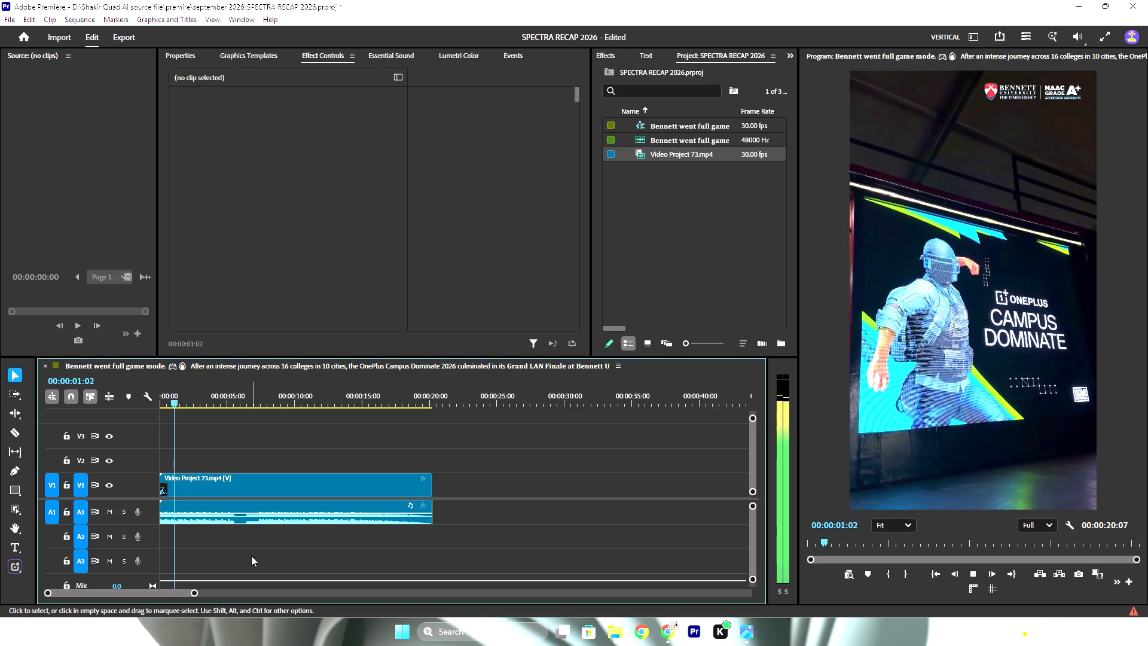
pyautogui.press('space')
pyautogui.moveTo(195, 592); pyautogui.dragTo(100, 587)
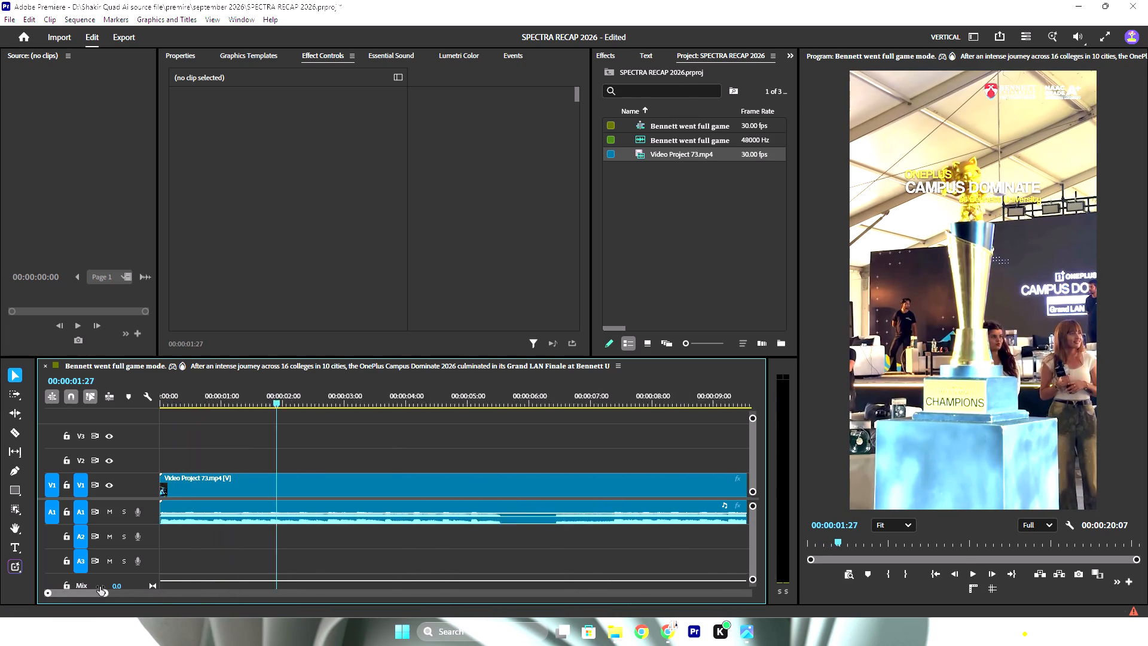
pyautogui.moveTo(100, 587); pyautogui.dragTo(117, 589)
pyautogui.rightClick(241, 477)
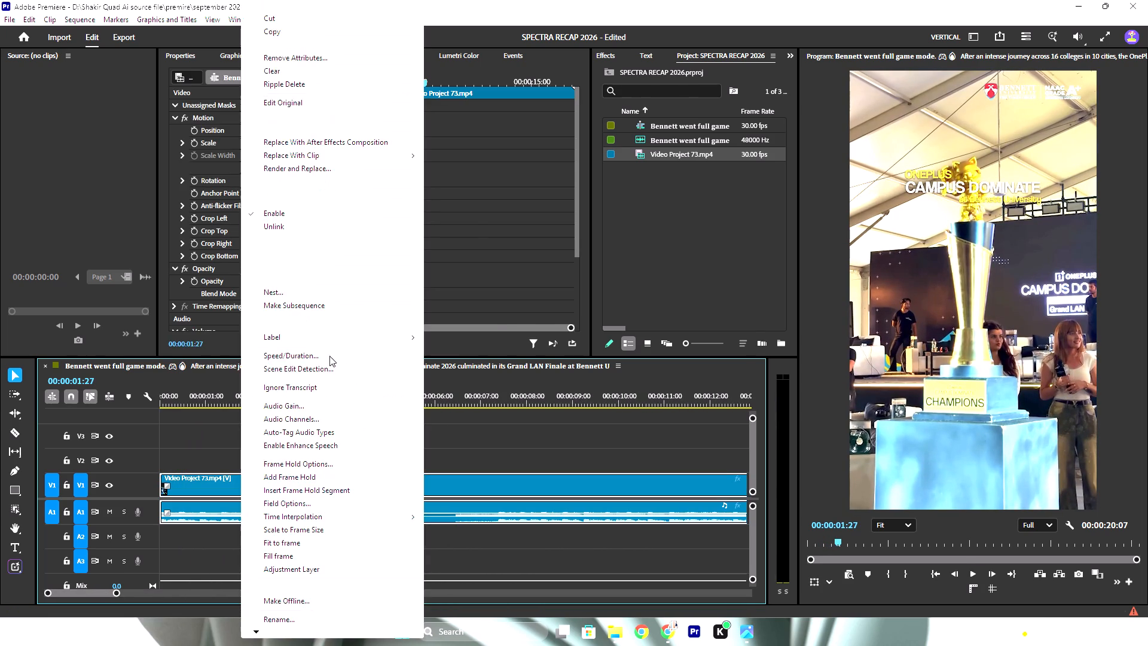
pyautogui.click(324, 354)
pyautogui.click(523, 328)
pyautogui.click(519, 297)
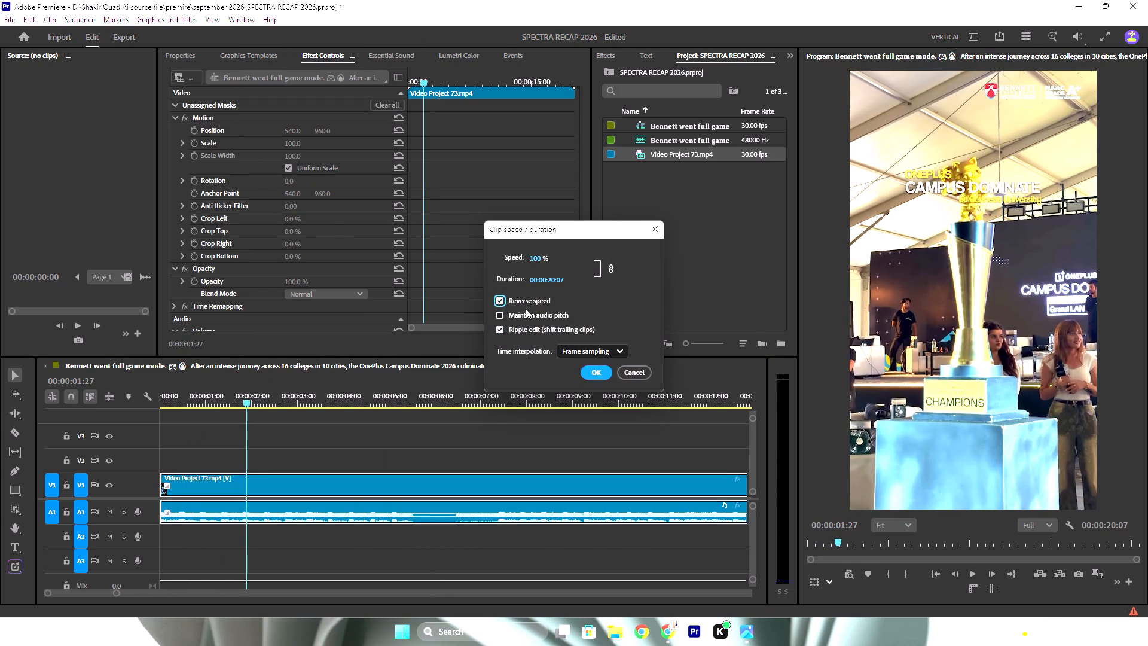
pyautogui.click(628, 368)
# Run Scene Edit Detection on the Video Project 73.mp4 clip, applying a cut and creating a clip marker at each detected cut point.
pyautogui.rightClick(294, 495)
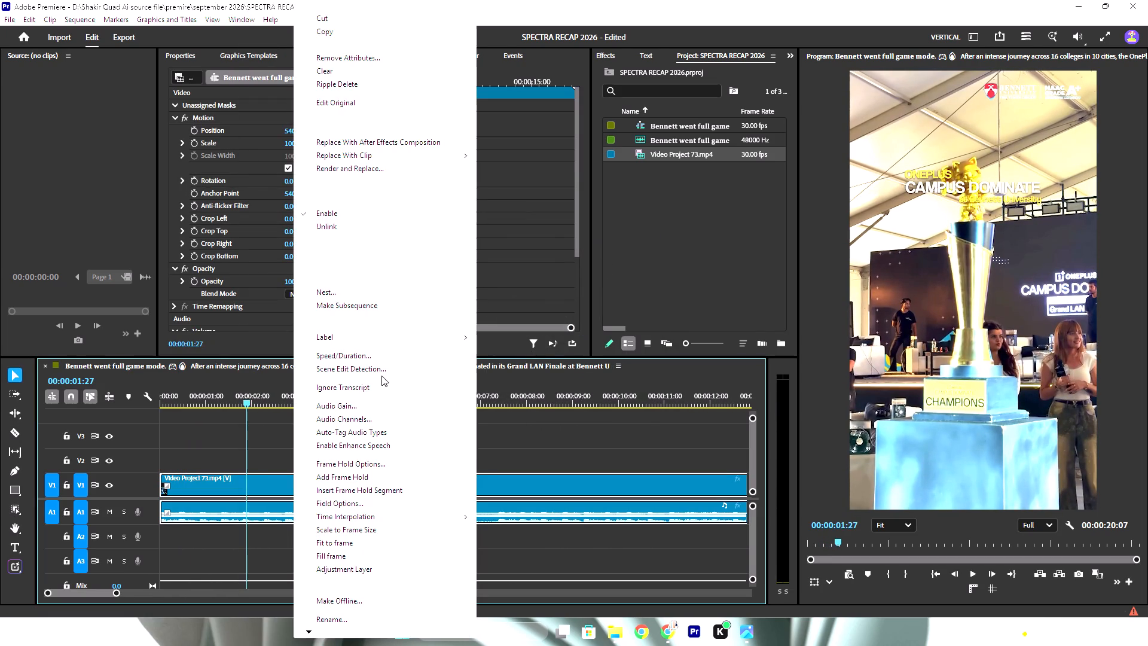
pyautogui.click(375, 370)
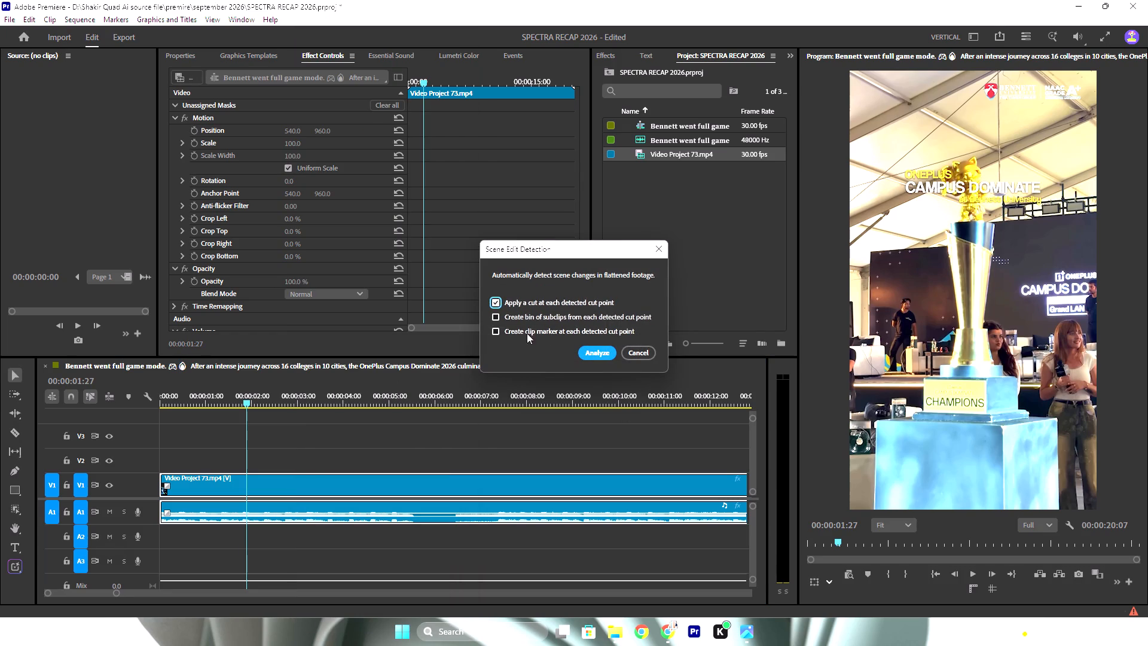
pyautogui.click(526, 336)
pyautogui.click(586, 348)
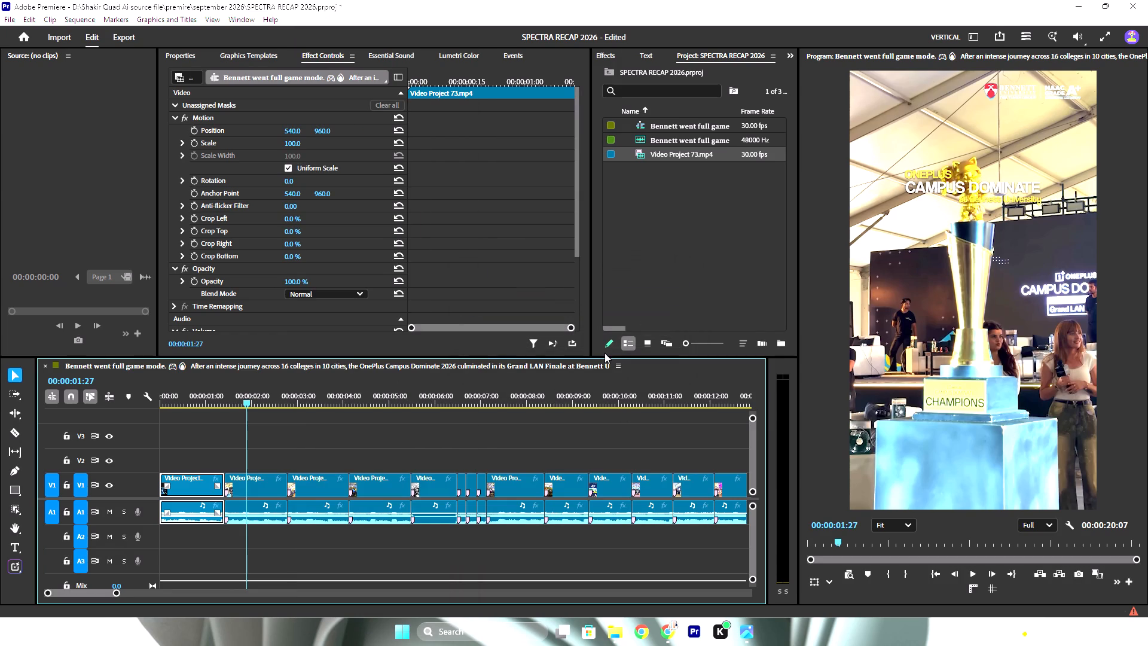
# Play the cut sequence from near the start to check the scene cuts.
pyautogui.moveTo(241, 395); pyautogui.dragTo(170, 399)
pyautogui.press('space')
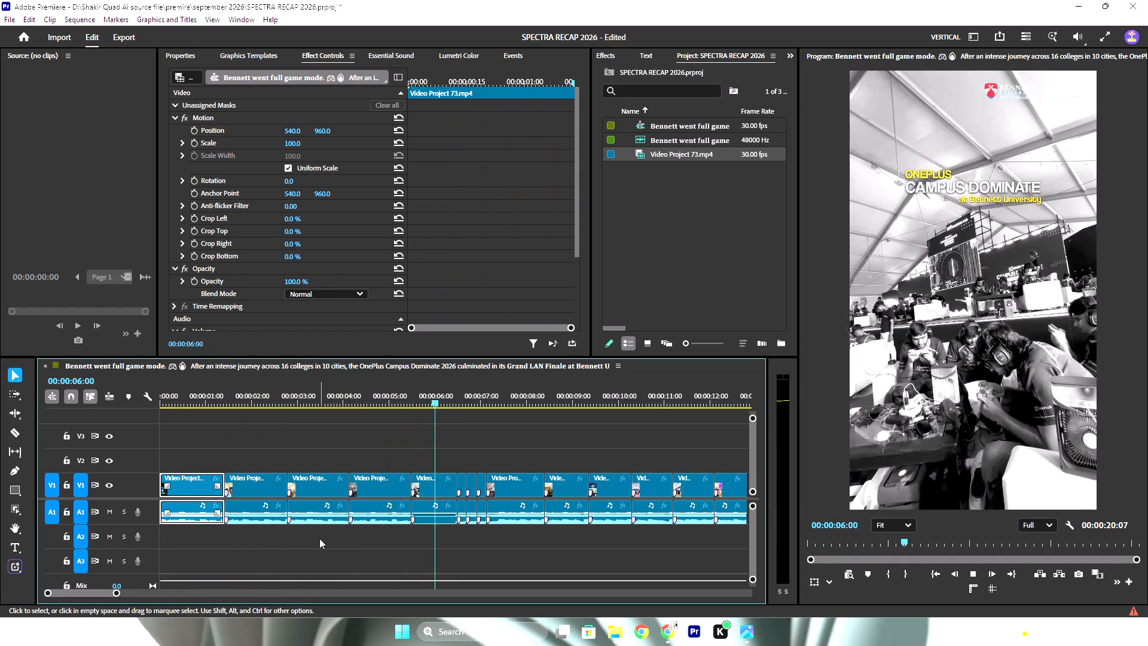
pyautogui.press('space')
pyautogui.scroll(11, 210, 549)
# Switch to File Explorer and open the VIDEOS folder of the 30 Sept 2026 Sports Club Free Fire game event under 2026 CLUBS.
pyautogui.click(609, 630)
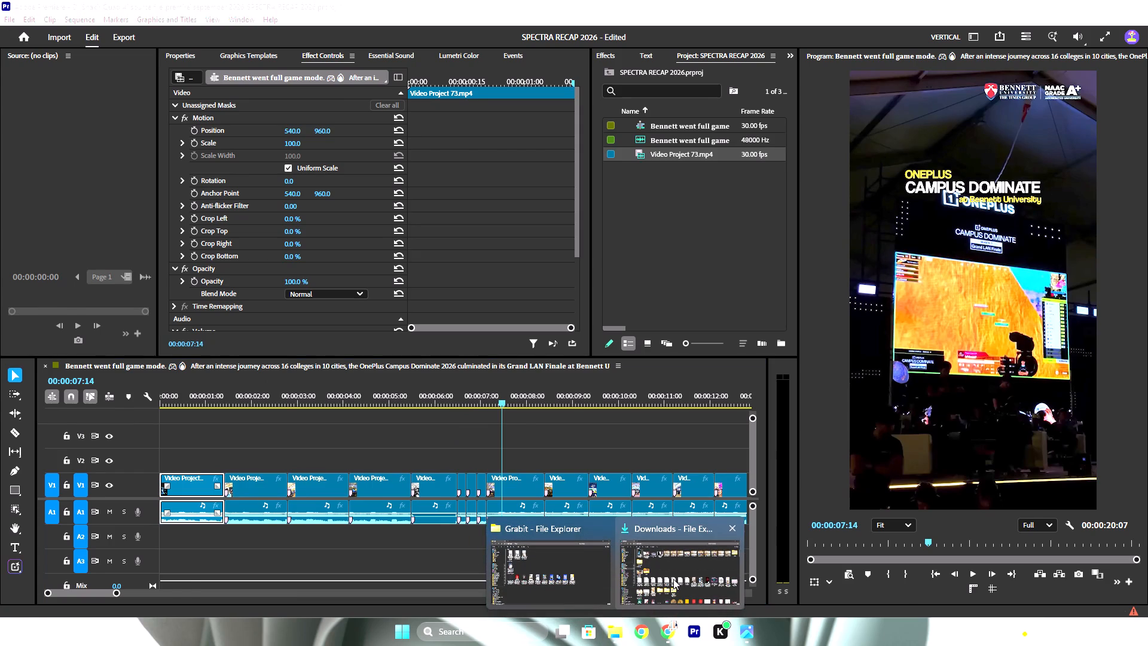
pyautogui.click(574, 568)
pyautogui.click(70, 460)
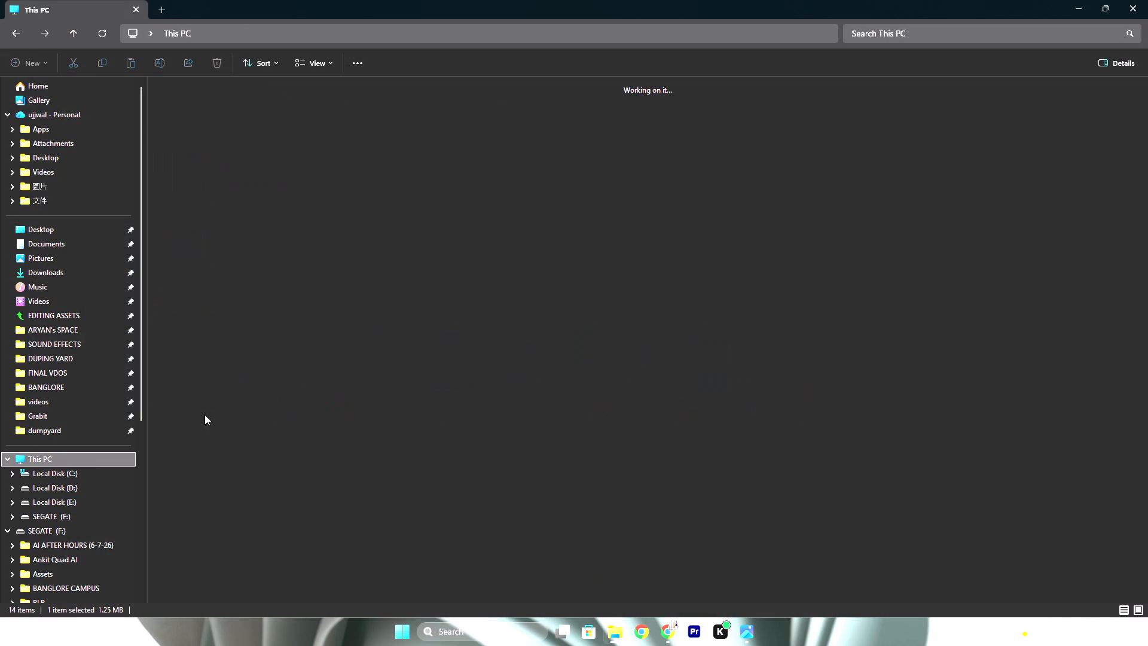
pyautogui.doubleClick(545, 108)
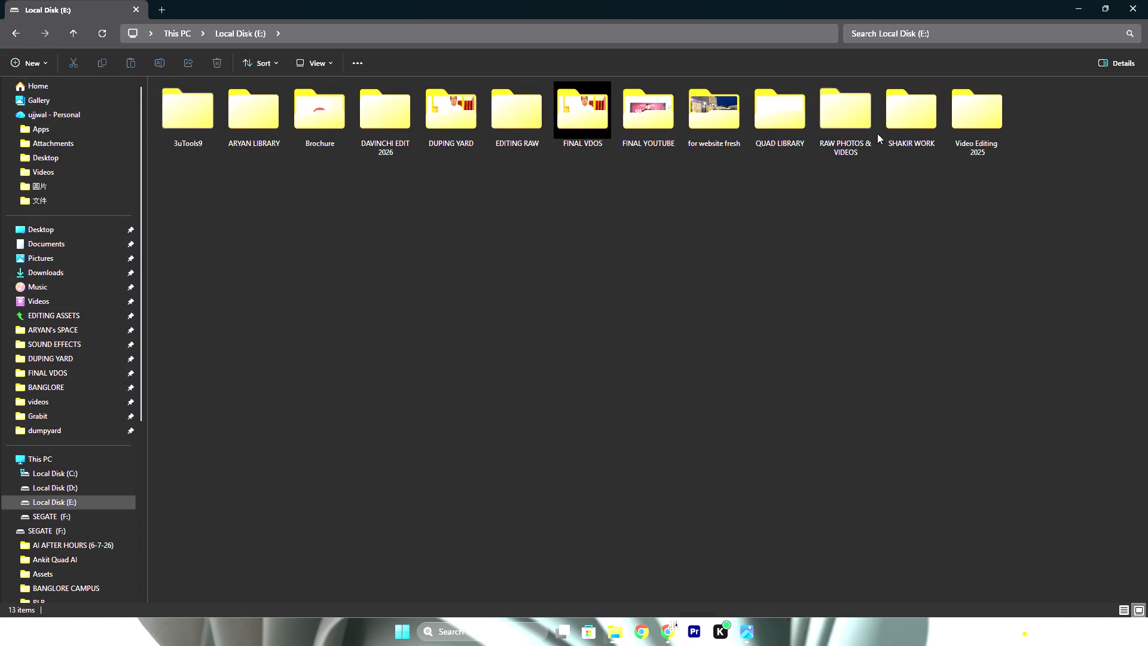
pyautogui.doubleClick(913, 127)
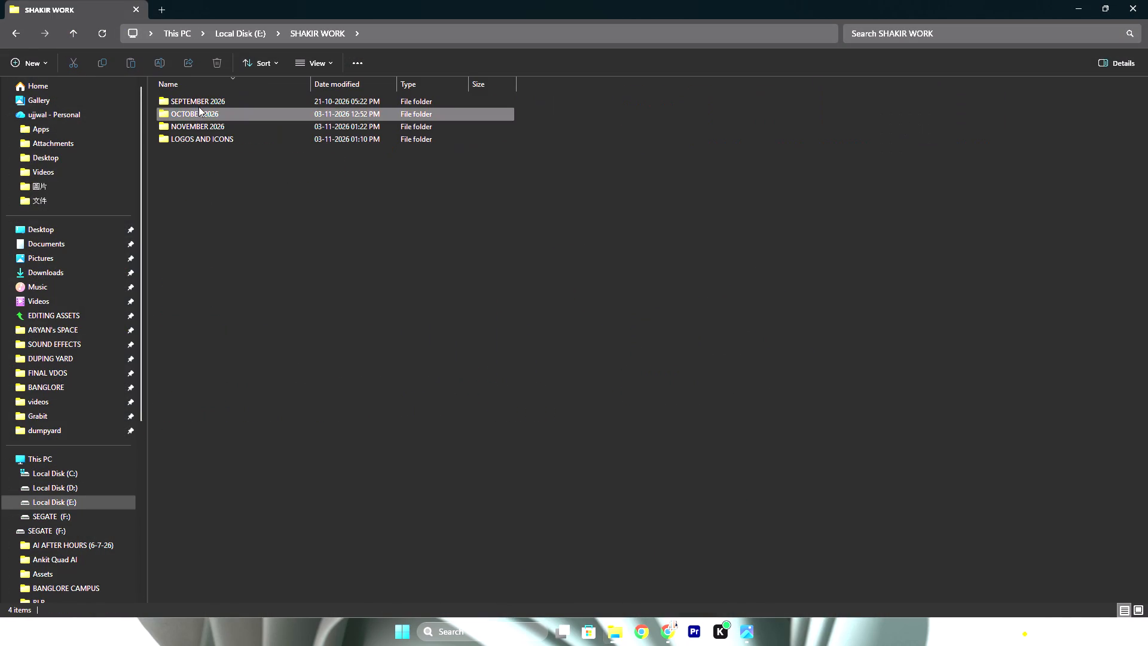
pyautogui.click(74, 36)
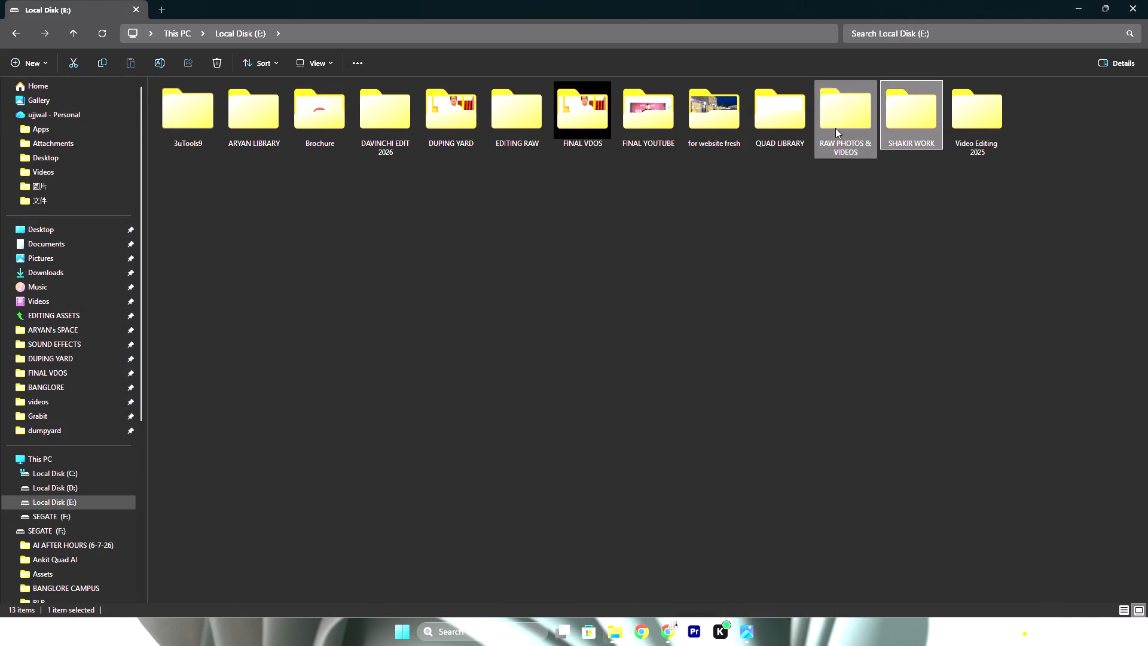
pyautogui.doubleClick(835, 128)
pyautogui.doubleClick(249, 120)
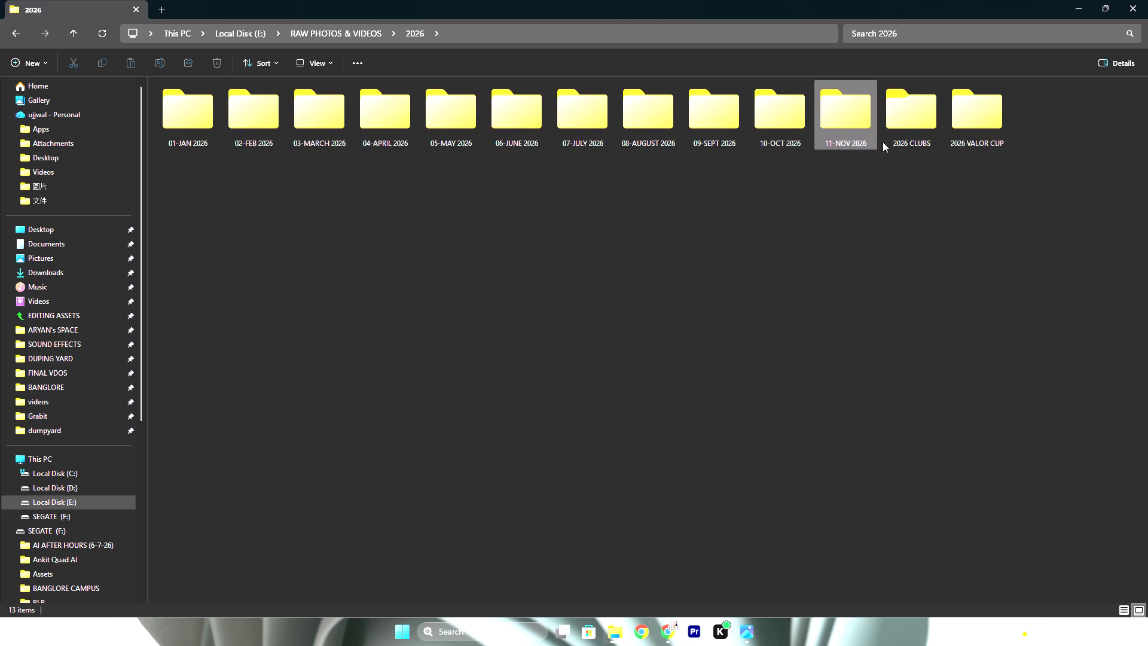
pyautogui.doubleClick(903, 117)
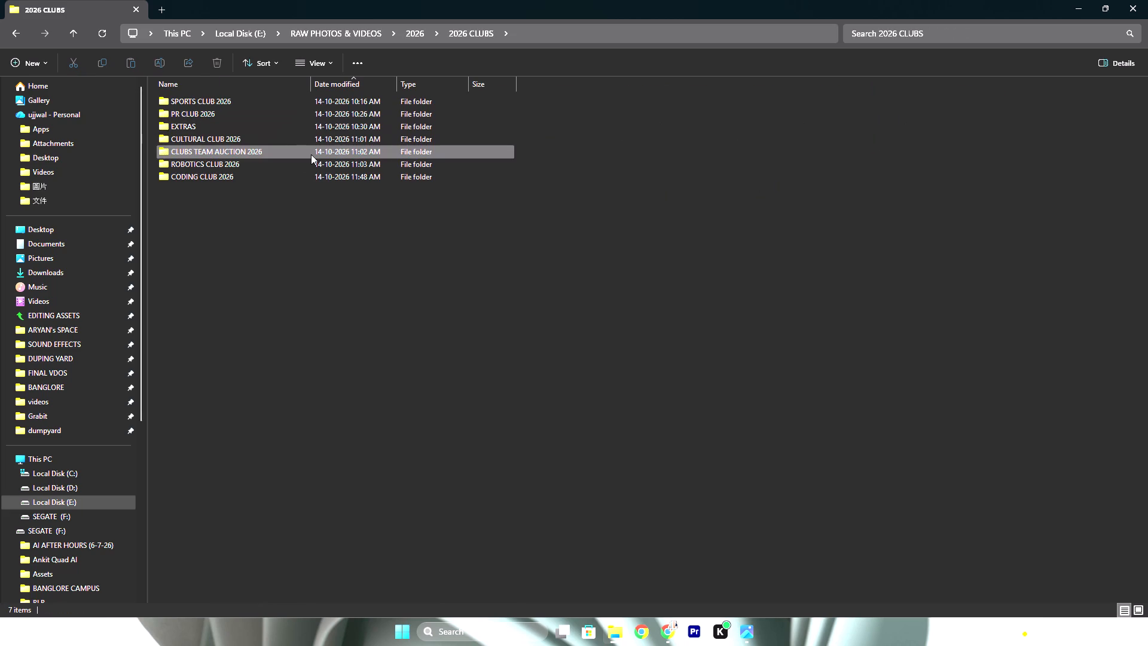
pyautogui.doubleClick(240, 99)
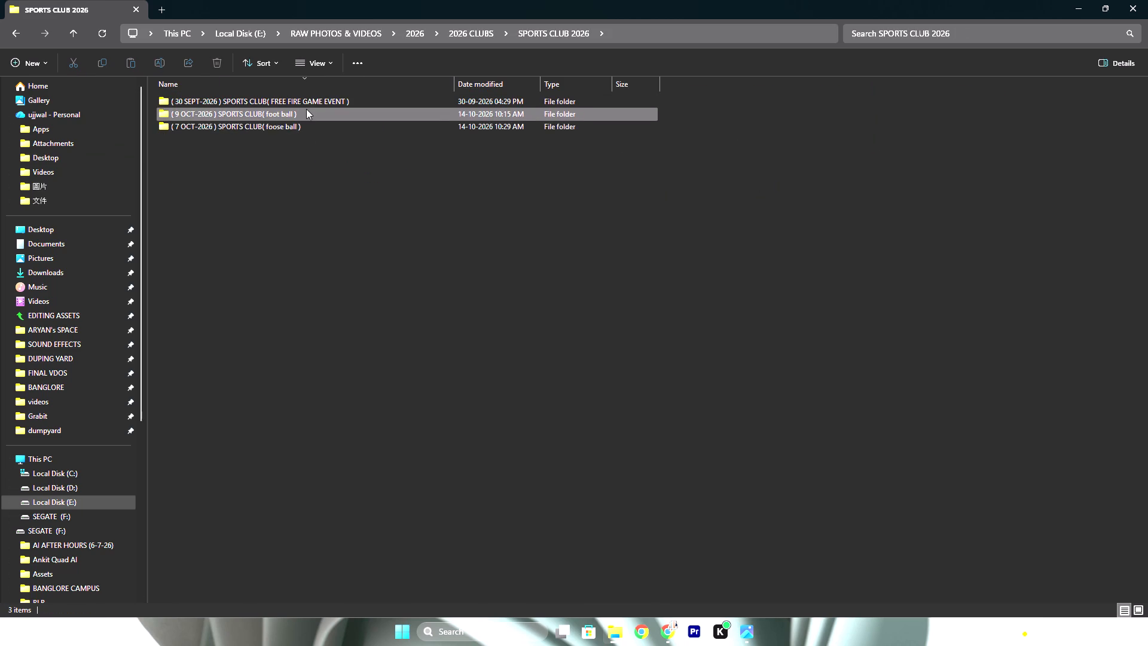
pyautogui.doubleClick(306, 100)
pyautogui.doubleClick(258, 119)
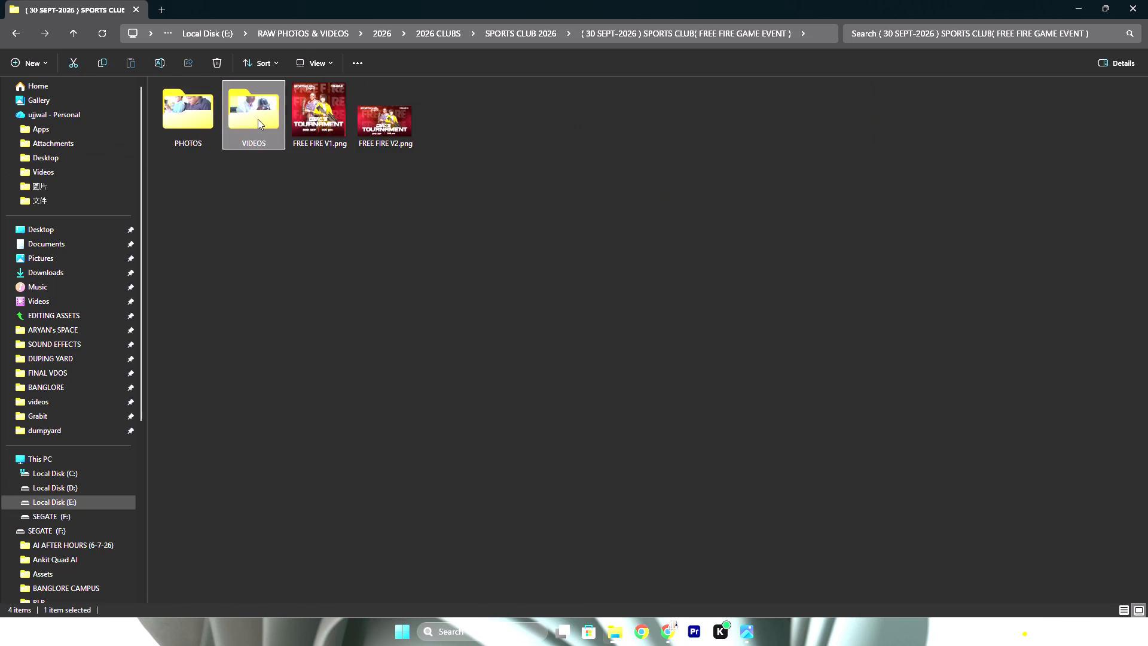
# Preview IMG_0590.MOV and browse the Free Fire event footage for a usable opening shot.
pyautogui.doubleClick(398, 166)
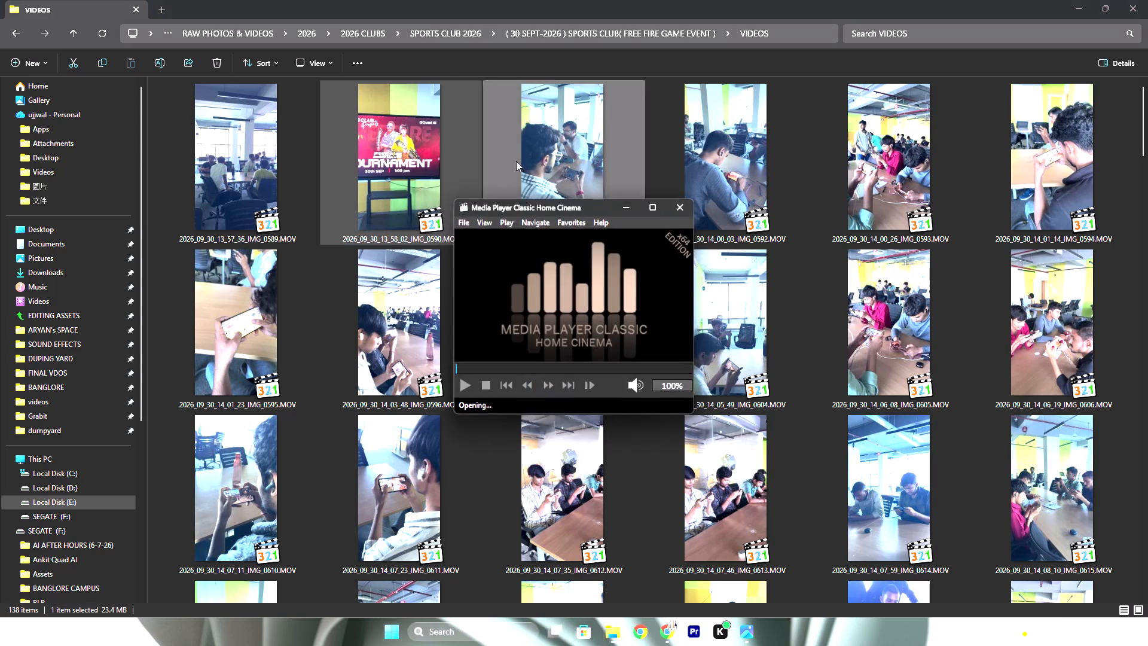
pyautogui.click(711, 12)
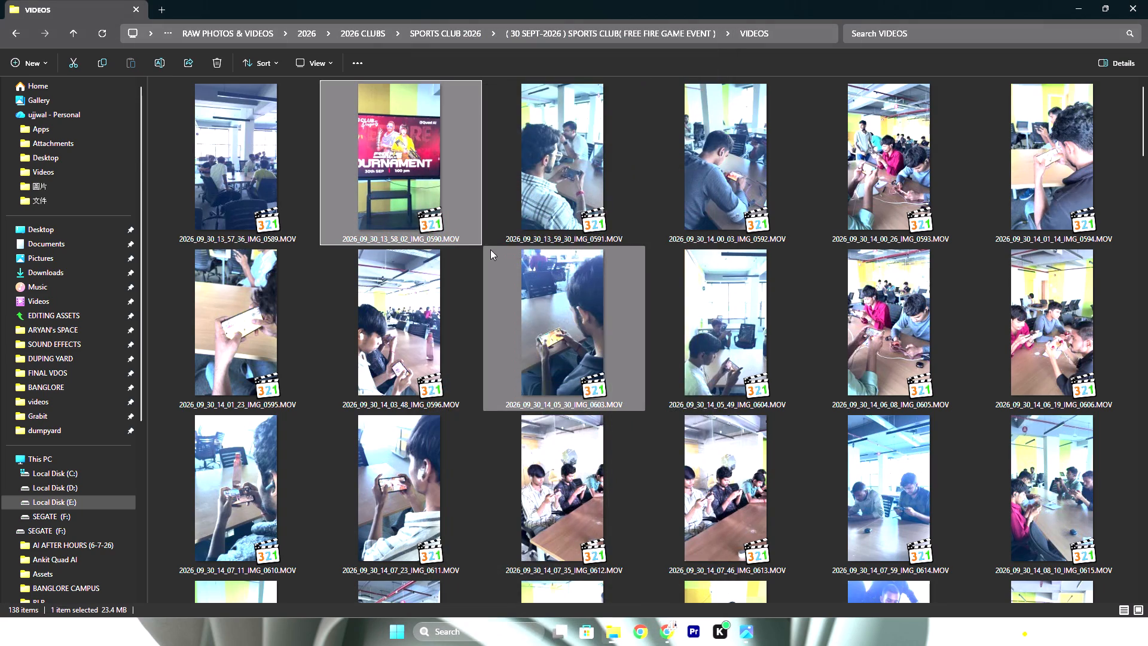
pyautogui.scroll(-15, 712, 283)
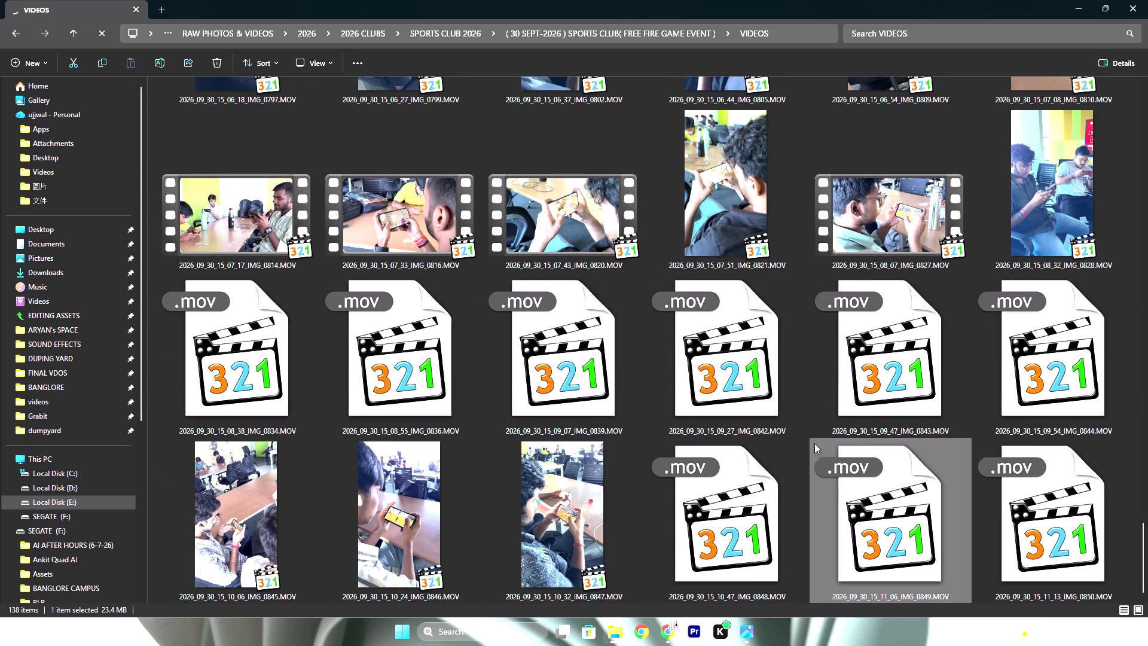
pyautogui.scroll(2, 658, 428)
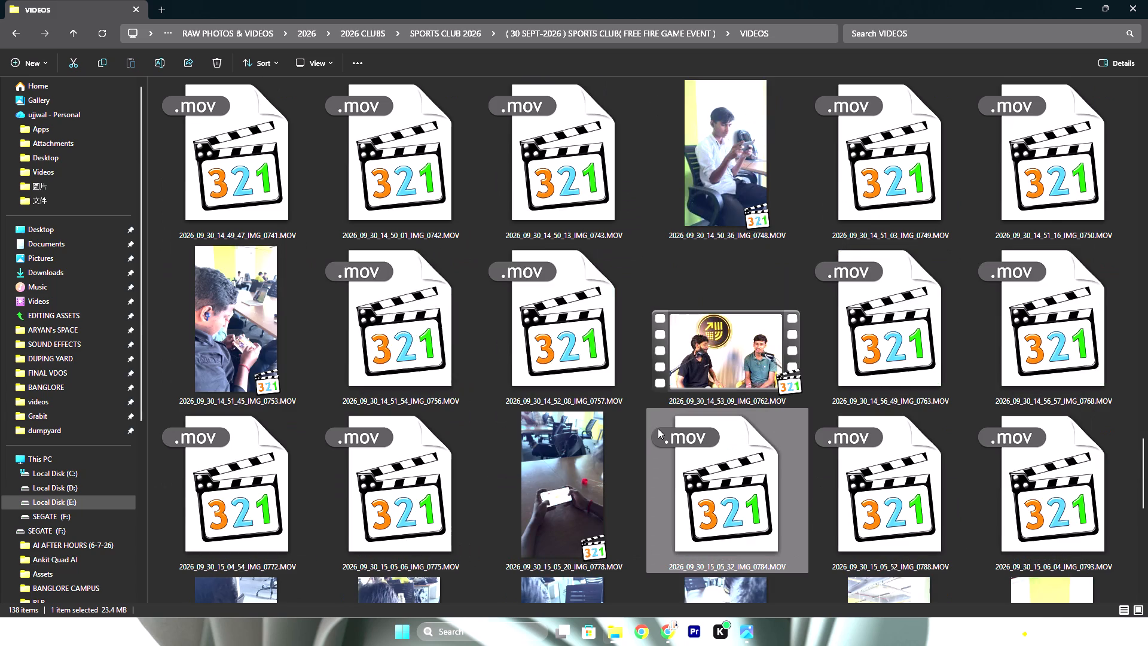
pyautogui.scroll(1, 700, 429)
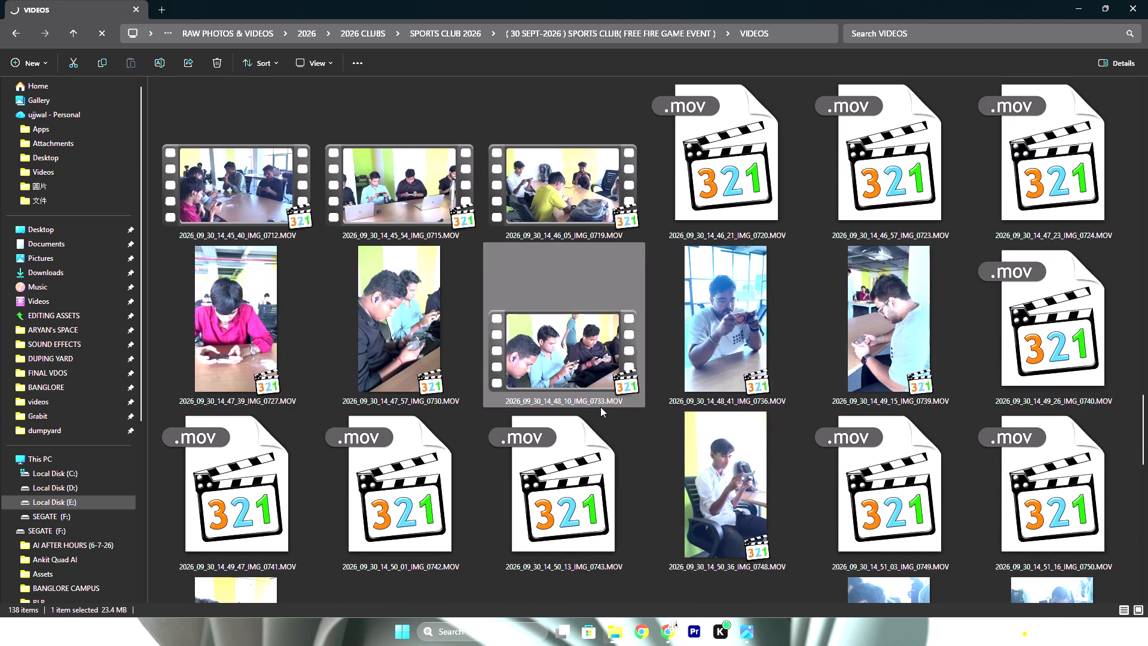
pyautogui.scroll(2, 600, 407)
pyautogui.scroll(6, 538, 399)
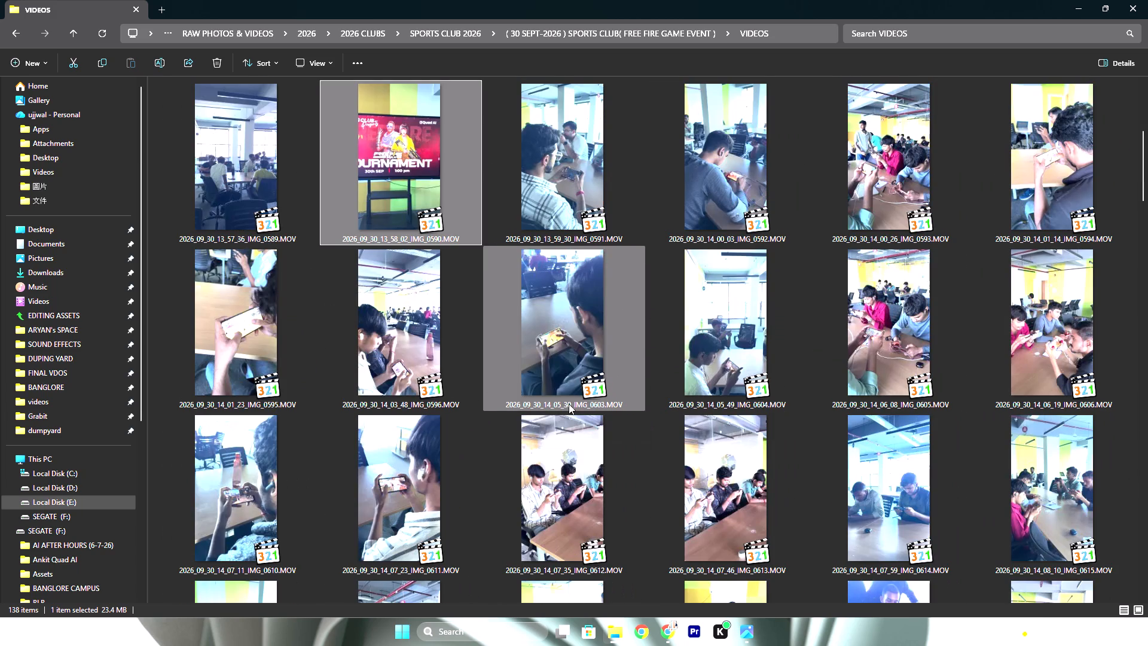
pyautogui.scroll(2, 567, 402)
pyautogui.scroll(-3, 567, 402)
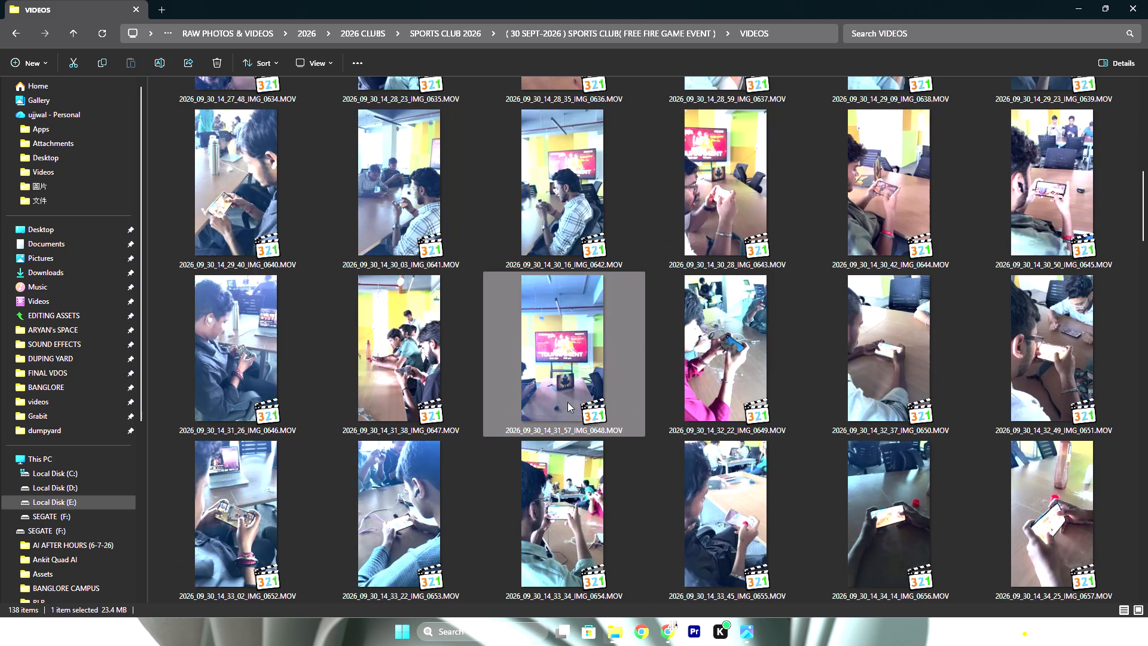
pyautogui.scroll(-3, 567, 402)
pyautogui.scroll(8, 567, 402)
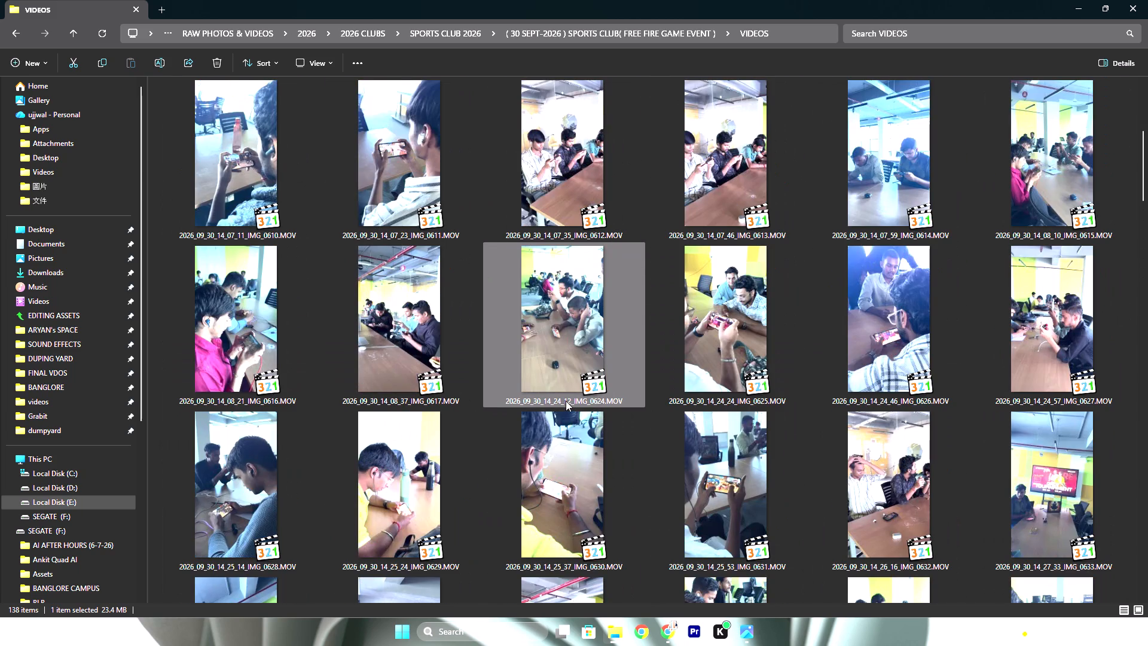
pyautogui.scroll(-2, 566, 401)
# Preview the tournament-screen clips IMG_0633.MOV and IMG_0634.MOV in the media player.
pyautogui.doubleClick(1073, 203)
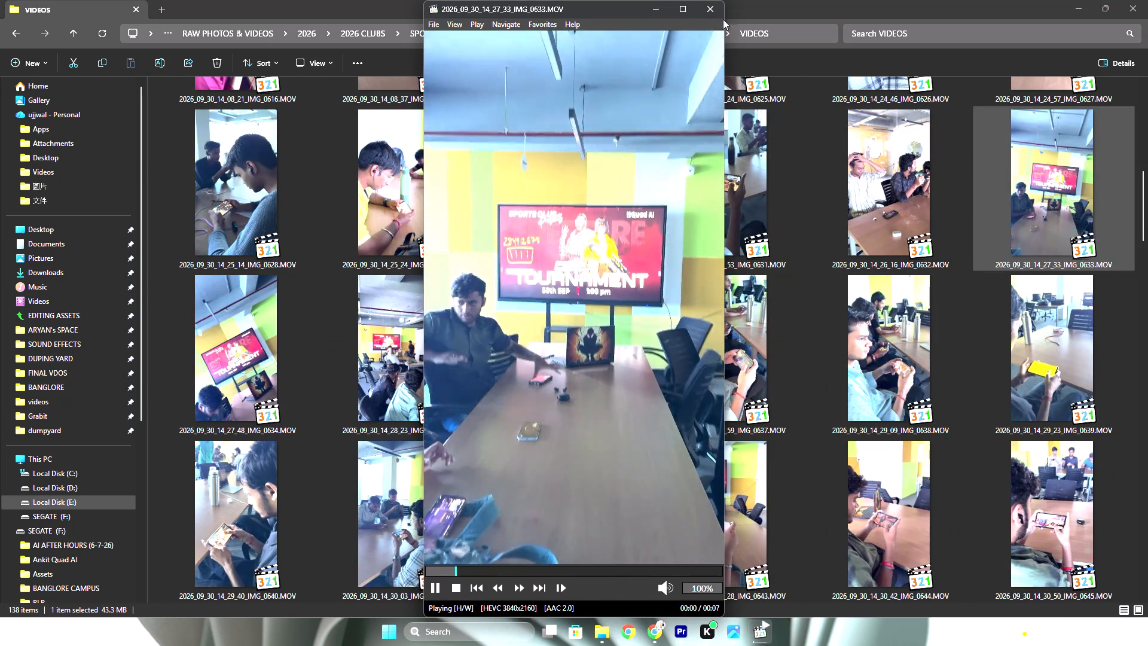
pyautogui.click(716, 12)
pyautogui.doubleClick(309, 351)
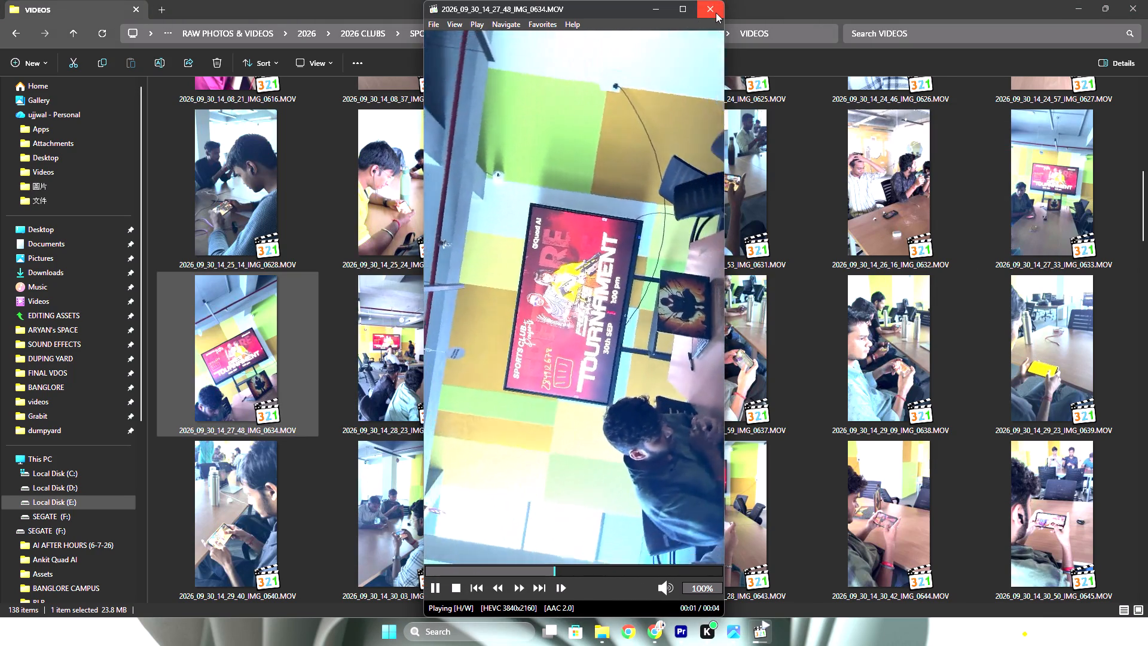
pyautogui.click(716, 13)
# Load 2026_09_30_14_27_48_IMG_0634.MOV into Premiere's Source Monitor and widen the monitor's panel.
pyautogui.moveTo(246, 346); pyautogui.dragTo(703, 627)
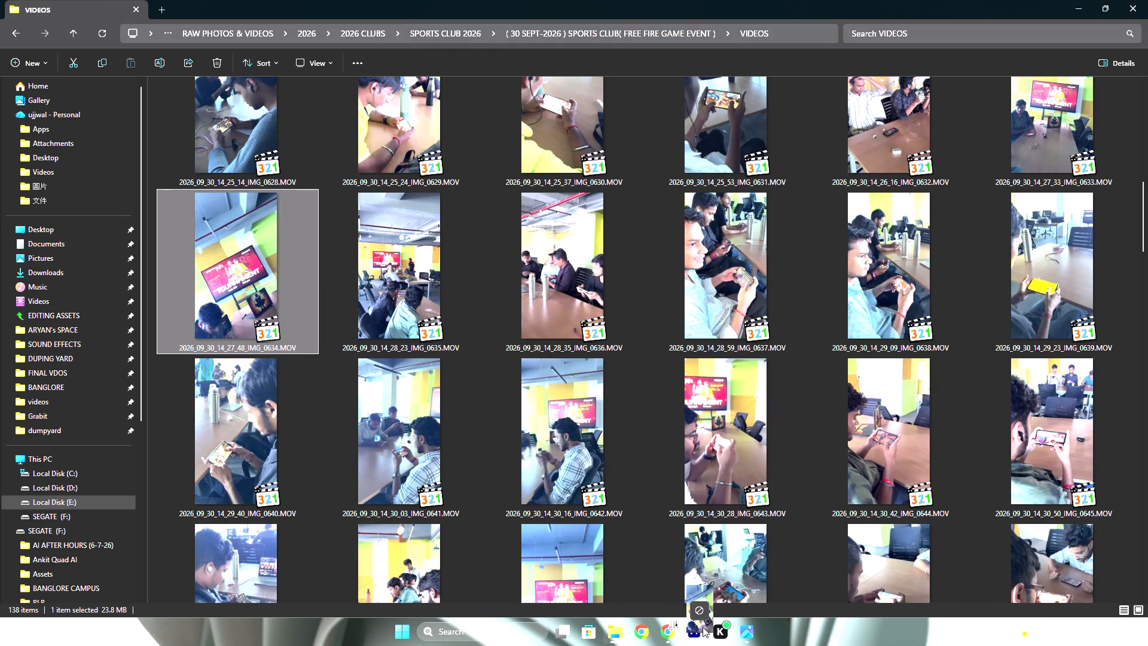
pyautogui.moveTo(703, 627); pyautogui.dragTo(90, 188)
pyautogui.moveTo(156, 188); pyautogui.dragTo(275, 205)
pyautogui.moveTo(590, 202); pyautogui.dragTo(698, 212)
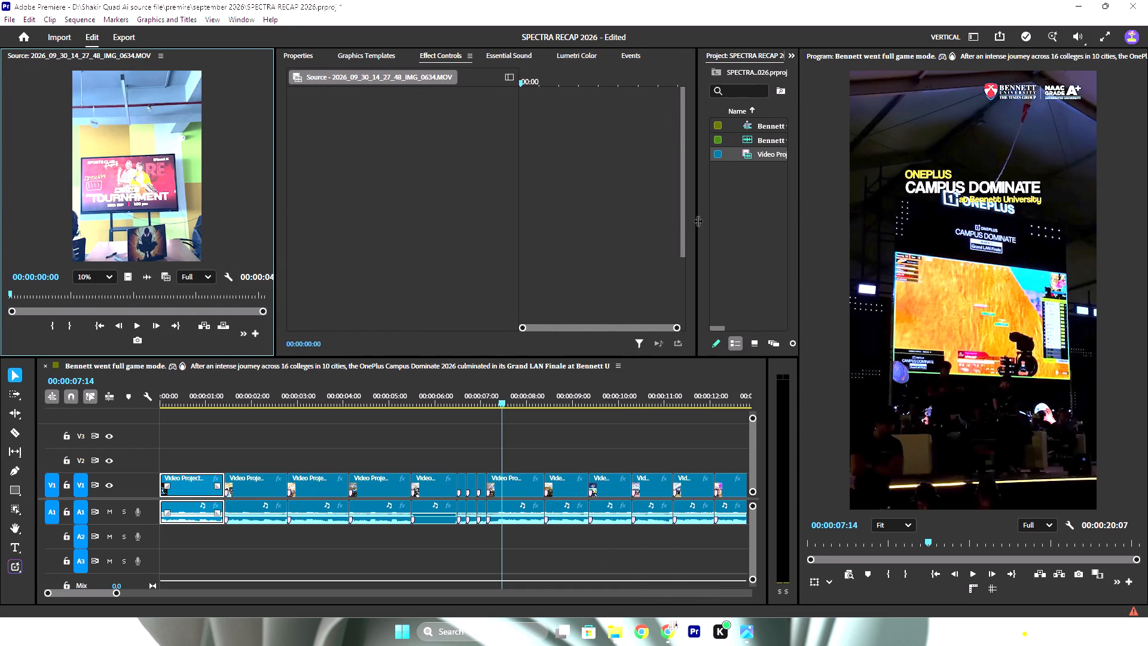
# Scrub through the IMG_0634.MOV source and place only its video on track V2 at the sequence start.
pyautogui.moveTo(40, 295); pyautogui.dragTo(188, 298)
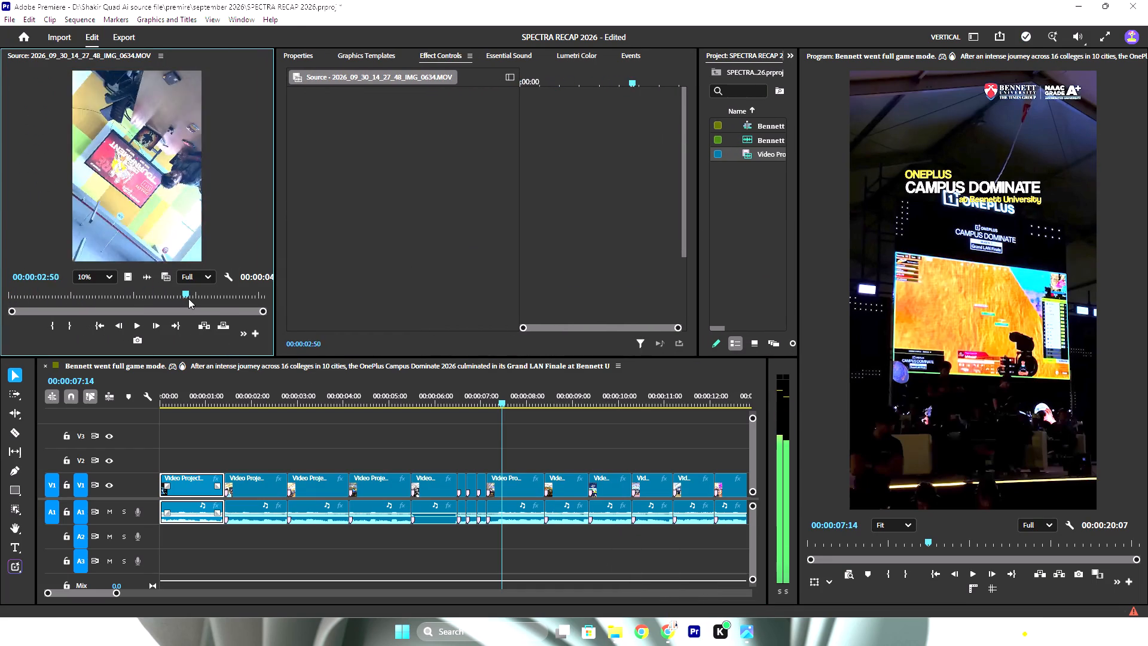
pyautogui.moveTo(188, 298); pyautogui.dragTo(0, 298)
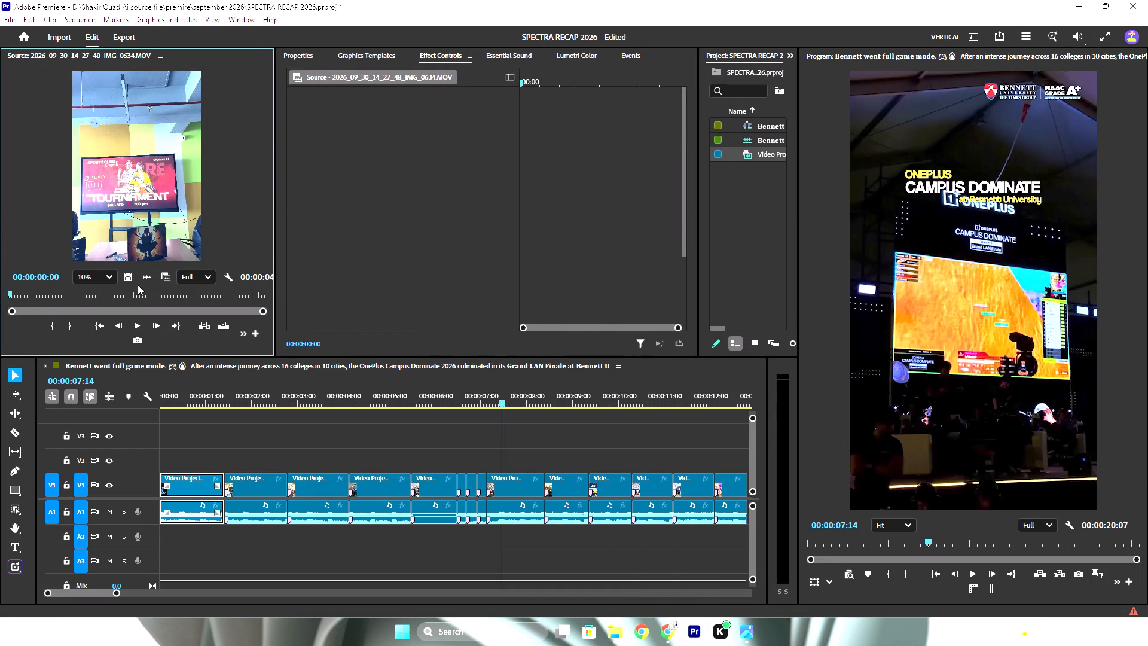
pyautogui.moveTo(126, 276); pyautogui.dragTo(136, 453)
# Reverse the playback speed of the IMG_0634.MOV clip on V2.
pyautogui.click(224, 460)
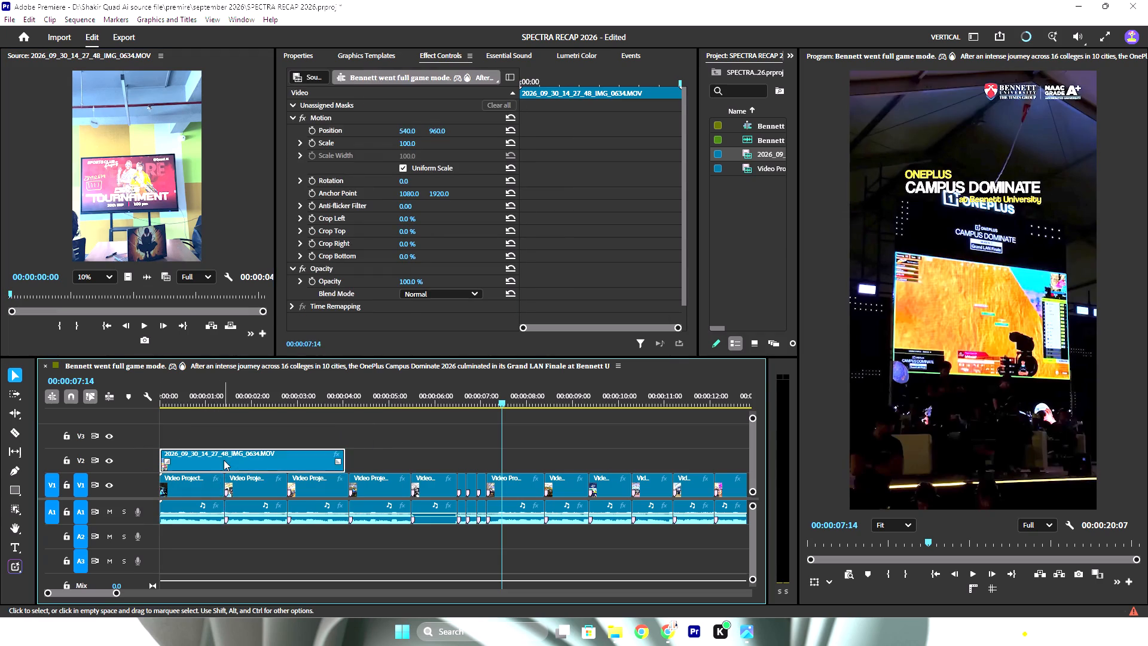
pyautogui.rightClick(224, 460)
pyautogui.click(279, 374)
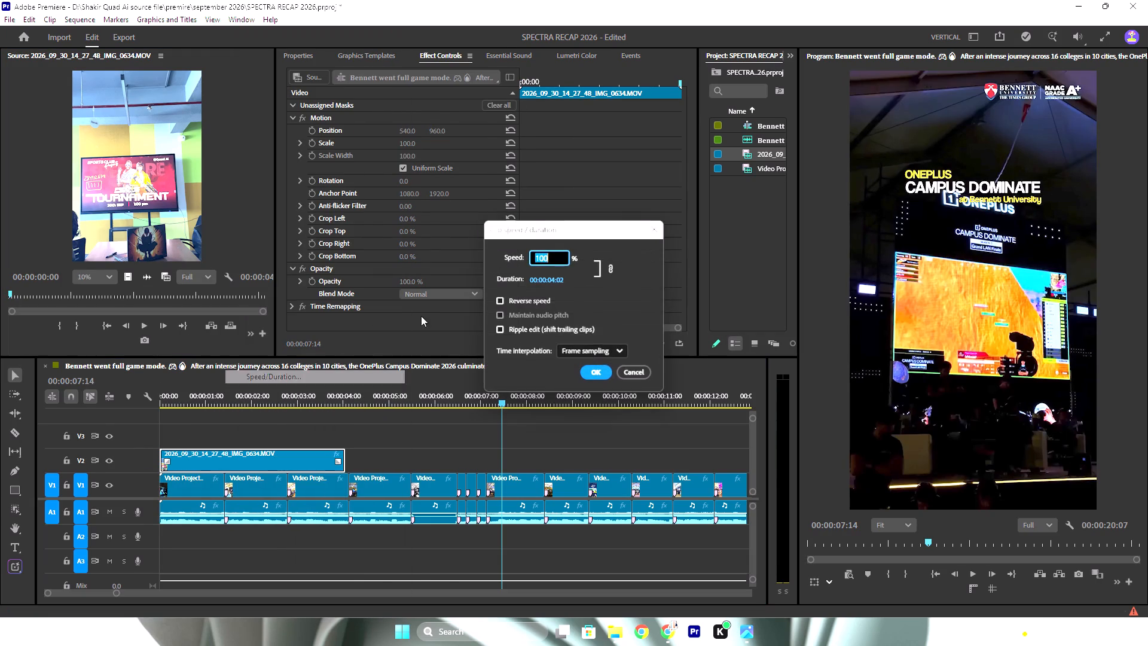
pyautogui.click(540, 300)
pyautogui.click(594, 377)
# Play the reversed clip, trim its start to 00:00:01:25, and move the remaining part back to the sequence start.
pyautogui.moveTo(255, 403); pyautogui.dragTo(51, 399)
pyautogui.press('space')
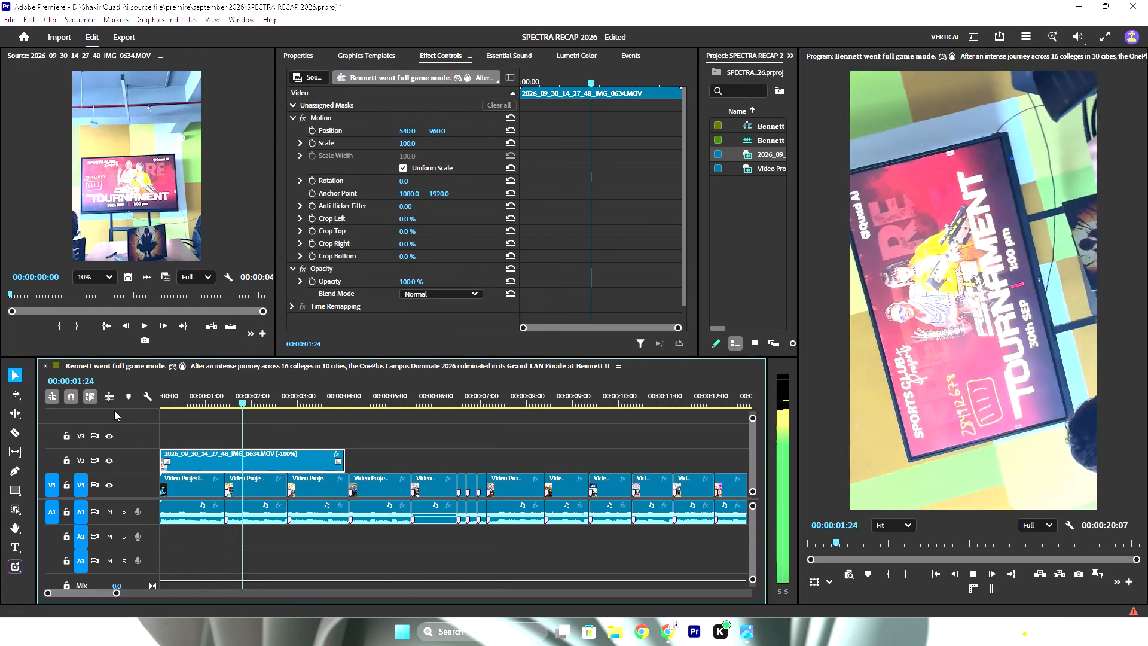
pyautogui.press('space')
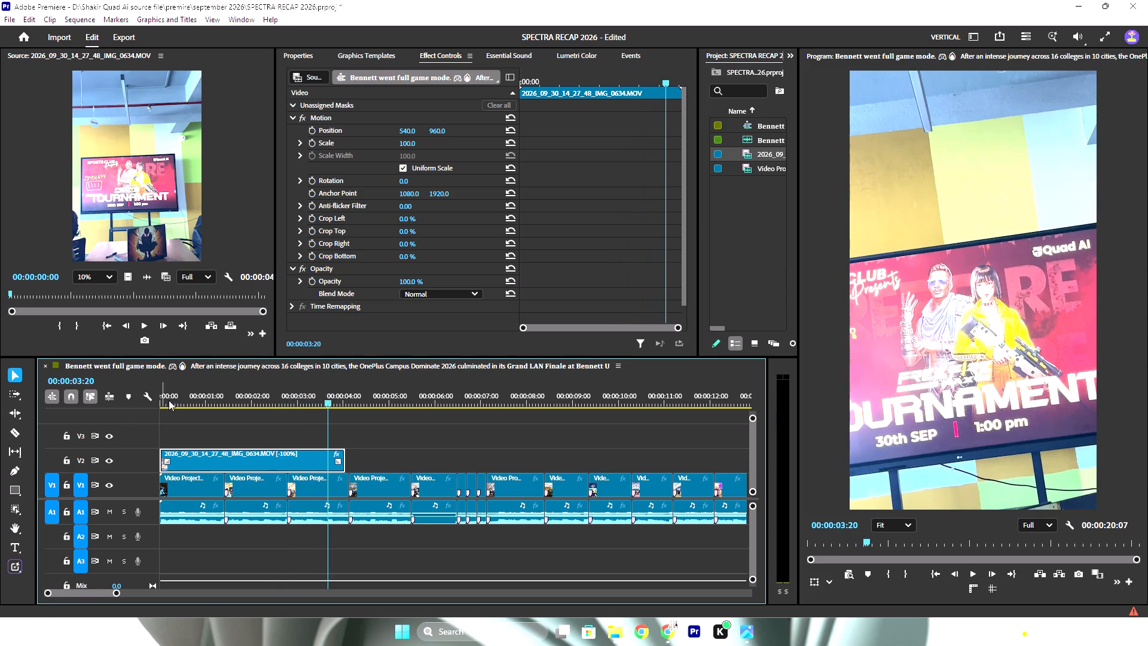
pyautogui.moveTo(329, 397); pyautogui.dragTo(245, 400)
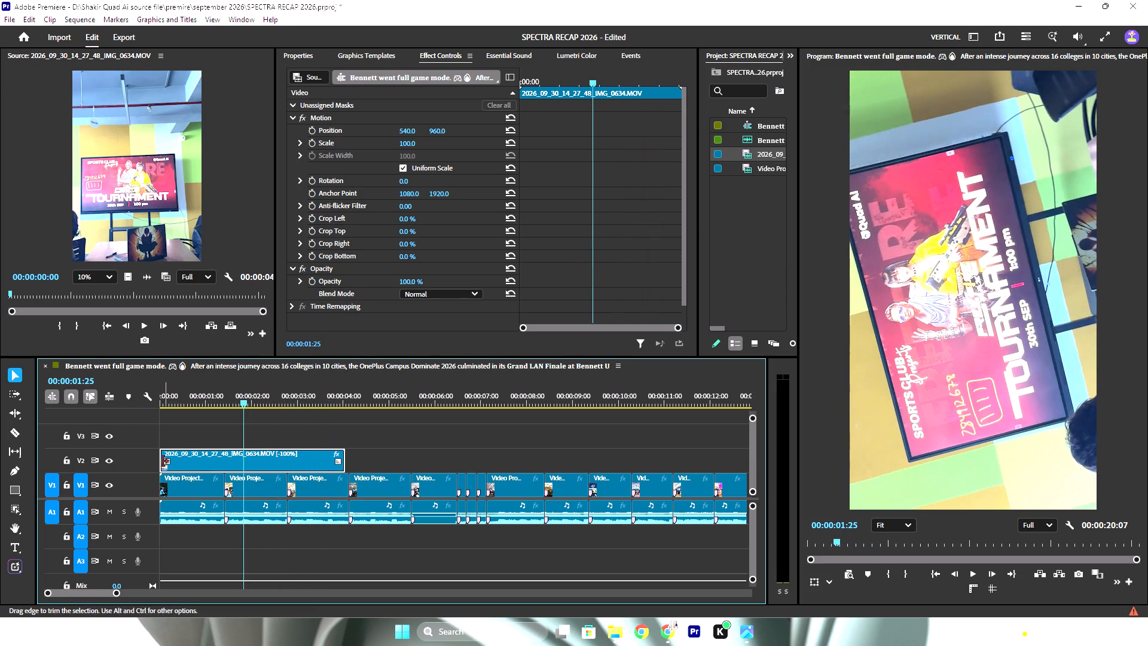
pyautogui.moveTo(164, 455); pyautogui.dragTo(252, 450)
pyautogui.moveTo(279, 464); pyautogui.dragTo(179, 463)
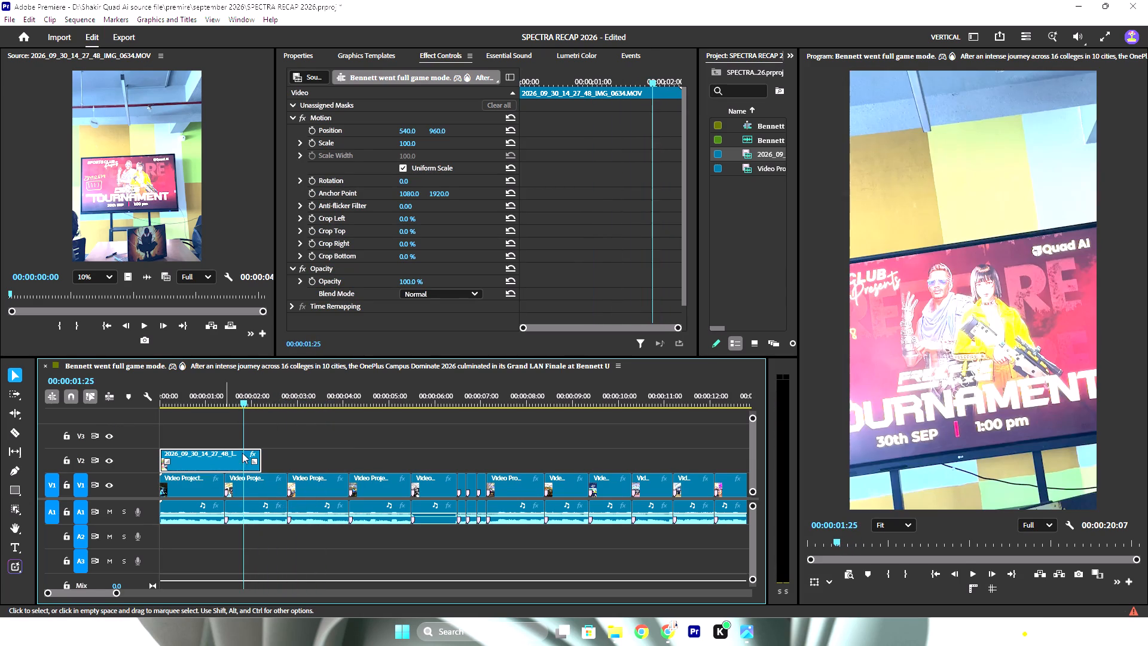
# Play the trimmed IMG_0634.MOV clip from the start and set its scale to 55.
pyautogui.moveTo(242, 400); pyautogui.dragTo(142, 403)
pyautogui.press('space')
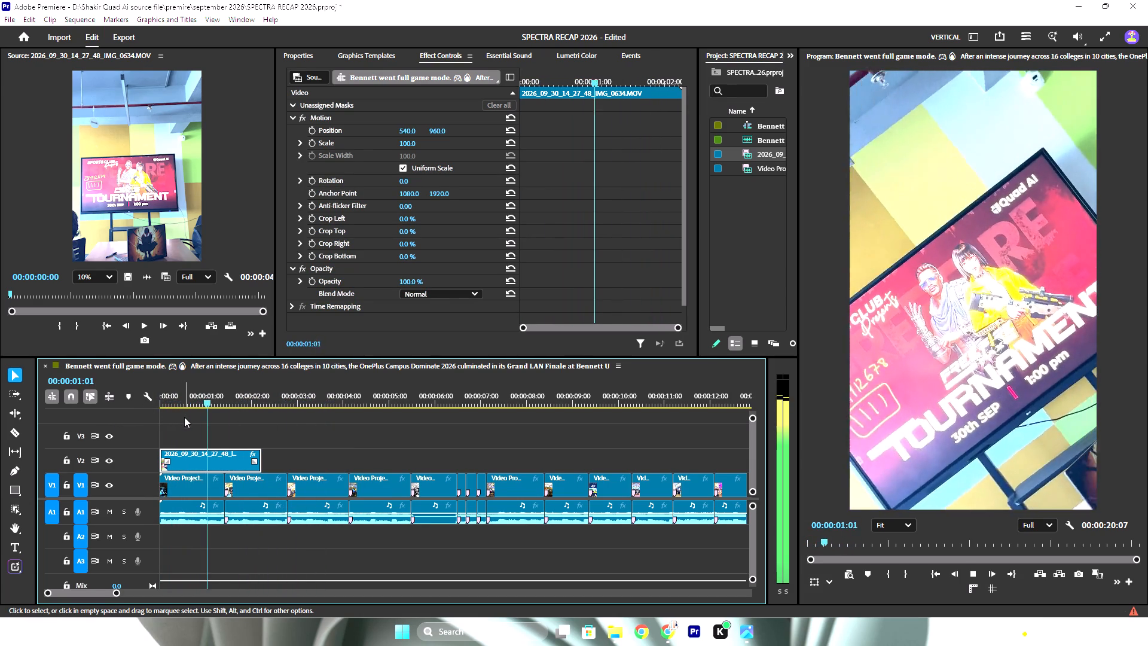
pyautogui.press('space')
pyautogui.click(215, 460)
pyautogui.click(401, 143)
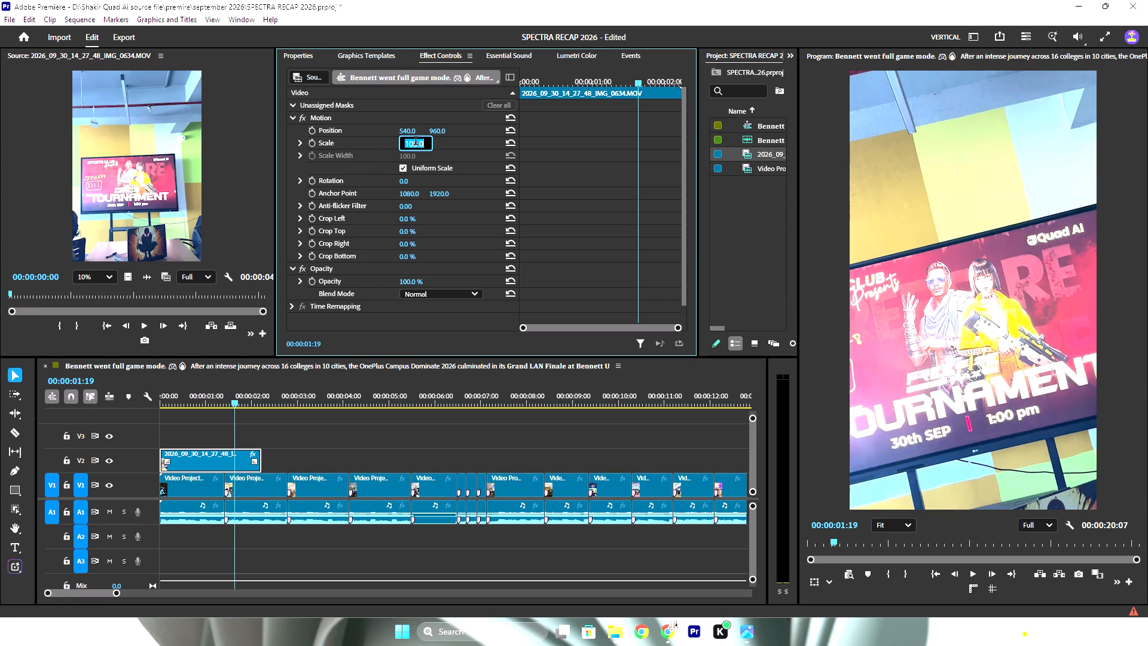
pyautogui.write('55')
pyautogui.press('Return')
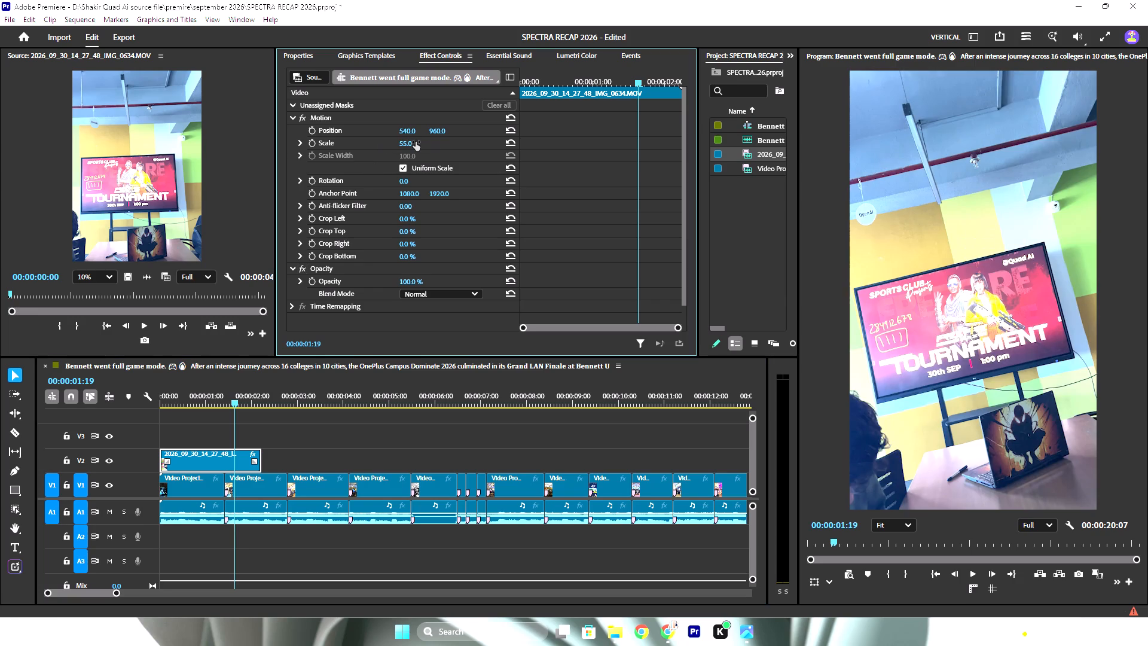
# Play the scaled IMG_0634.MOV clip on V2 from the sequence start and scrub back through it.
pyautogui.moveTo(239, 400); pyautogui.dragTo(42, 394)
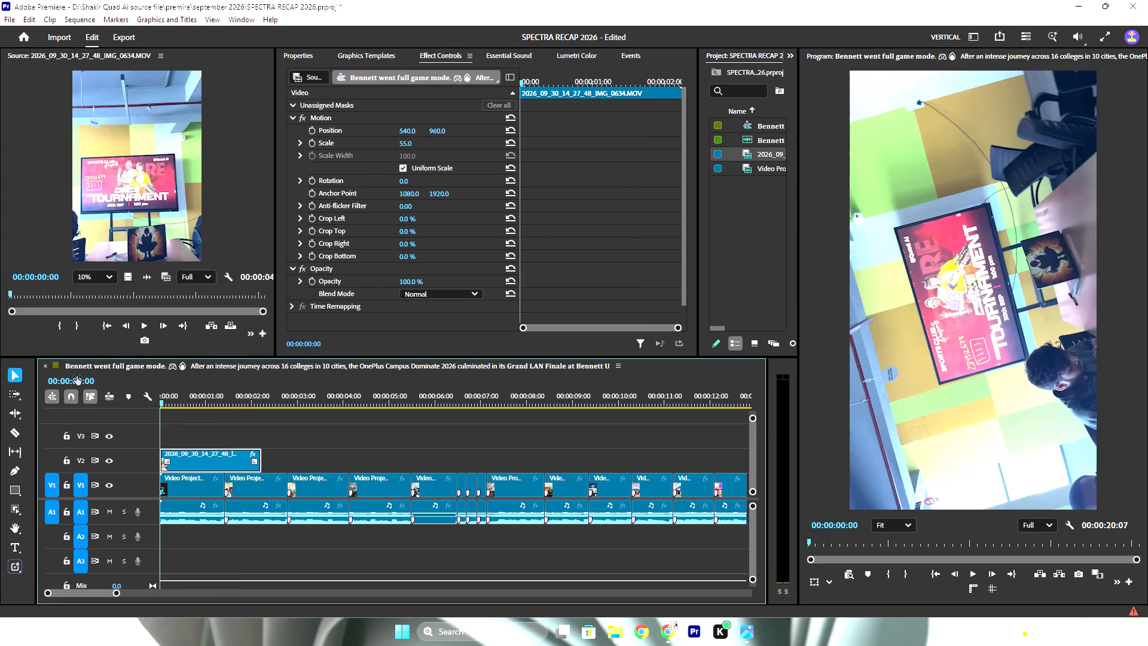
pyautogui.press('space')
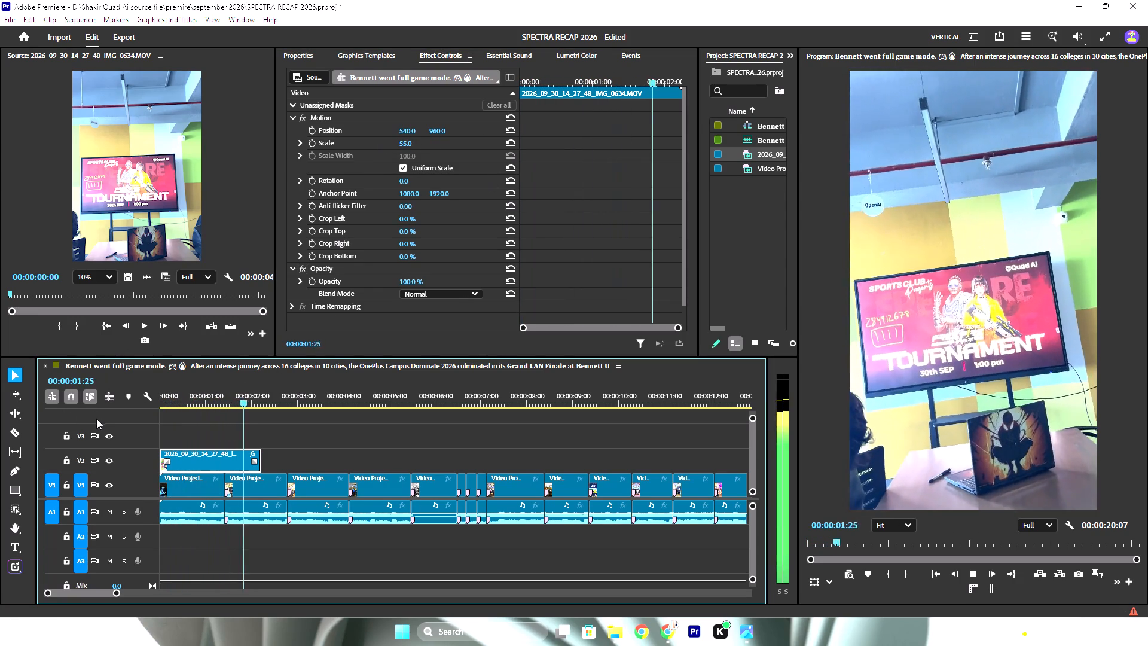
pyautogui.press('space')
pyautogui.moveTo(234, 400); pyautogui.dragTo(205, 400)
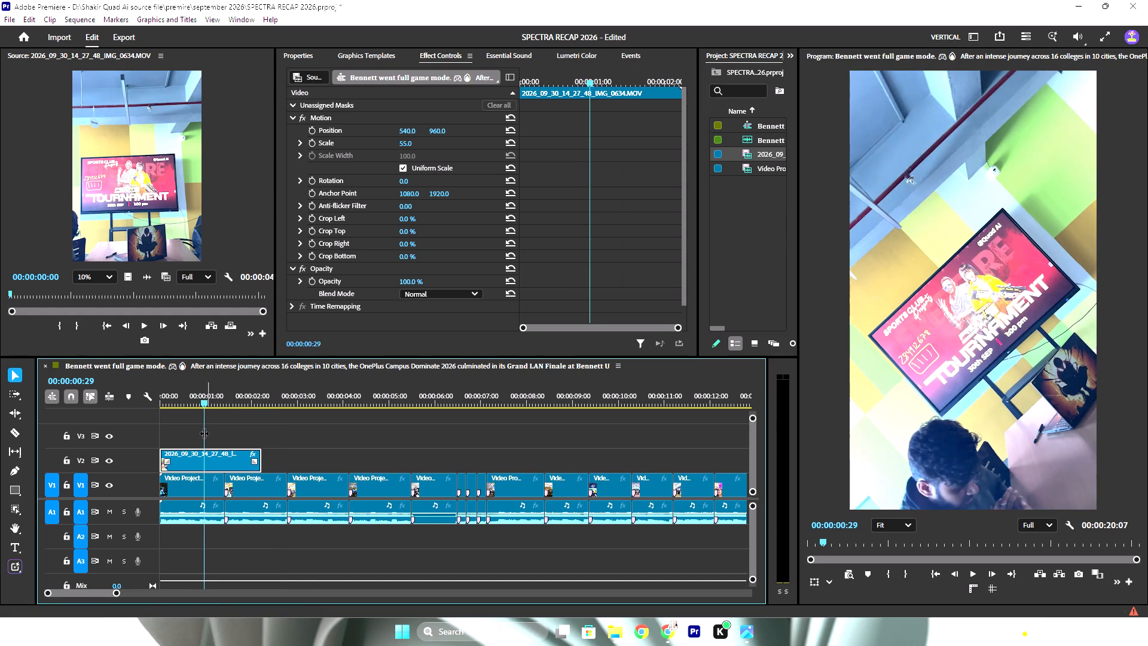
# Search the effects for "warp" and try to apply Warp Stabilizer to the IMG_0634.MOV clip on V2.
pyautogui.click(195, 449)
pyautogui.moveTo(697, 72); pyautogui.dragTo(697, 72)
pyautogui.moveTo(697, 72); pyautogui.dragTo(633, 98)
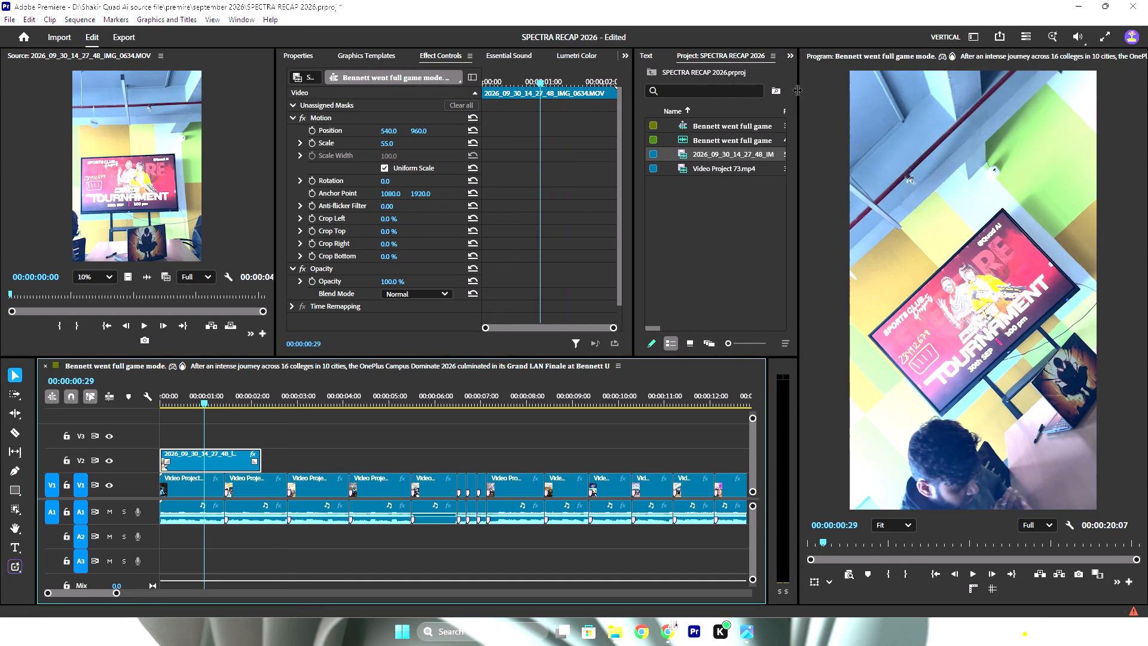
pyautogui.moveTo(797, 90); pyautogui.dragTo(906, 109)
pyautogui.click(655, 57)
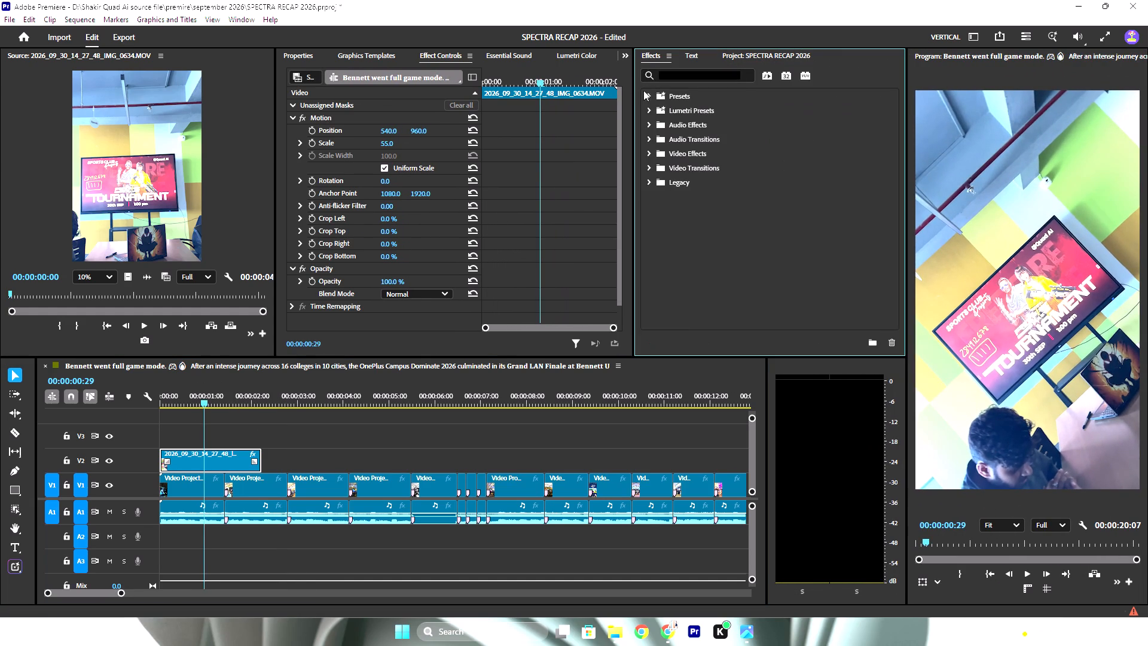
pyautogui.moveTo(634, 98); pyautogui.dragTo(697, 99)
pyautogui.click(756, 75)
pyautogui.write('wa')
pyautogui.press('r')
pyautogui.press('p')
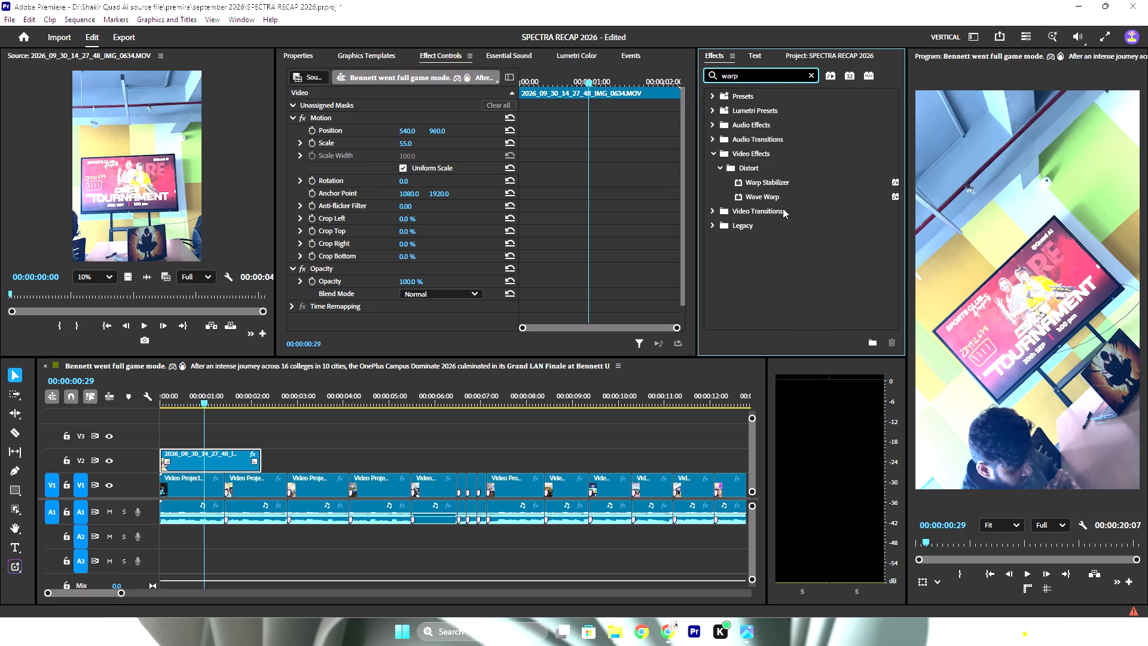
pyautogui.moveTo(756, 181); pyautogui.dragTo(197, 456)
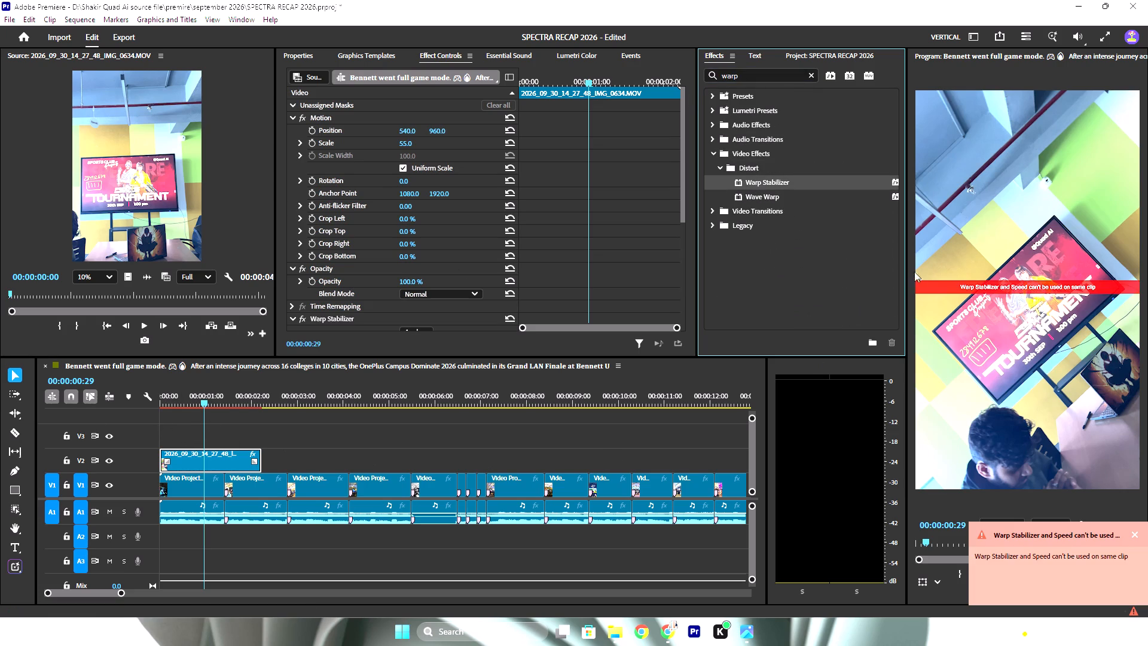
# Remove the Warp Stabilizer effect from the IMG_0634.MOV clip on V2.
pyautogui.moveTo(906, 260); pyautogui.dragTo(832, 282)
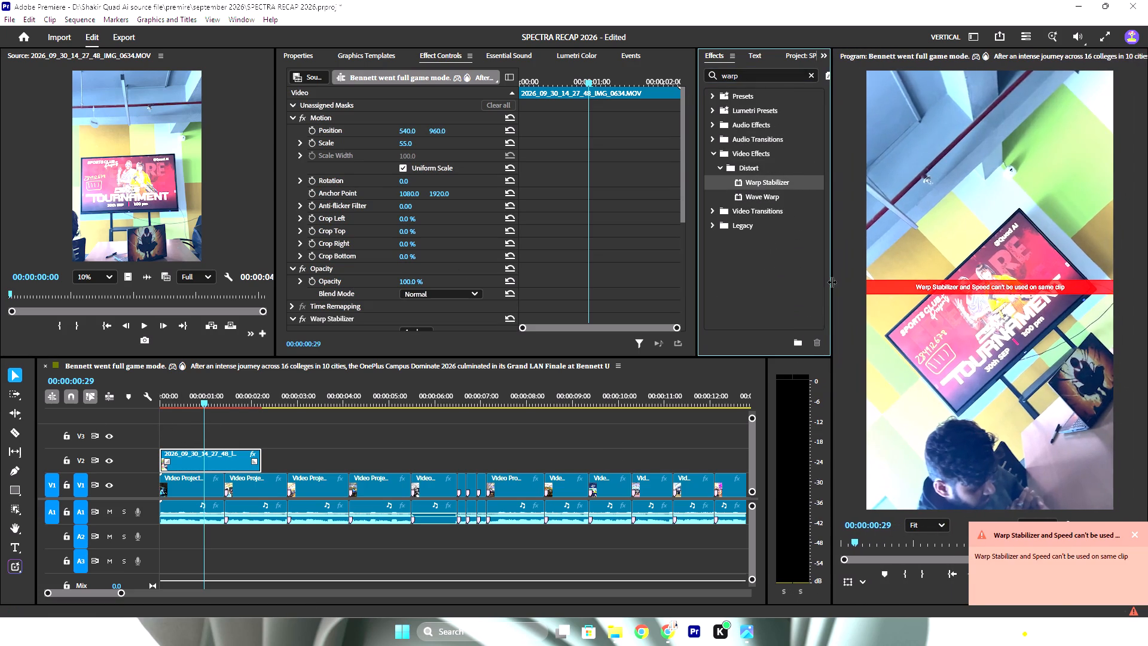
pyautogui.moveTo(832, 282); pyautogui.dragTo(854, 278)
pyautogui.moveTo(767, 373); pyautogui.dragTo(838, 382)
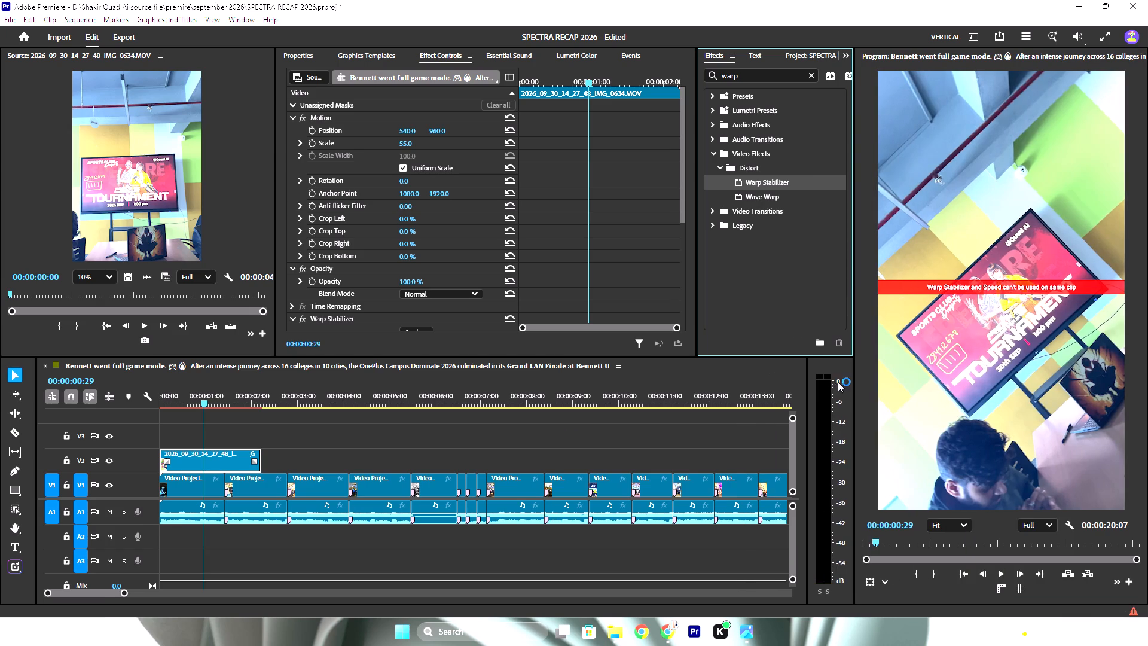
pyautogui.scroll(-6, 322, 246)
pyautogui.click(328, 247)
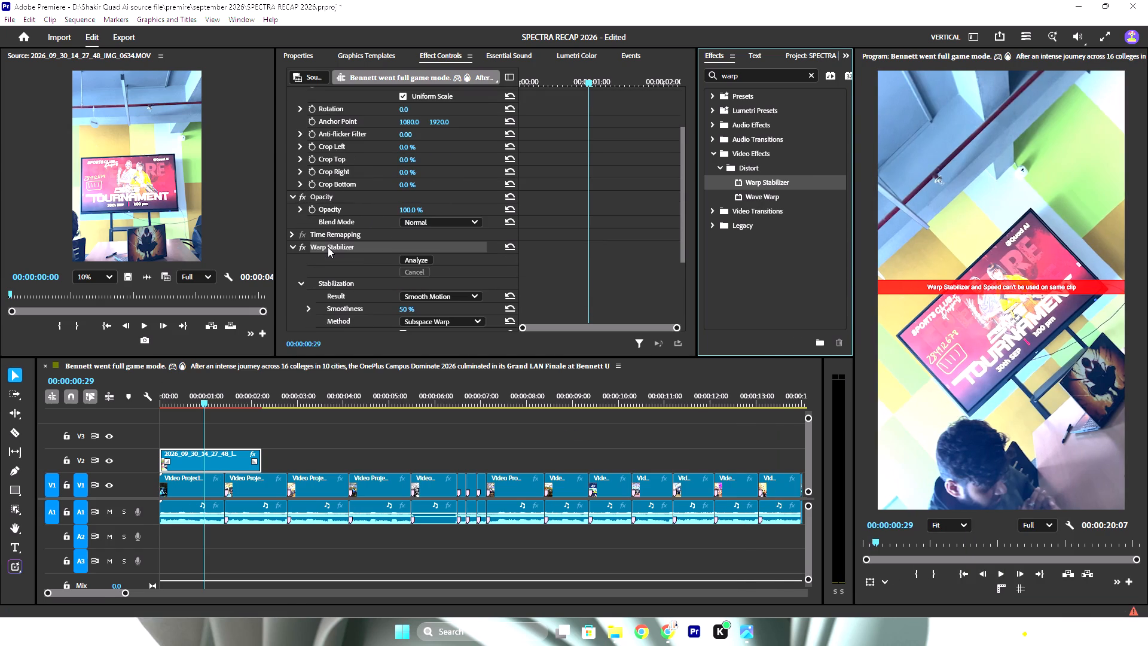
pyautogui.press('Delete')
# Return to the sequence start and open the Scale value of the IMG_0634.MOV clip for editing.
pyautogui.moveTo(219, 408); pyautogui.dragTo(116, 408)
pyautogui.moveTo(216, 395); pyautogui.dragTo(162, 397)
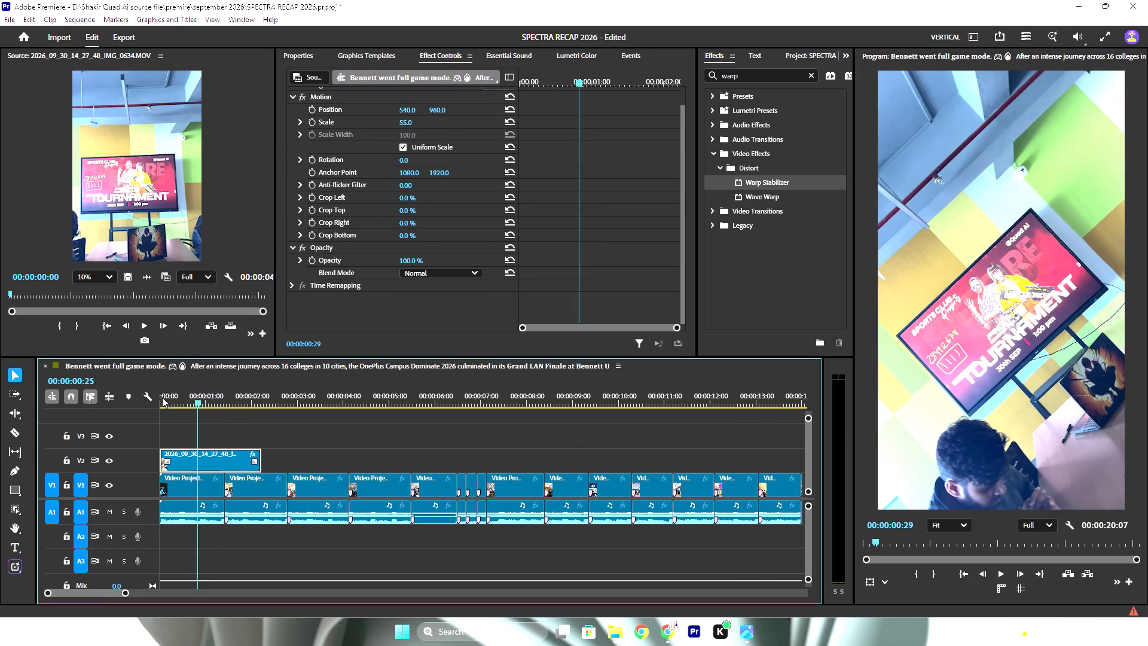
pyautogui.moveTo(162, 397); pyautogui.dragTo(111, 397)
pyautogui.click(404, 121)
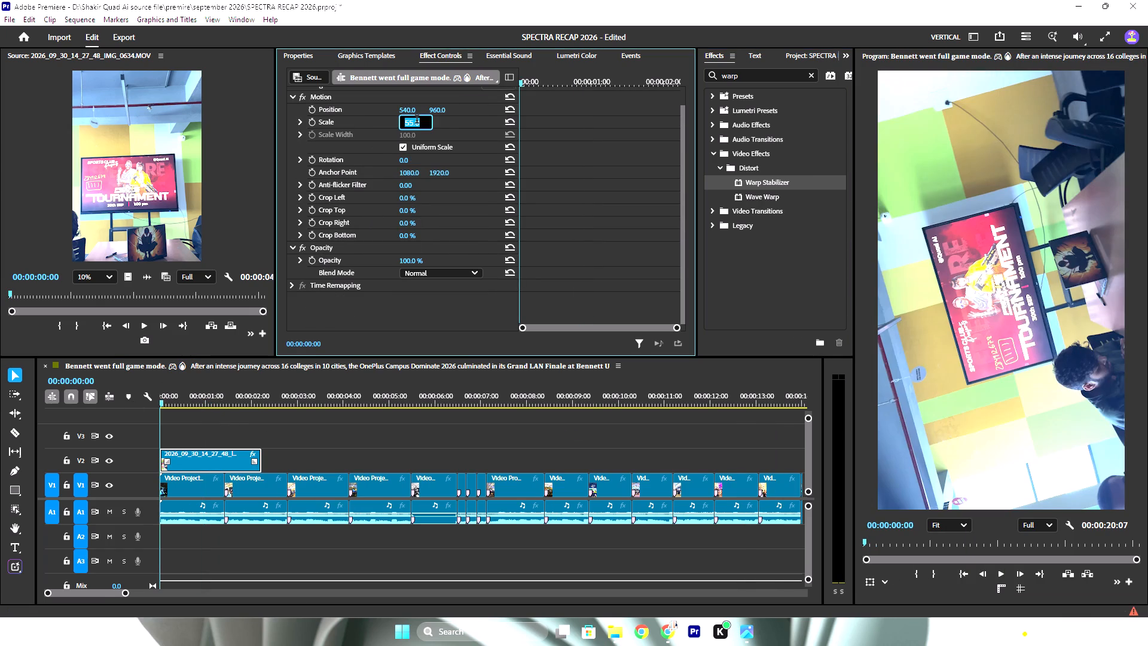
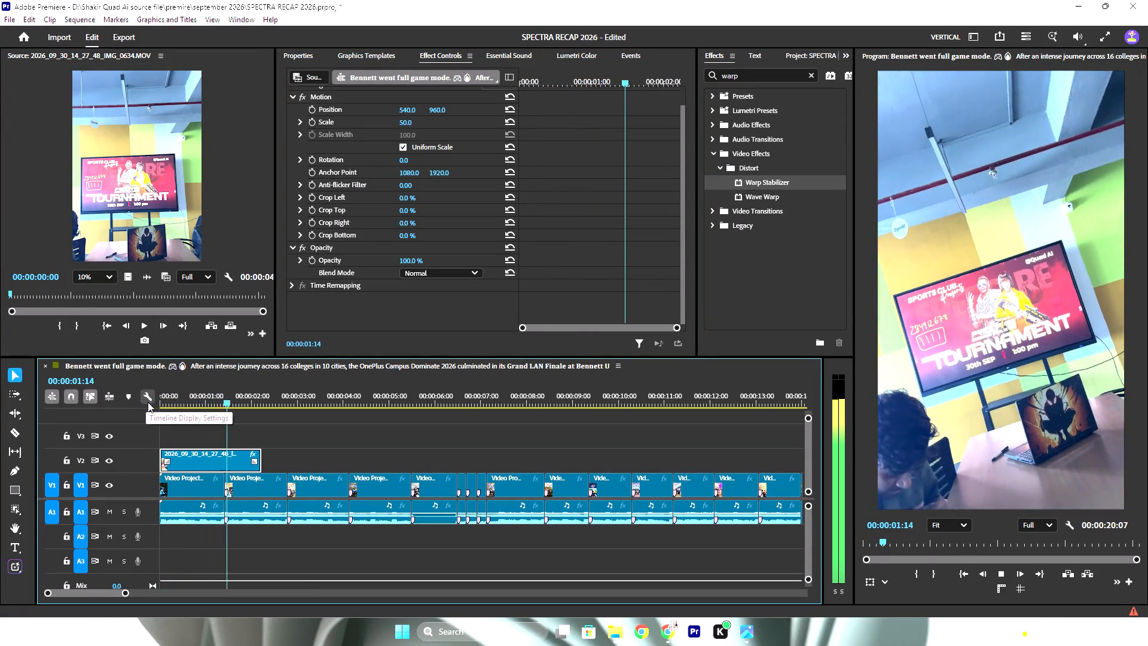
# Trim the start of the IMG_0634.MOV clip on V2 and reposition it to span from the sequence start to the first scene cut.
pyautogui.press('space')
pyautogui.press('space')
pyautogui.press('space')
pyautogui.moveTo(261, 400); pyautogui.dragTo(176, 406)
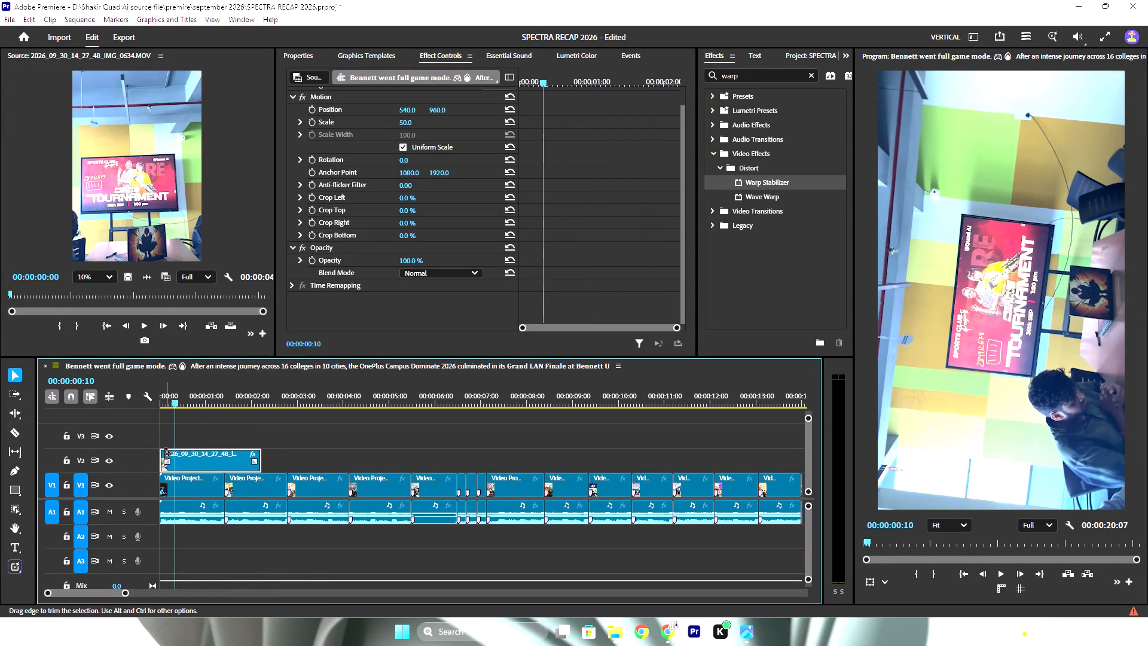
pyautogui.moveTo(165, 454); pyautogui.dragTo(193, 454)
pyautogui.moveTo(231, 470); pyautogui.dragTo(186, 465)
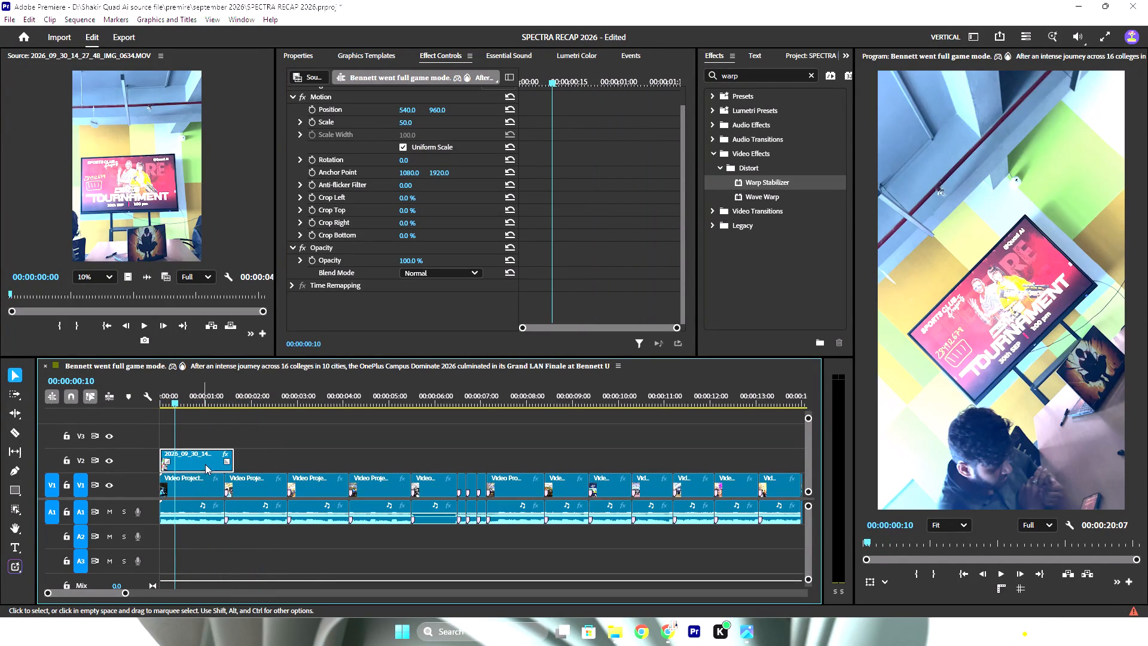
pyautogui.moveTo(163, 455); pyautogui.dragTo(176, 455)
pyautogui.moveTo(193, 461); pyautogui.dragTo(175, 461)
pyautogui.moveTo(200, 459); pyautogui.dragTo(206, 459)
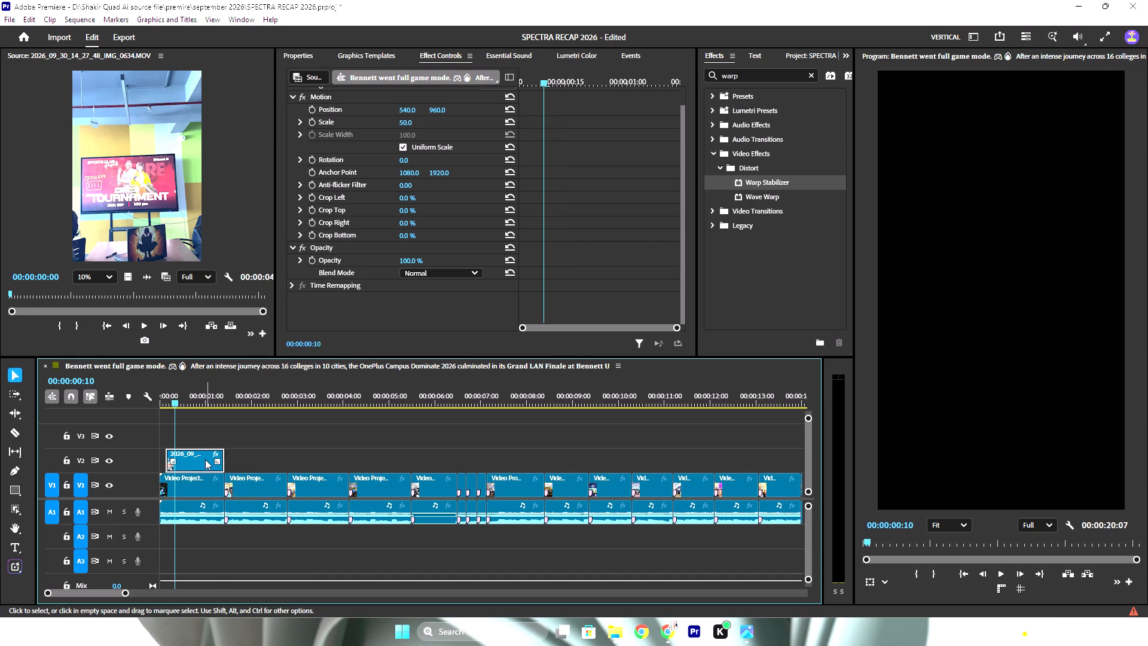
pyautogui.moveTo(166, 451); pyautogui.dragTo(151, 450)
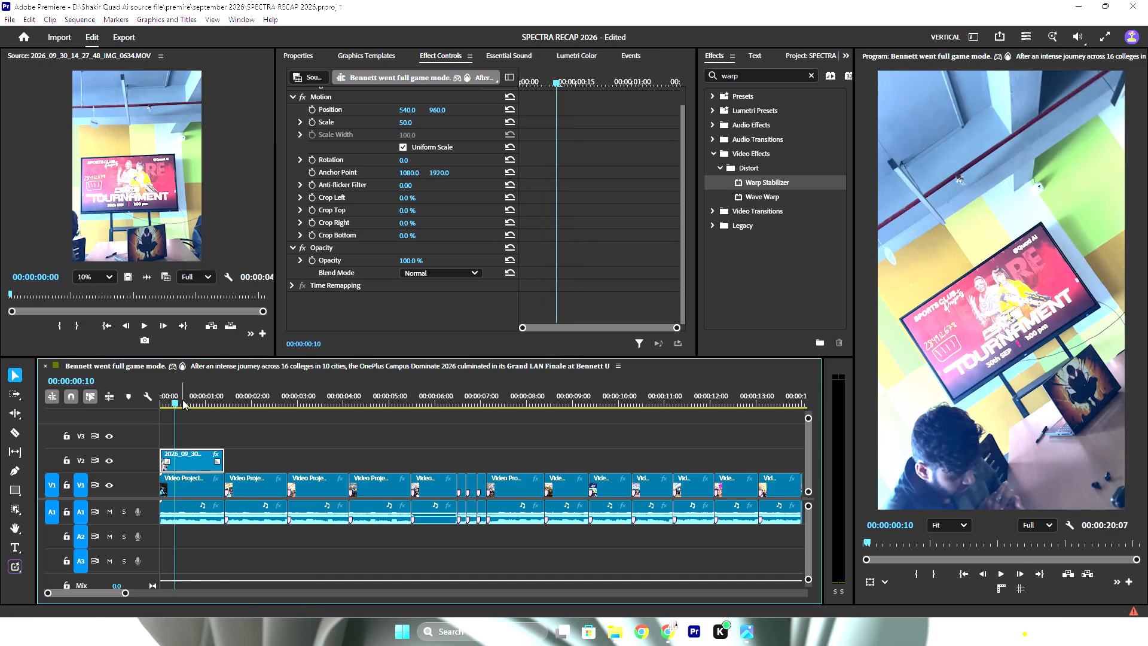
pyautogui.moveTo(182, 400); pyautogui.dragTo(118, 397)
pyautogui.press('space')
pyautogui.press('space')
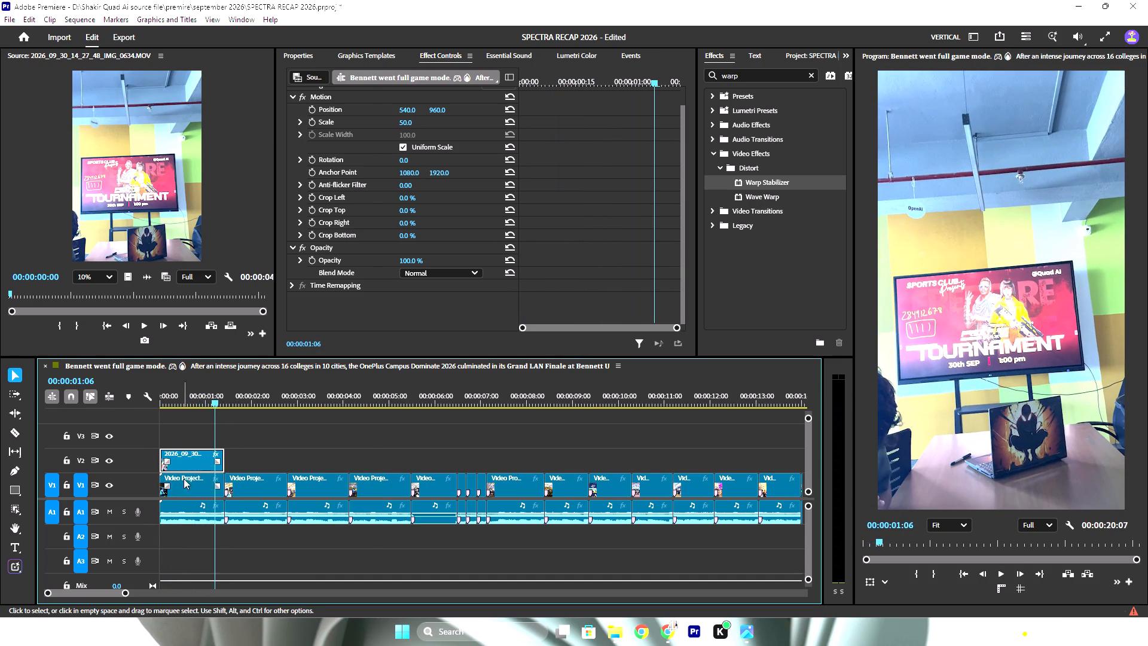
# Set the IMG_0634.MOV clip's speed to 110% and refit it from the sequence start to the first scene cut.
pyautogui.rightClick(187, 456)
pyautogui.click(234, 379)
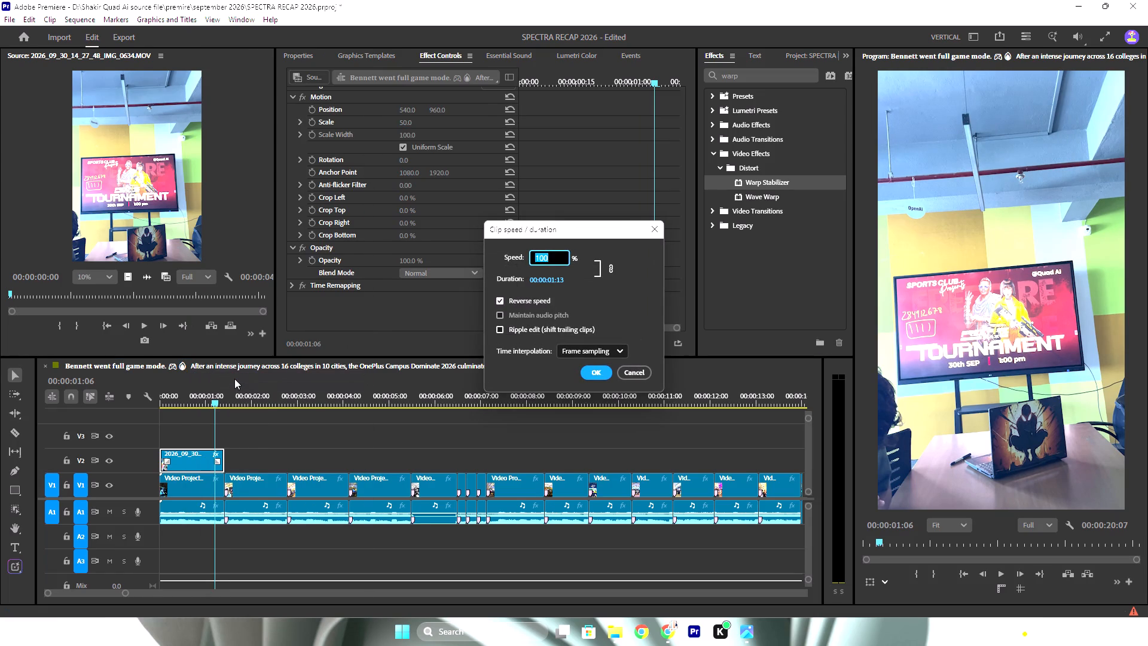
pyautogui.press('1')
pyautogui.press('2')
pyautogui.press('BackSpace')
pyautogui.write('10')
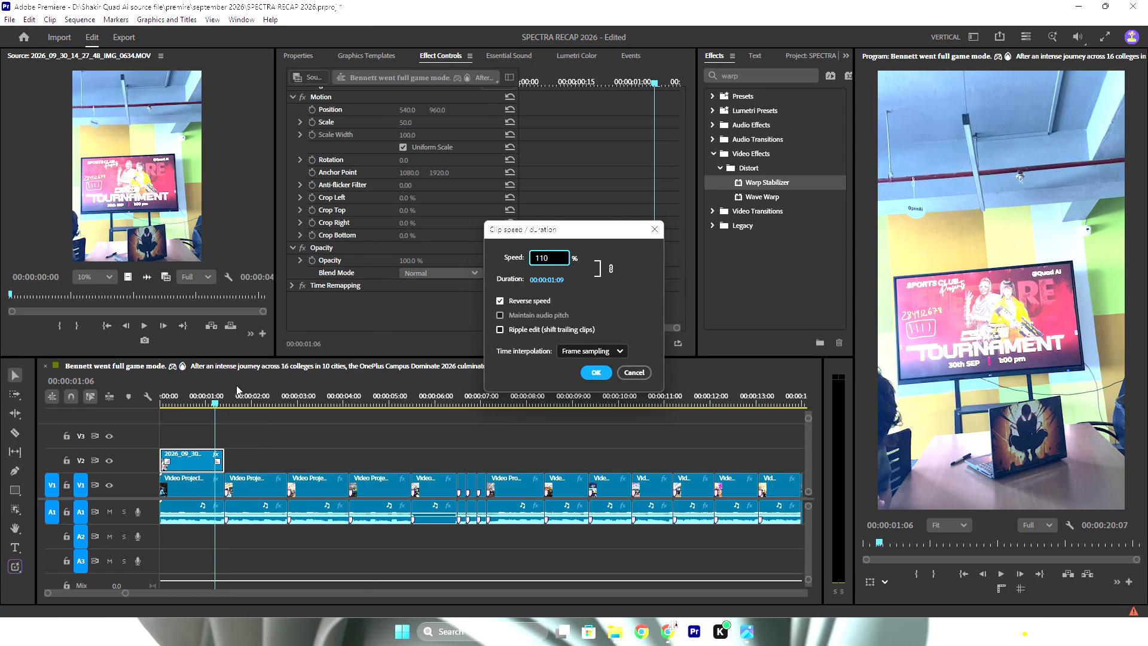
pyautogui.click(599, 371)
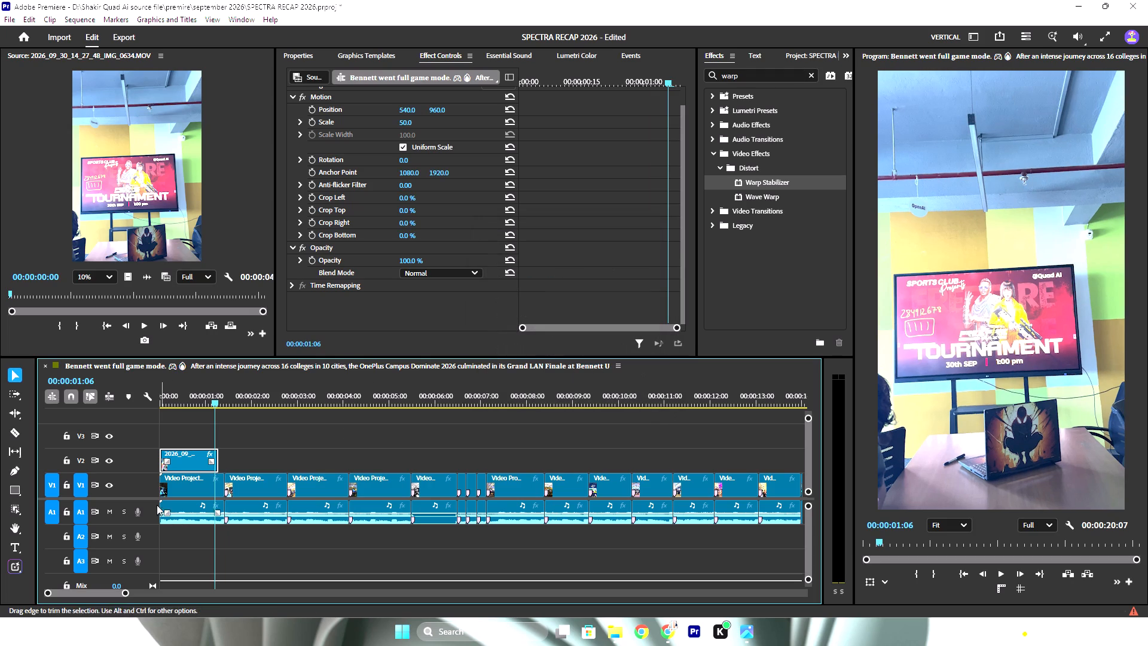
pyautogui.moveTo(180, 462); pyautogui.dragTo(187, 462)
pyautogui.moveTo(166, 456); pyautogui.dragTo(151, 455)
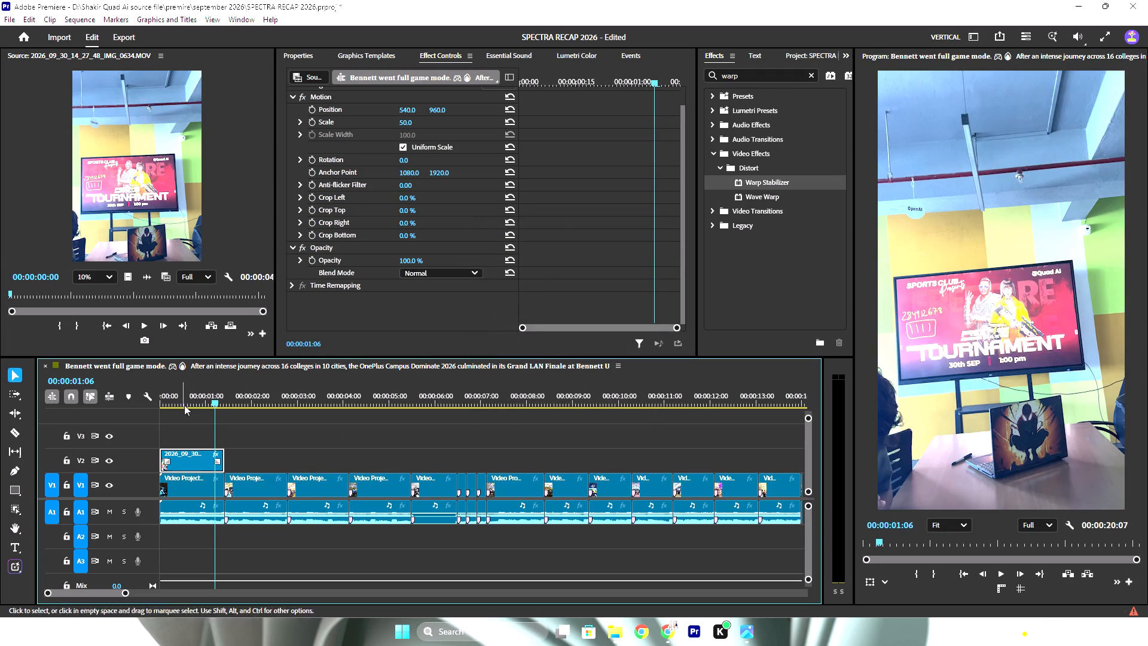
# Play the V2 clip, trim a few frames off its end, and refit it between the sequence start and the first cut.
pyautogui.moveTo(163, 400); pyautogui.dragTo(88, 397)
pyautogui.press('space')
pyautogui.press('space')
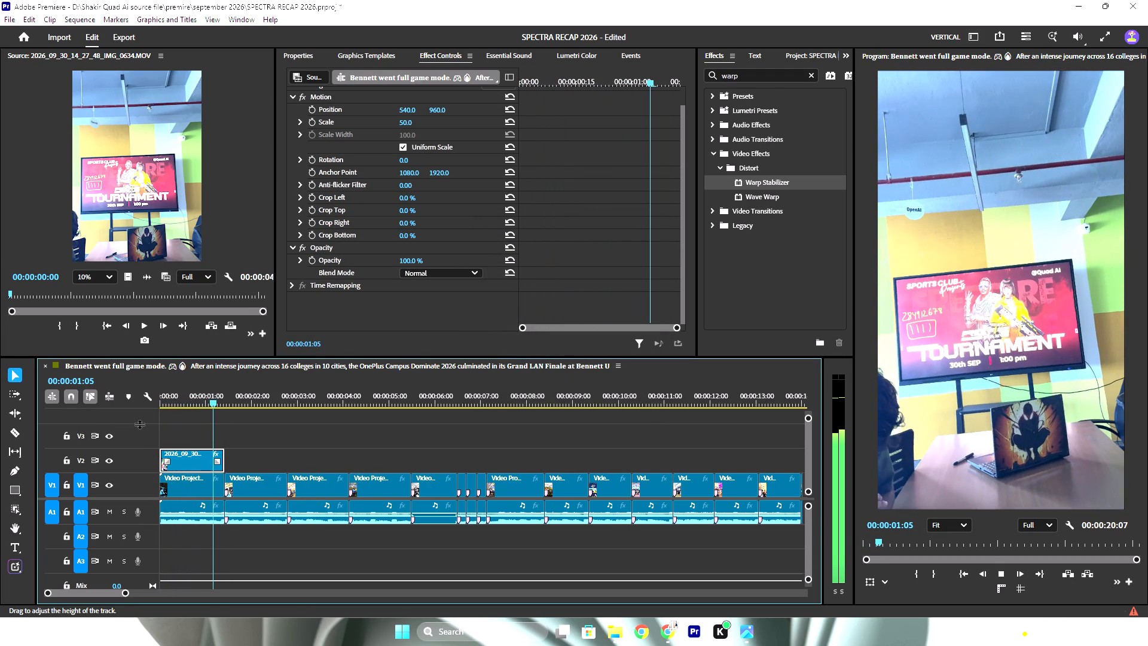
pyautogui.press('space')
pyautogui.press('space')
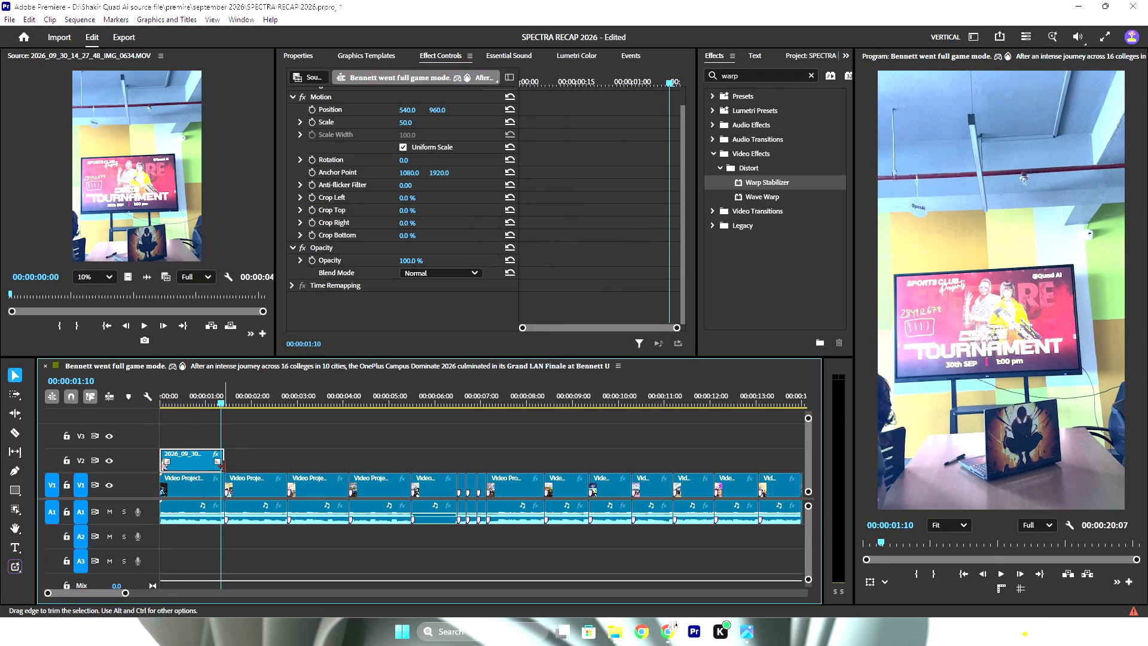
pyautogui.moveTo(228, 459); pyautogui.dragTo(216, 459)
pyautogui.moveTo(193, 462); pyautogui.dragTo(201, 464)
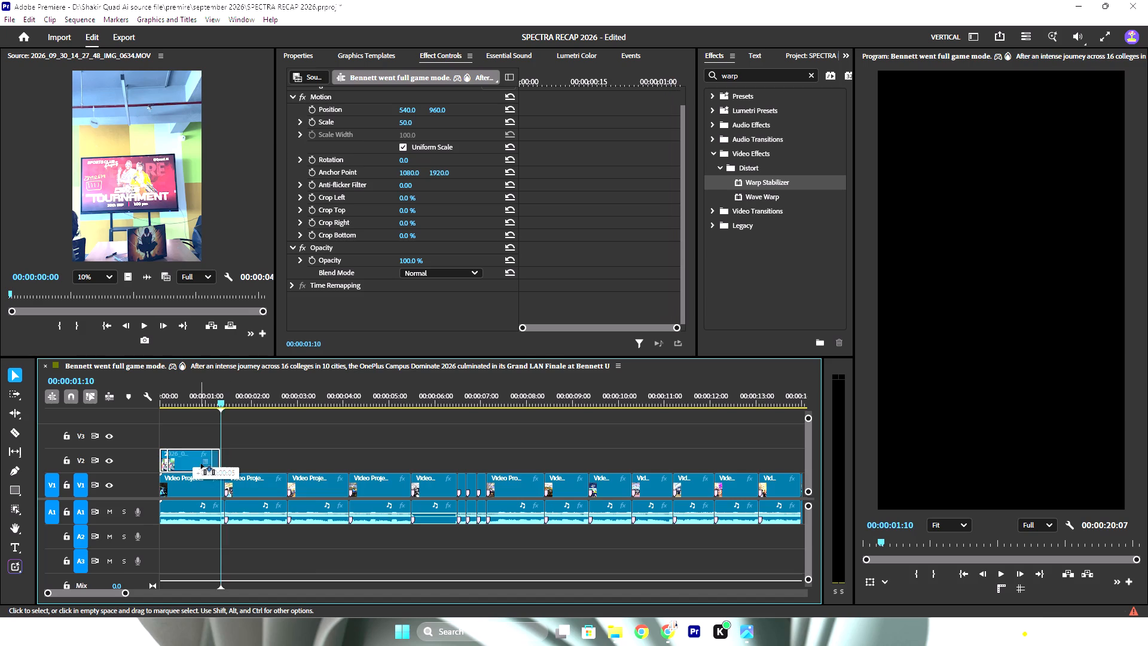
pyautogui.moveTo(201, 464); pyautogui.dragTo(206, 464)
pyautogui.moveTo(172, 457); pyautogui.dragTo(154, 456)
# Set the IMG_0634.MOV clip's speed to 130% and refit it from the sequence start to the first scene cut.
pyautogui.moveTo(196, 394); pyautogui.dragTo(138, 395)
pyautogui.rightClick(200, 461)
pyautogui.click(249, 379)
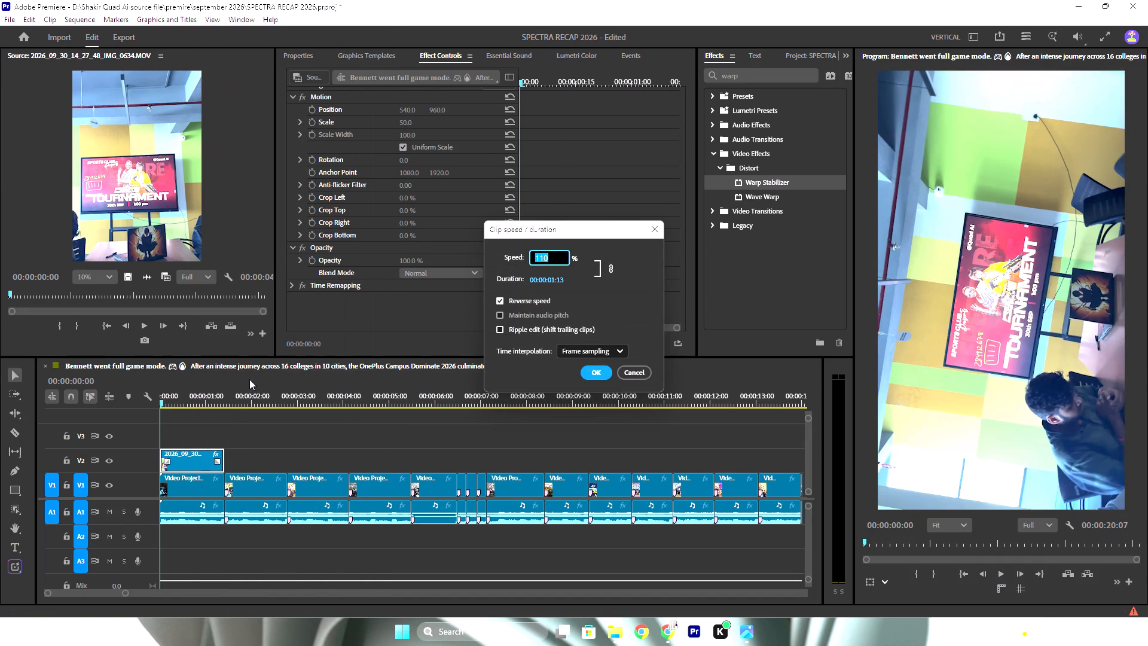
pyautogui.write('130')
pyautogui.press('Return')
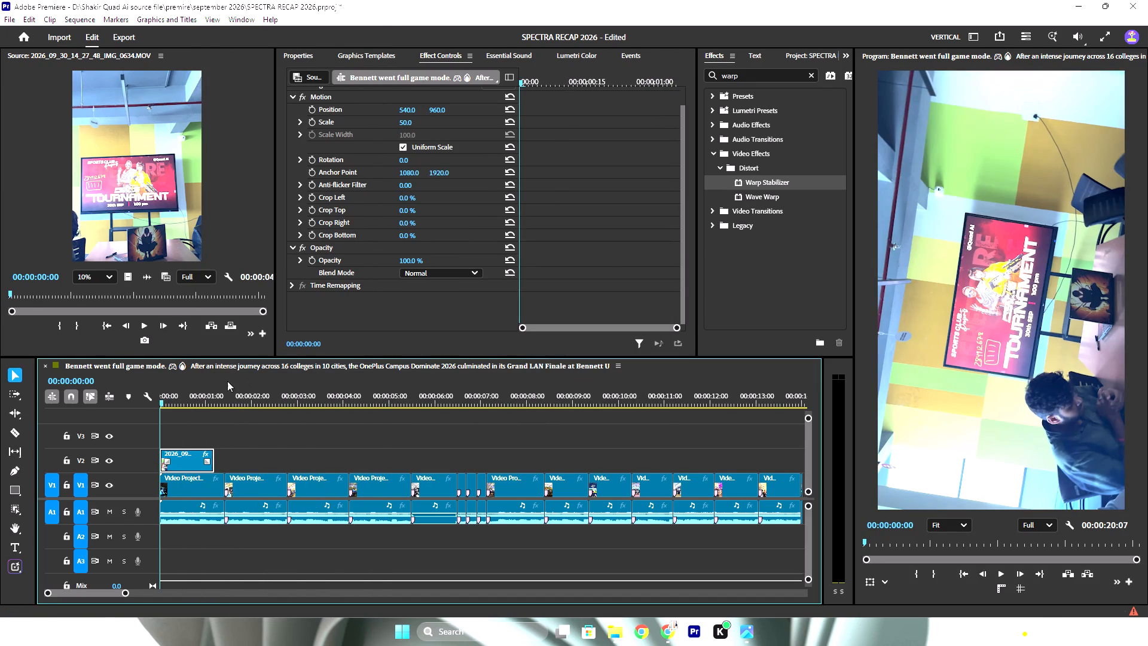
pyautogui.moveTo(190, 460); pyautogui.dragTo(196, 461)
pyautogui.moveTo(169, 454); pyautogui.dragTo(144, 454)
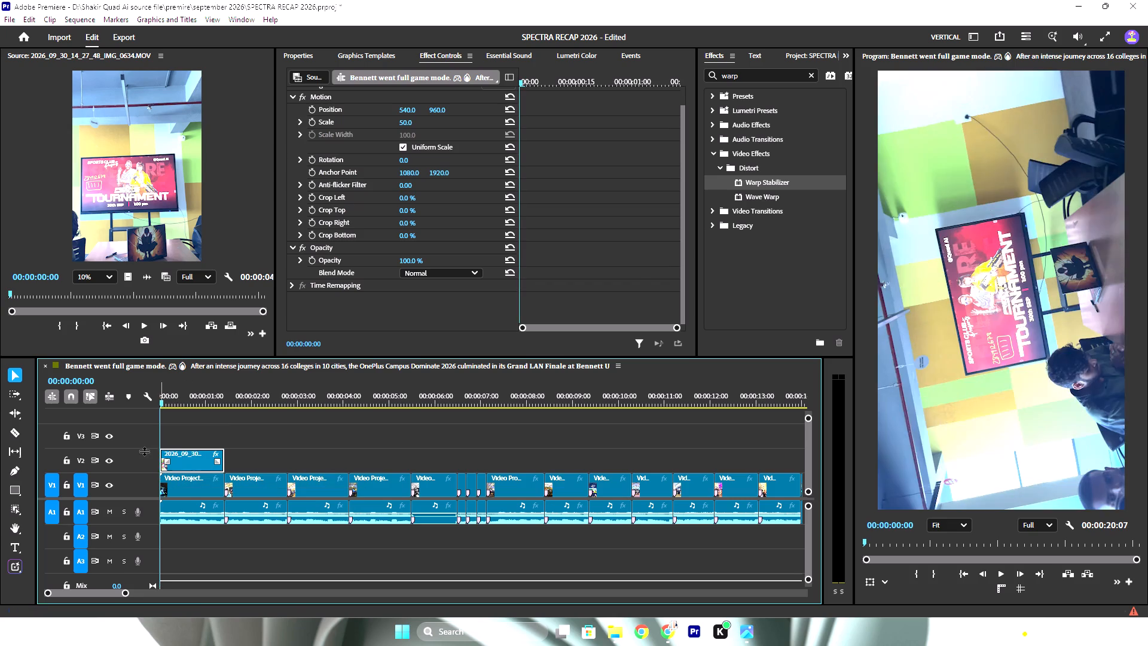
# Play the opening from the sequence start repeatedly to judge the pace of the V2 clip.
pyautogui.press('space')
pyautogui.press('space')
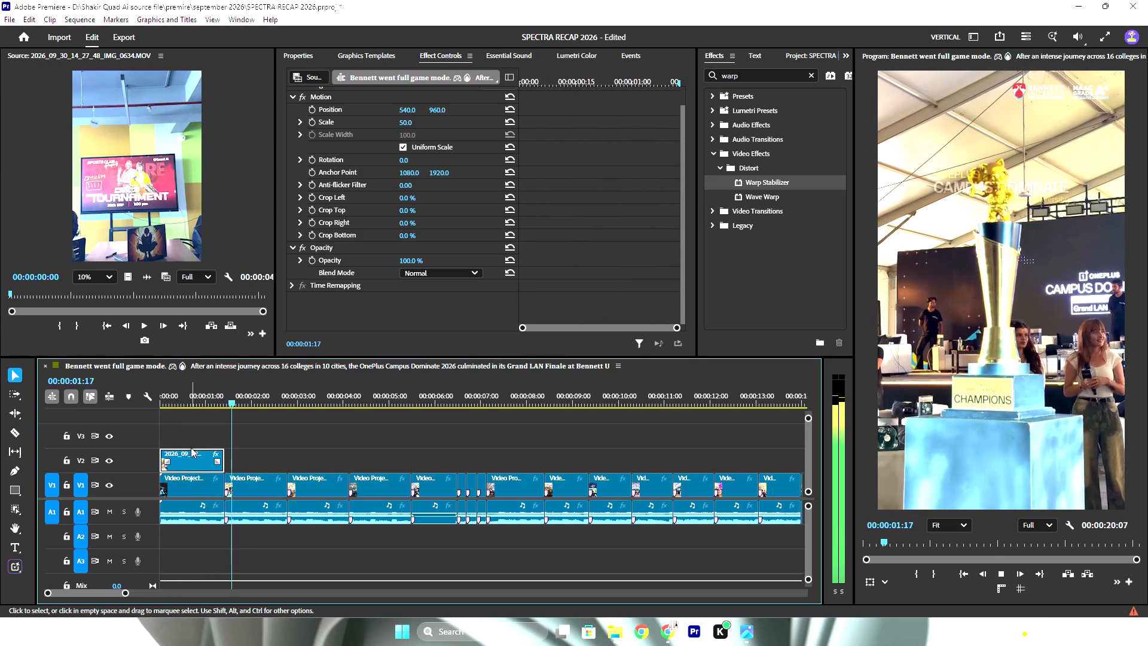
pyautogui.moveTo(233, 400); pyautogui.dragTo(95, 410)
pyautogui.press('space')
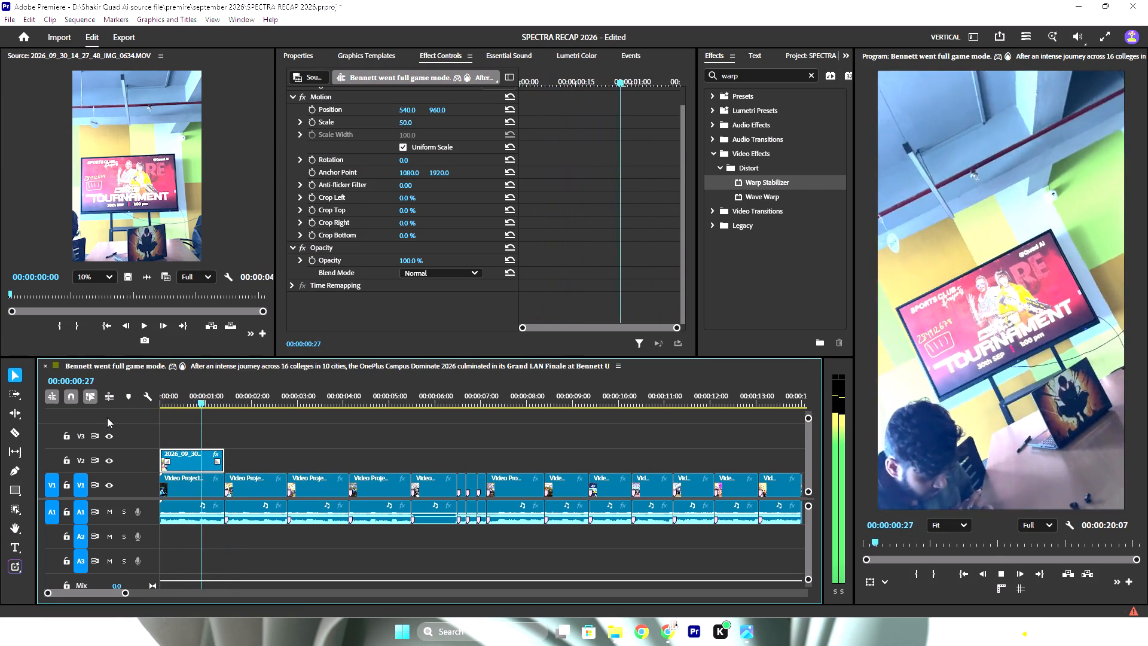
pyautogui.press('space')
pyautogui.moveTo(204, 395); pyautogui.dragTo(160, 400)
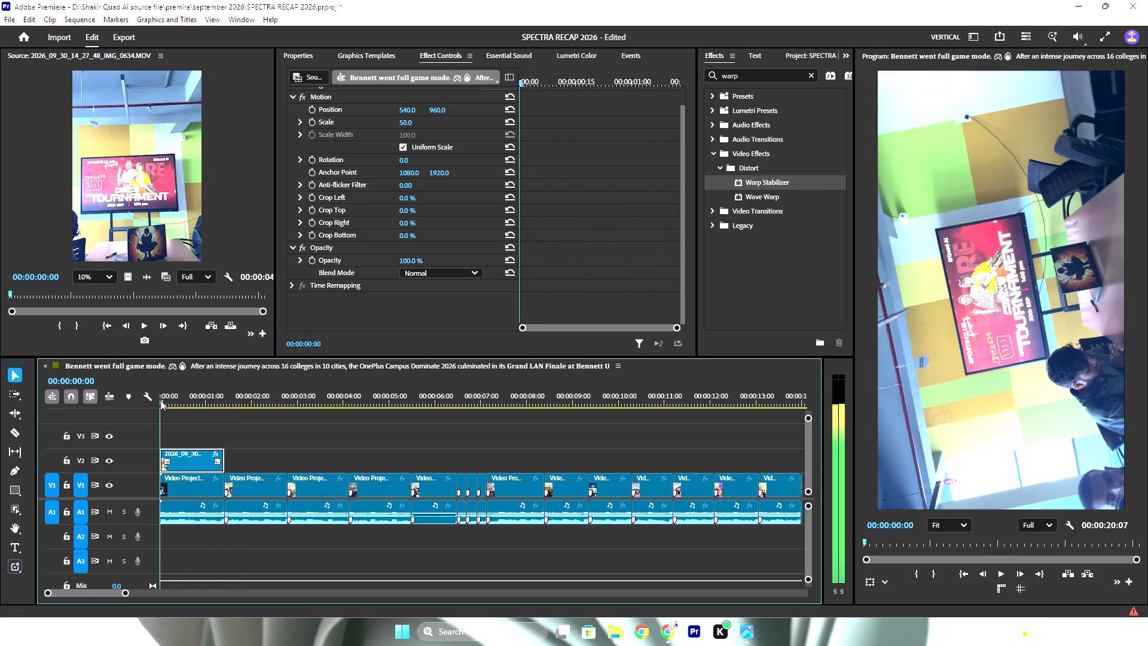
pyautogui.press('space')
pyautogui.press('space')
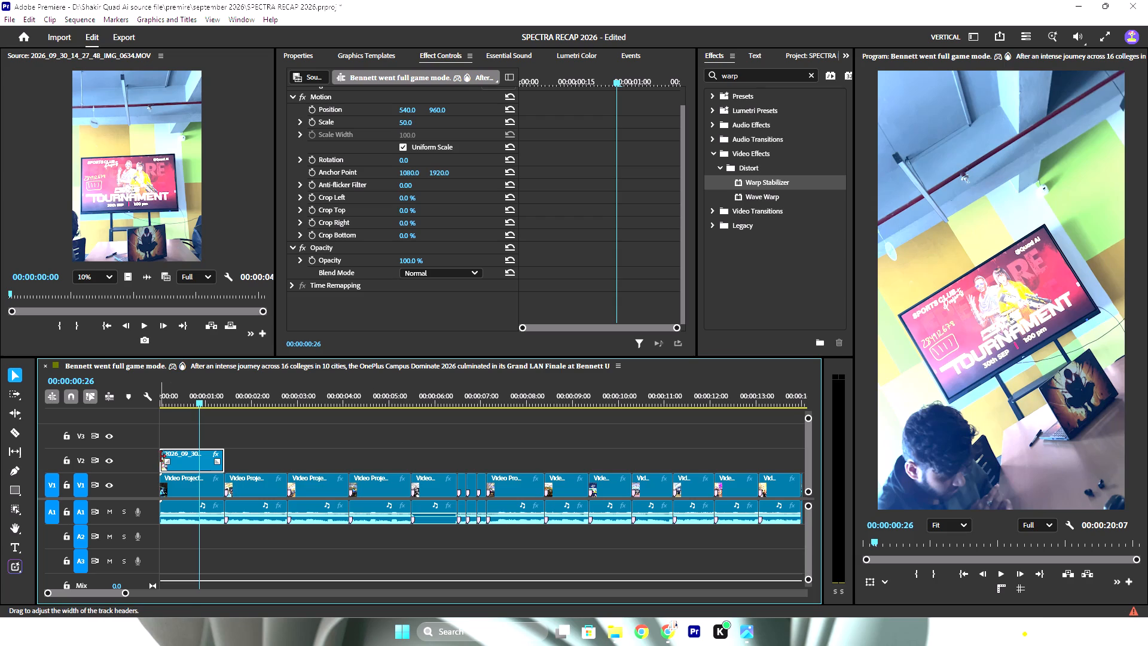
# Trim the head of the IMG_0634.MOV clip to a length of about 29 frames and move it back to the sequence start.
pyautogui.moveTo(161, 455); pyautogui.dragTo(184, 454)
pyautogui.moveTo(199, 465); pyautogui.dragTo(179, 465)
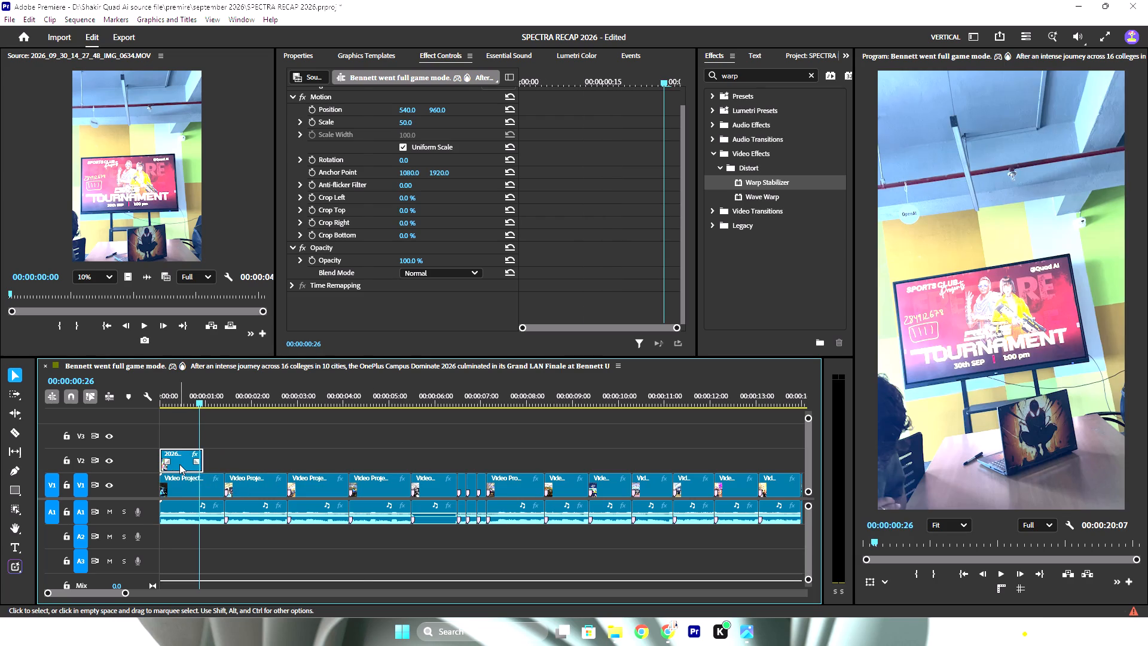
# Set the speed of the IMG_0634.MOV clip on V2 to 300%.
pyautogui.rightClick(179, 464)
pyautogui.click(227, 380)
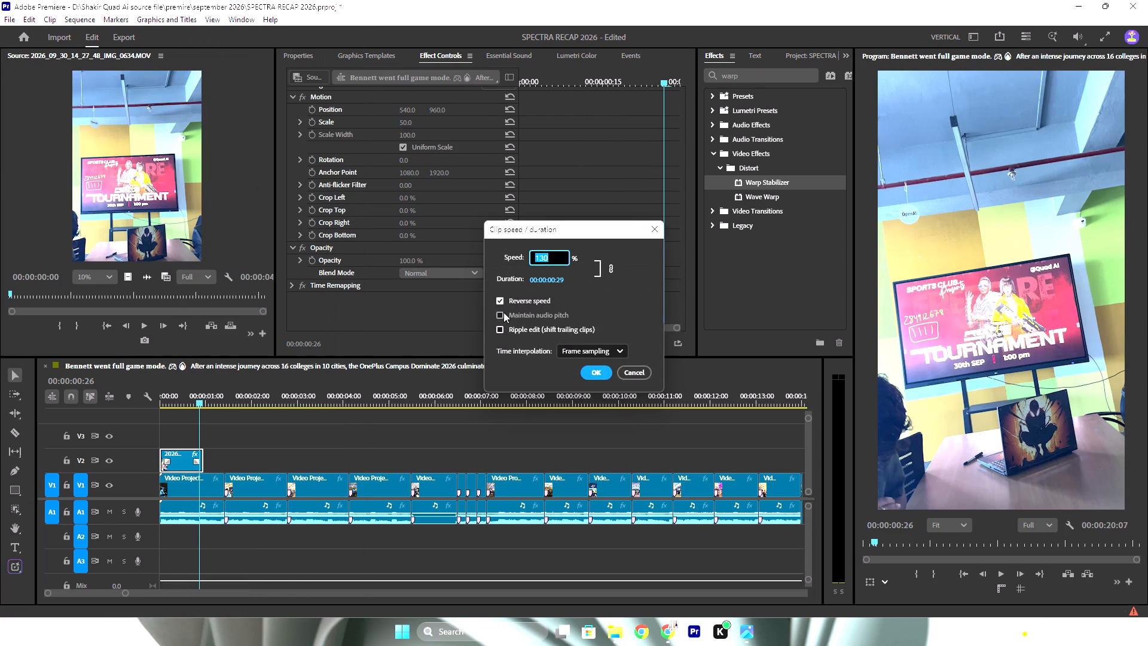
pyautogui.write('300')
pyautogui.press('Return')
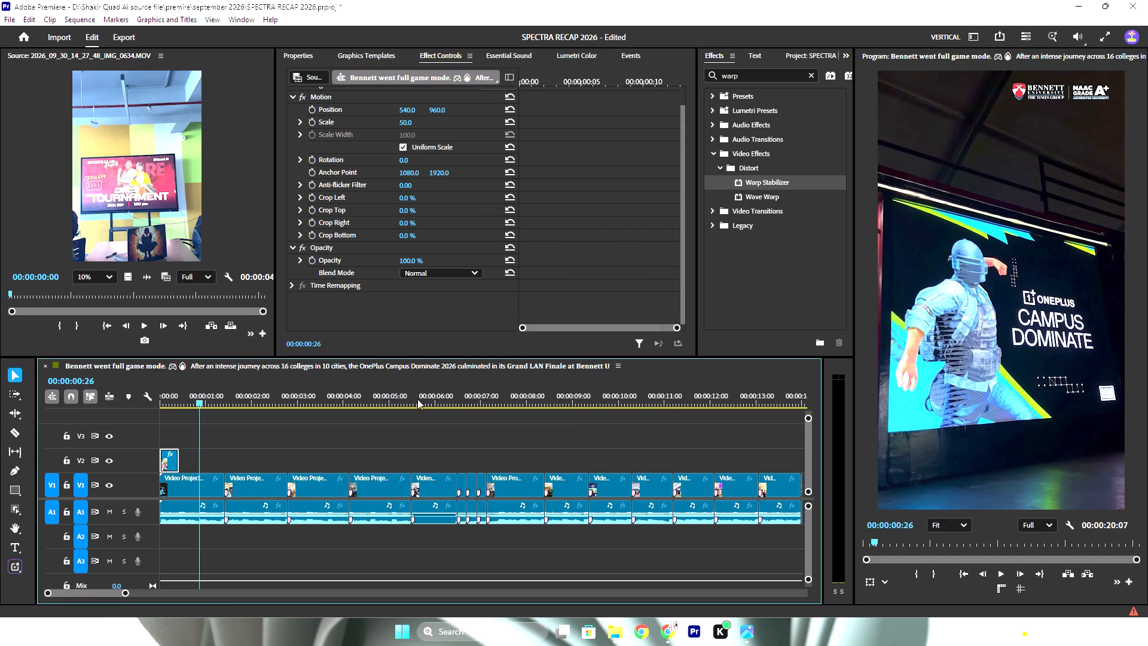
# Set the speed of the IMG_0634.MOV clip on V2 to 250%.
pyautogui.rightClick(166, 466)
pyautogui.click(244, 373)
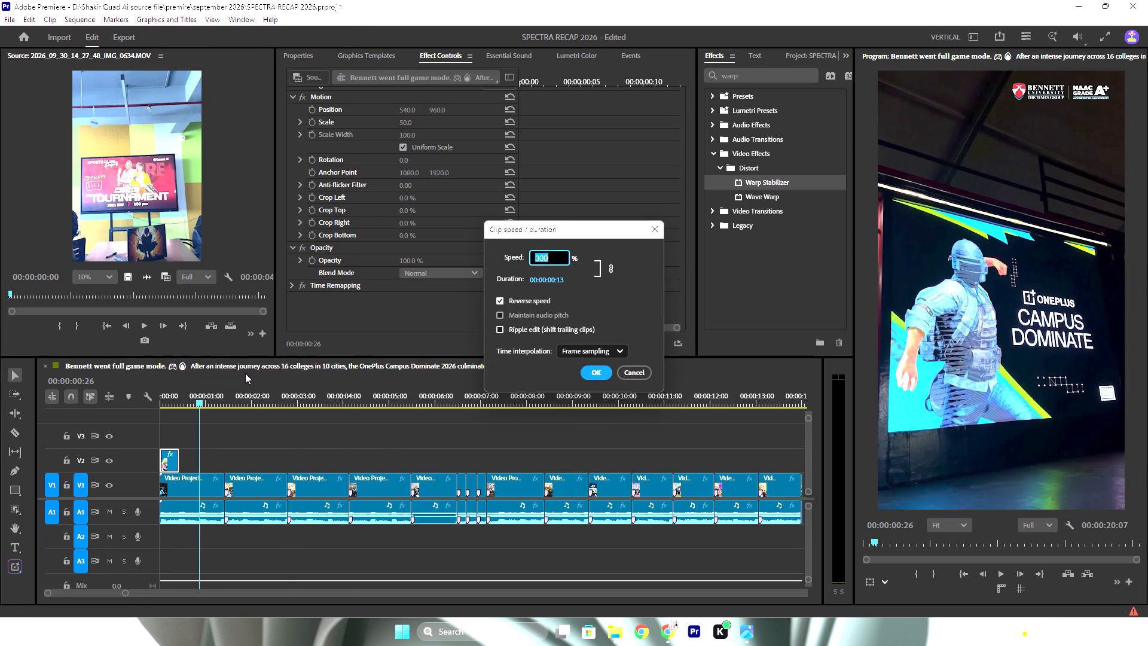
pyautogui.write('250')
pyautogui.press('Return')
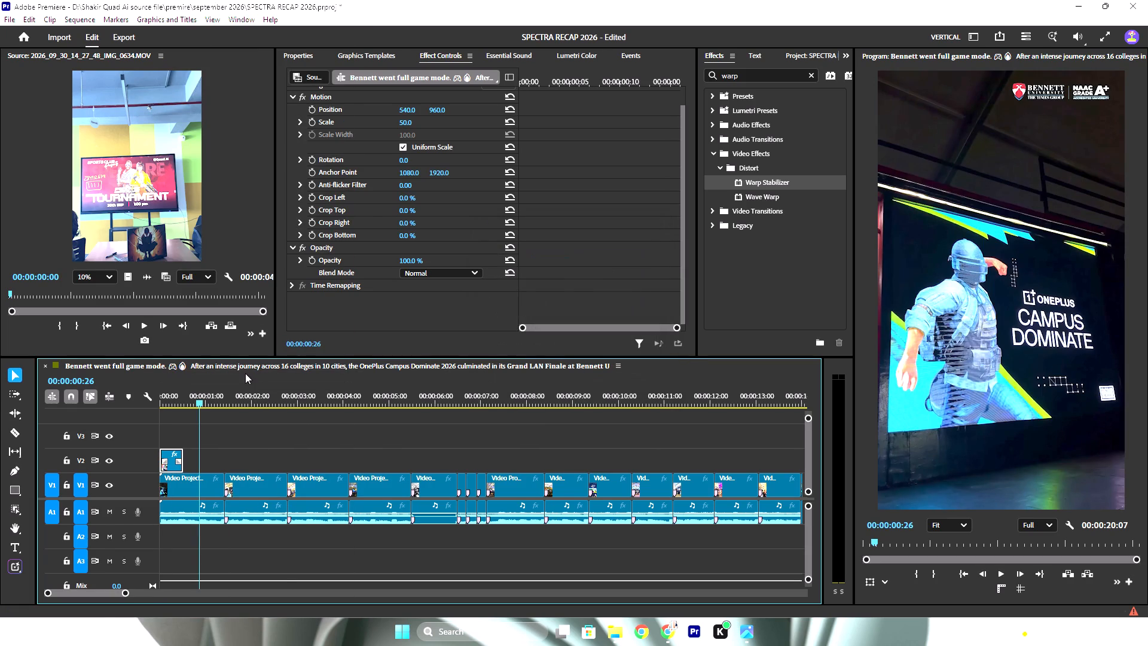
# Play the V2 clip from the sequence start and split it at 00:00:00:06.
pyautogui.moveTo(194, 394); pyautogui.dragTo(96, 394)
pyautogui.press('space')
pyautogui.press('space')
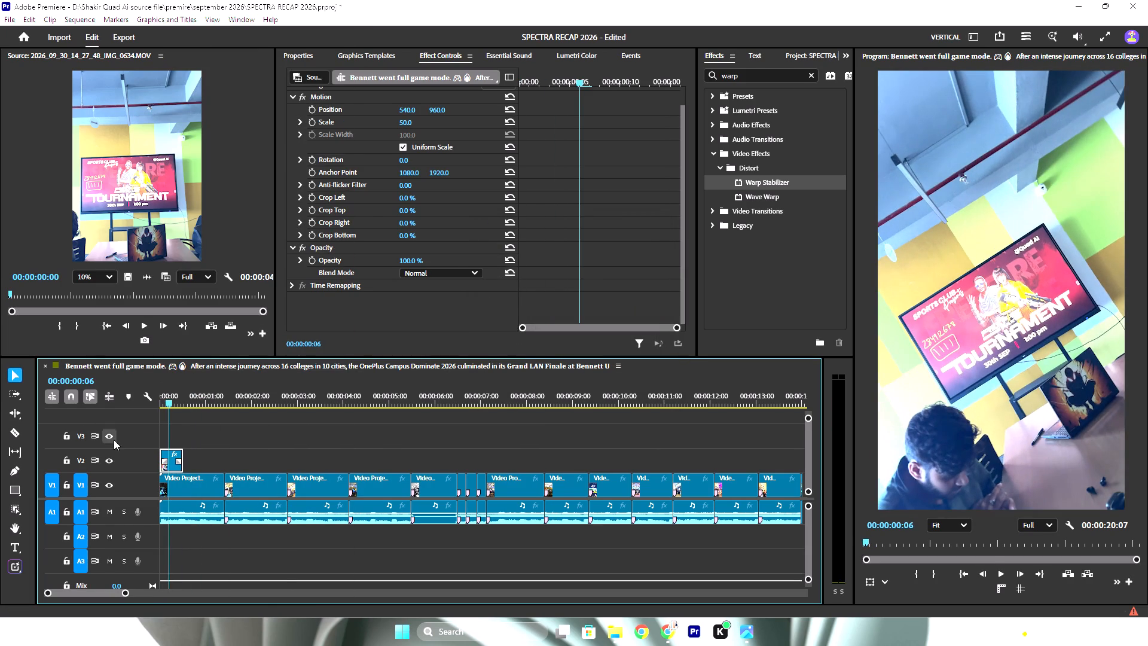
pyautogui.click(14, 436)
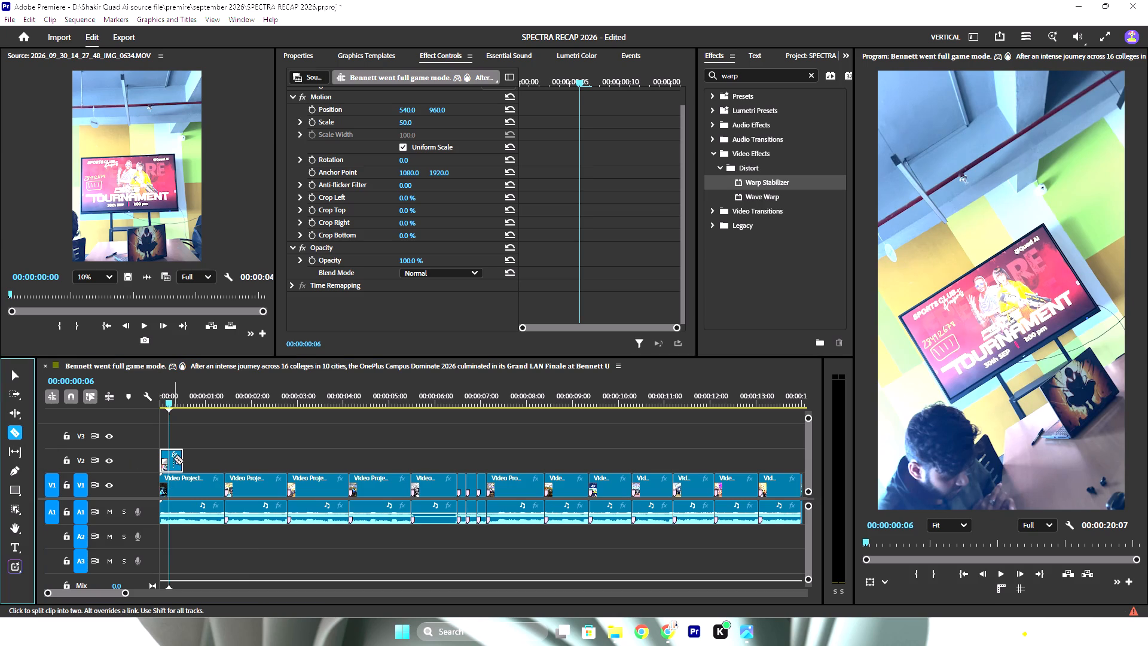
pyautogui.click(171, 458)
pyautogui.click(14, 366)
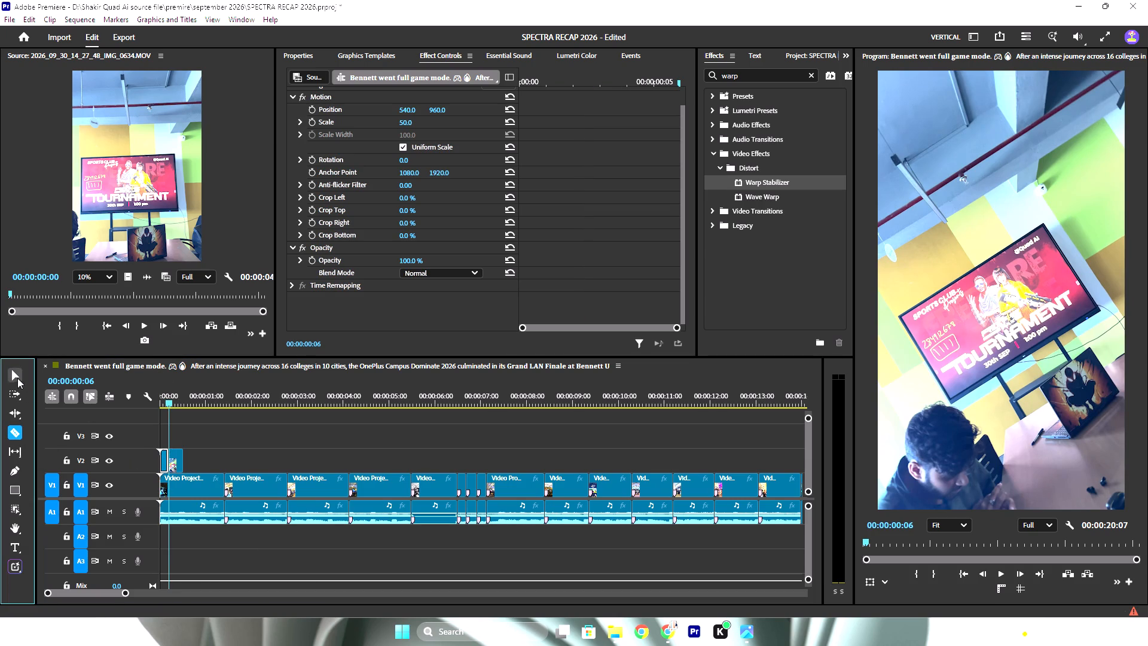
pyautogui.click(17, 378)
# Set the second part of the split IMG_0634.MOV clip to 80% speed and extend its end to the first scene cut.
pyautogui.click(178, 462)
pyautogui.rightClick(178, 462)
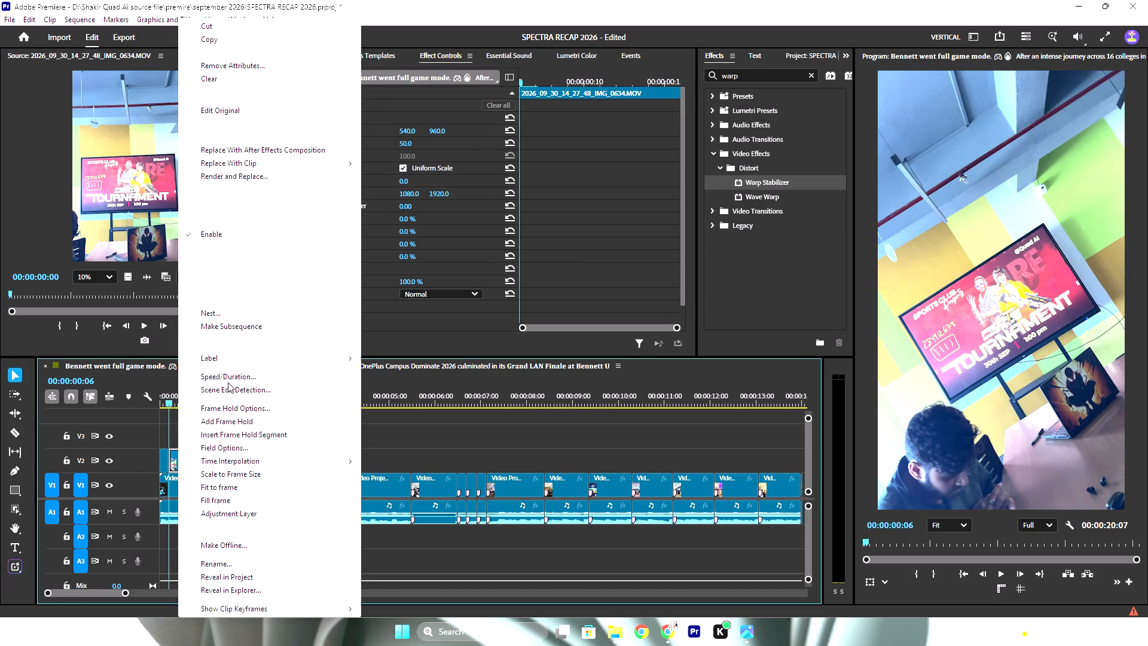
pyautogui.click(230, 375)
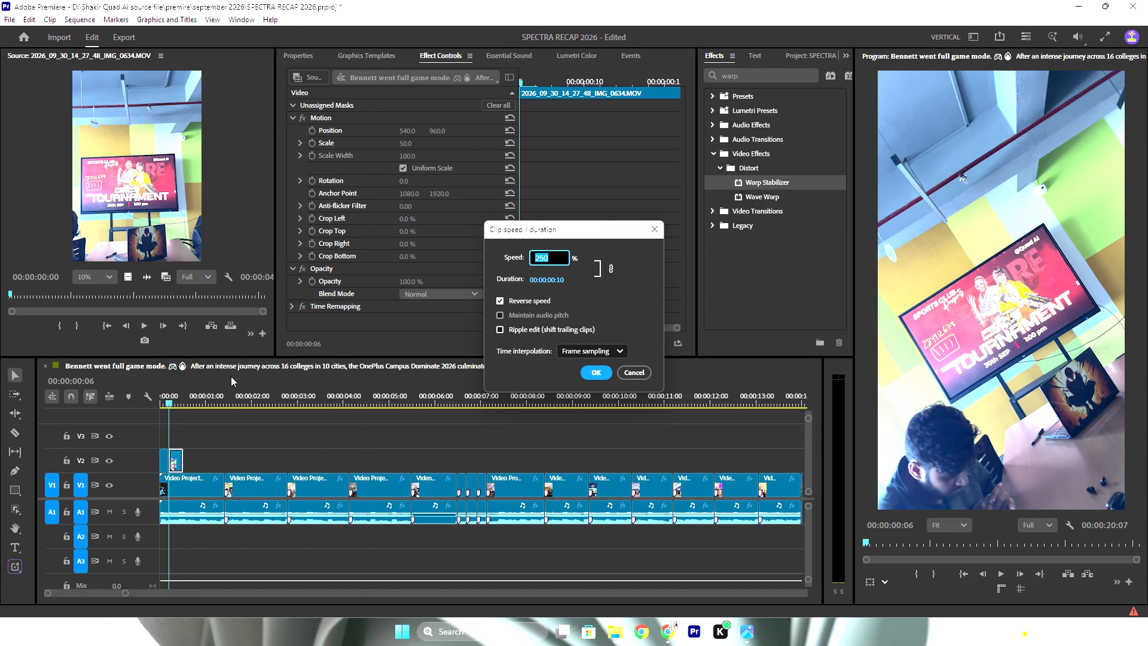
pyautogui.write('80')
pyautogui.press('Return')
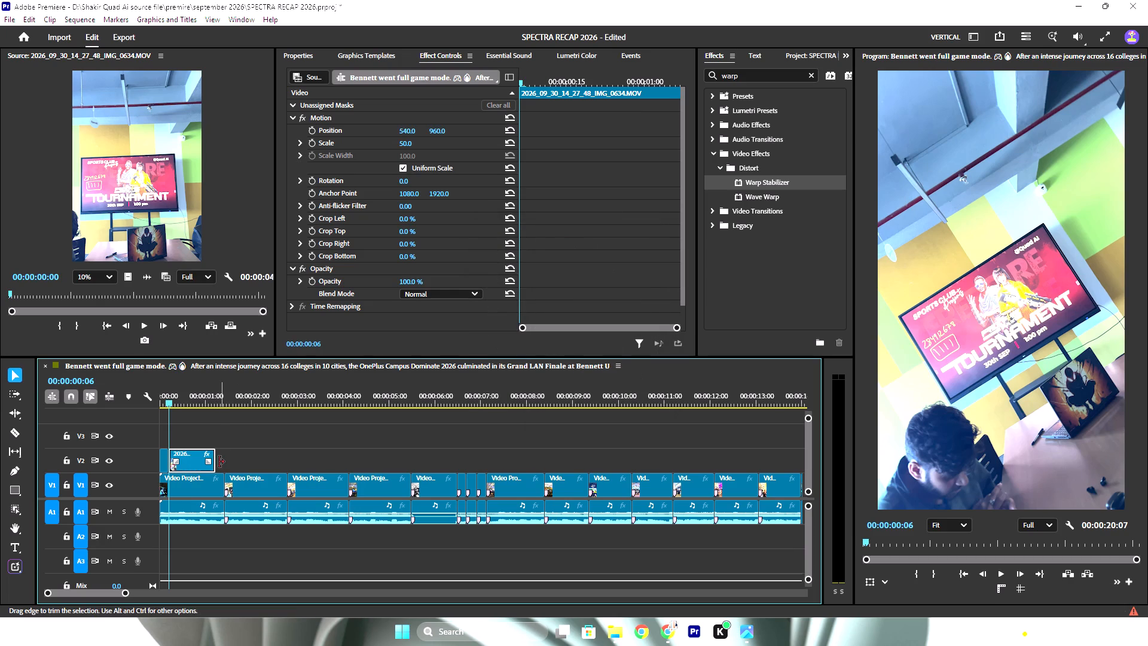
pyautogui.moveTo(219, 458); pyautogui.dragTo(228, 458)
# Play the opening from the sequence start to check the speed change between the two IMG_0634.MOV parts.
pyautogui.moveTo(167, 393); pyautogui.dragTo(115, 397)
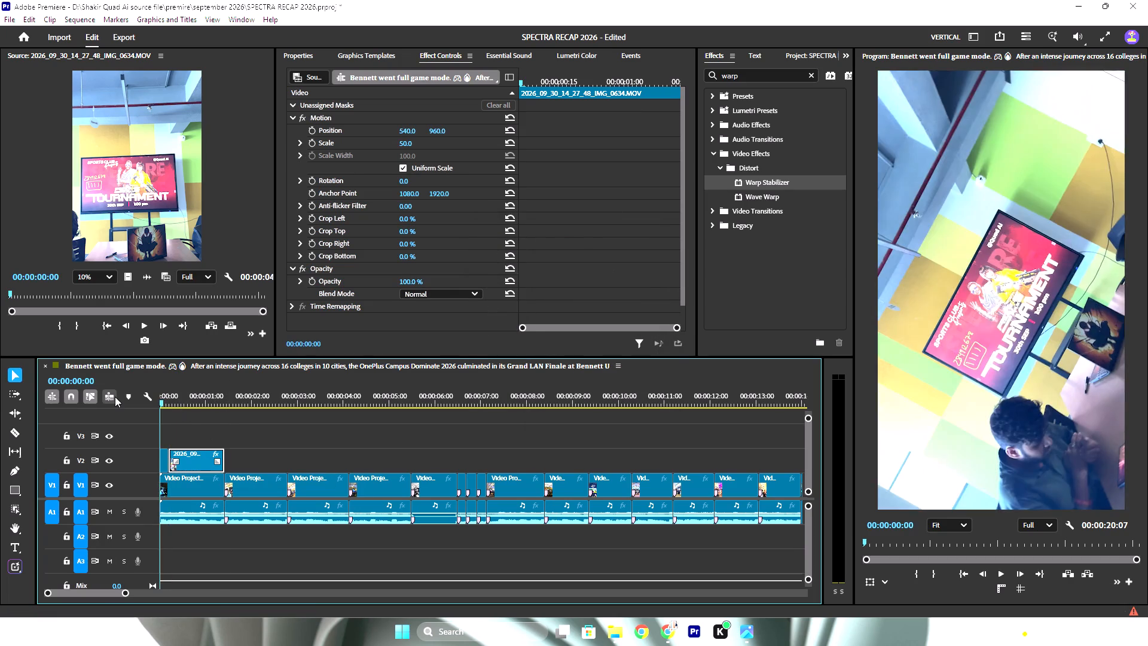
pyautogui.press('space')
pyautogui.press('space')
pyautogui.press('space')
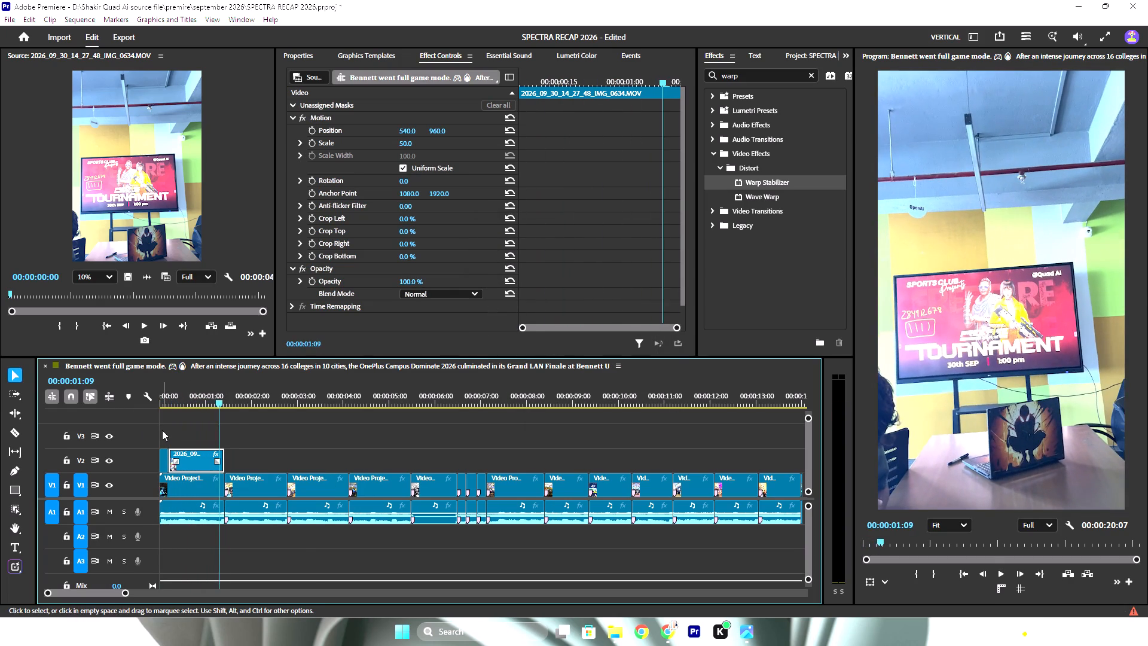
pyautogui.press('space')
pyautogui.moveTo(231, 403); pyautogui.dragTo(87, 402)
pyautogui.press('space')
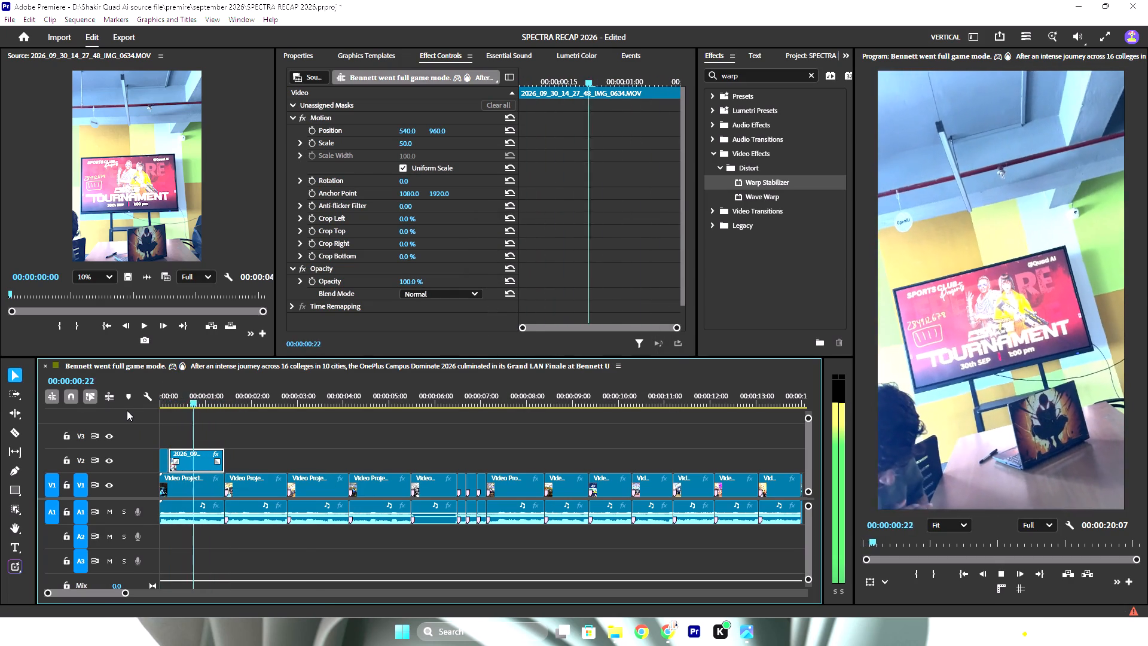
pyautogui.press('space')
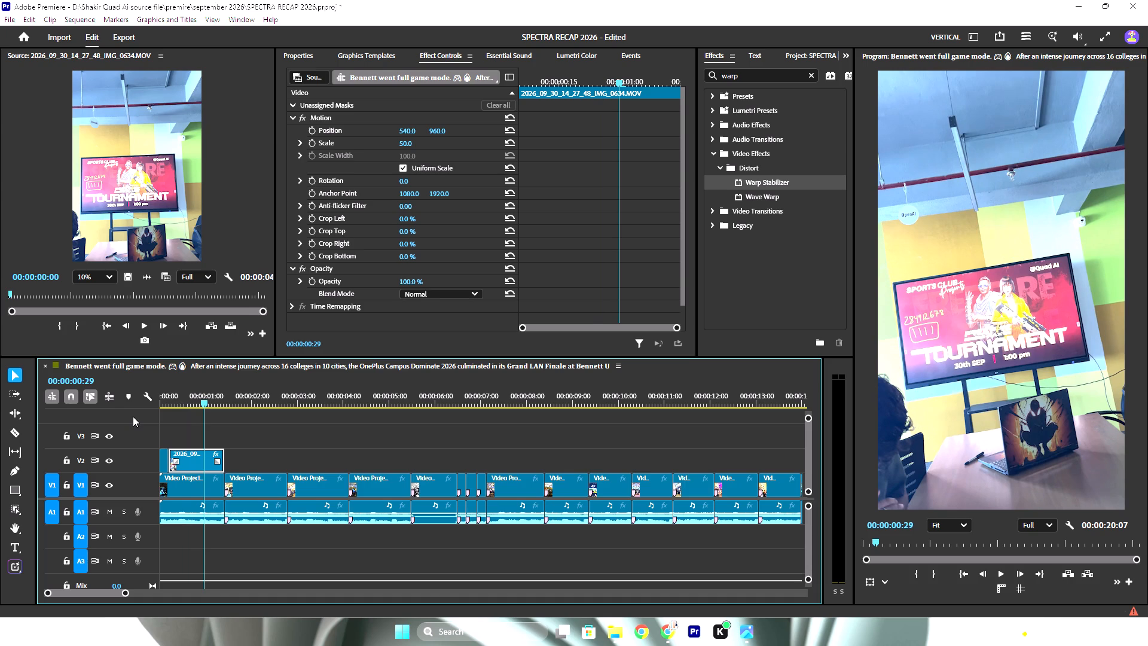
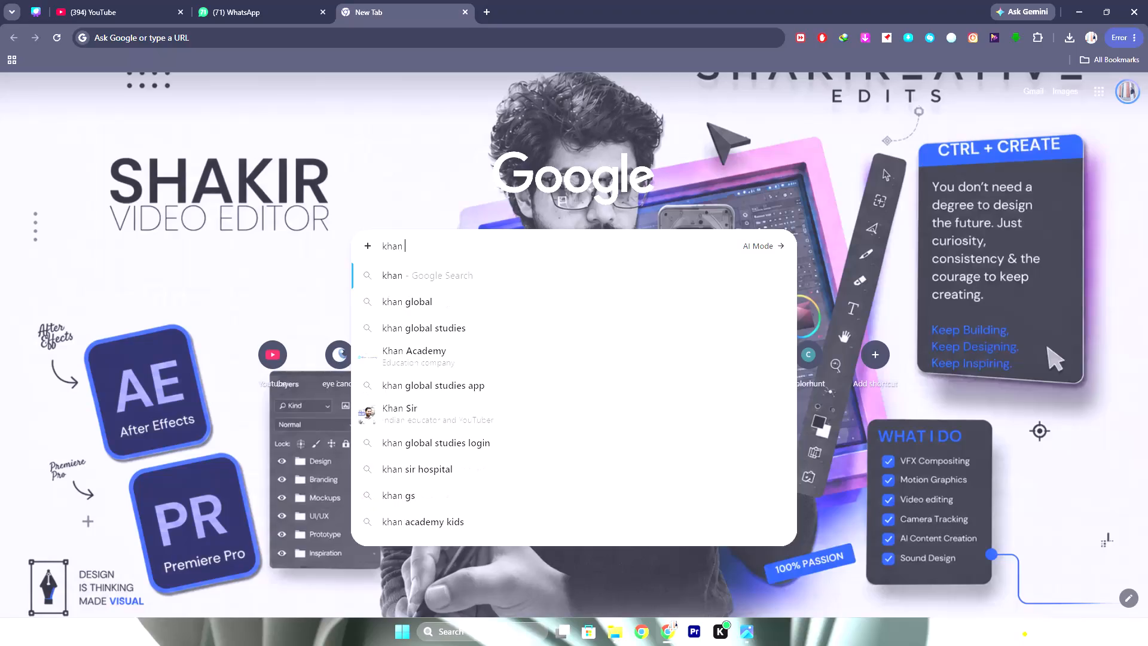
# Search Google for "khan dress kurta or pathani" in Chrome.
pyautogui.write('dress kurta or o')
pyautogui.press('BackSpace')
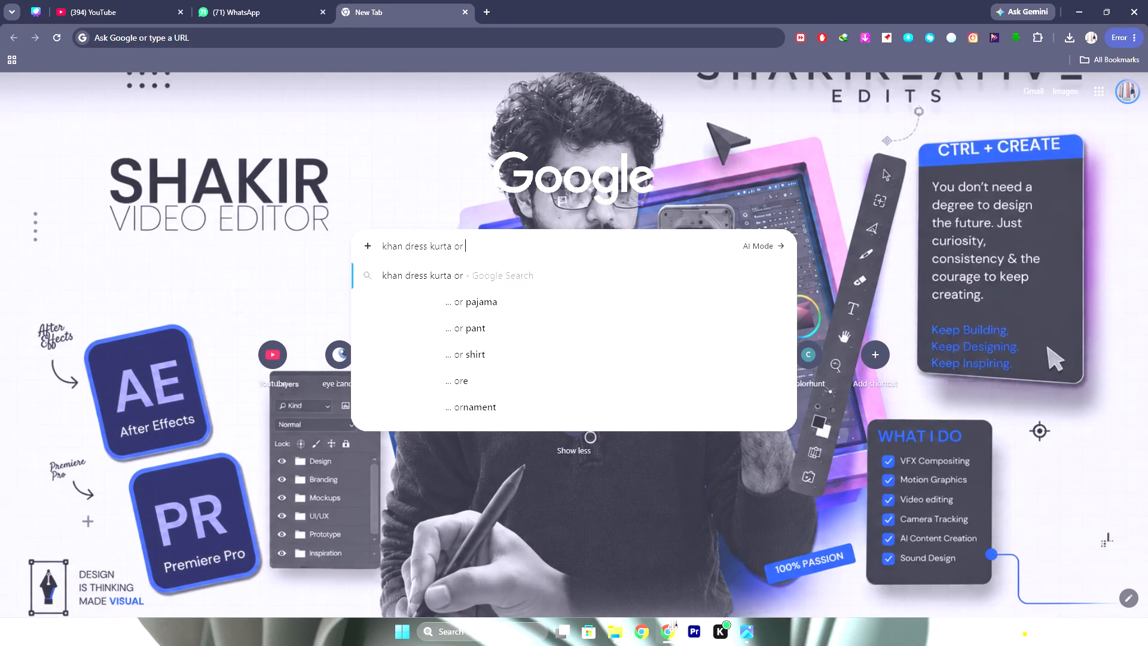
pyautogui.write('pa')
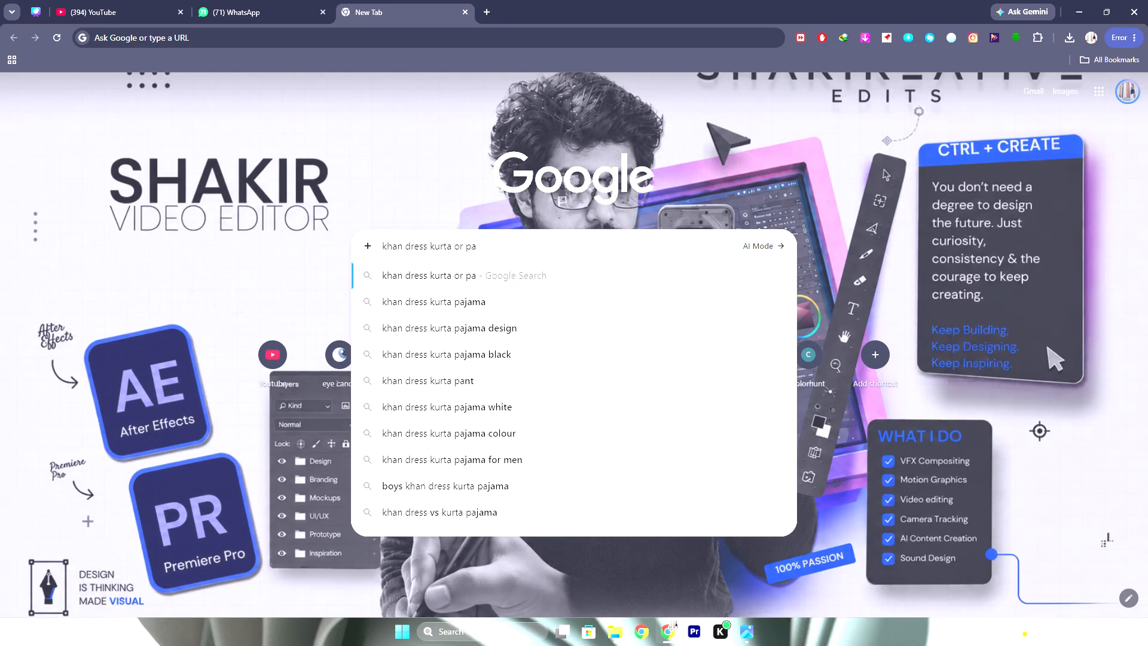
pyautogui.write('tha')
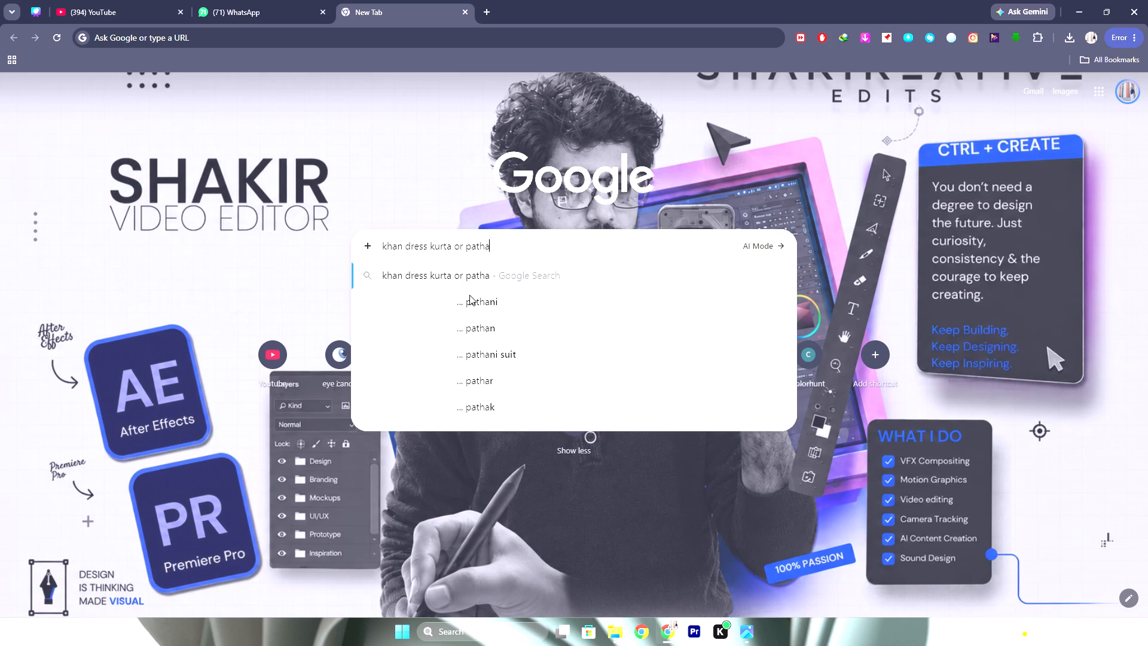
pyautogui.click(469, 295)
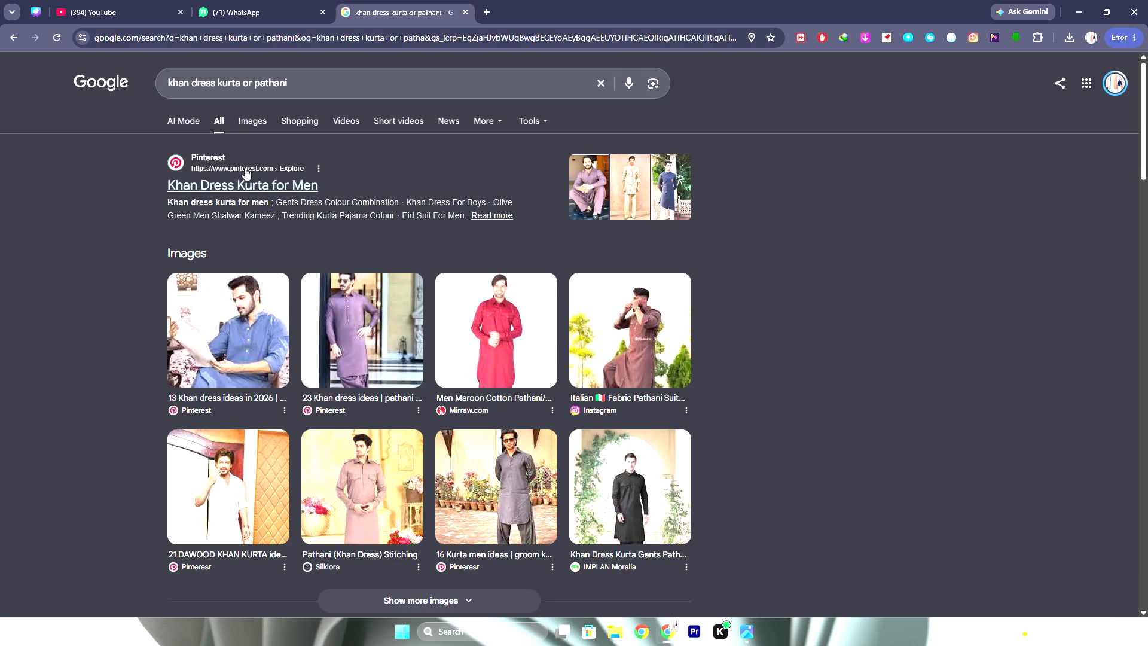
# Open Pinterest's "Khan Dress Kurta for Men" result and view the grey kurta pin and the related navy pathani suit pin.
pyautogui.click(221, 178)
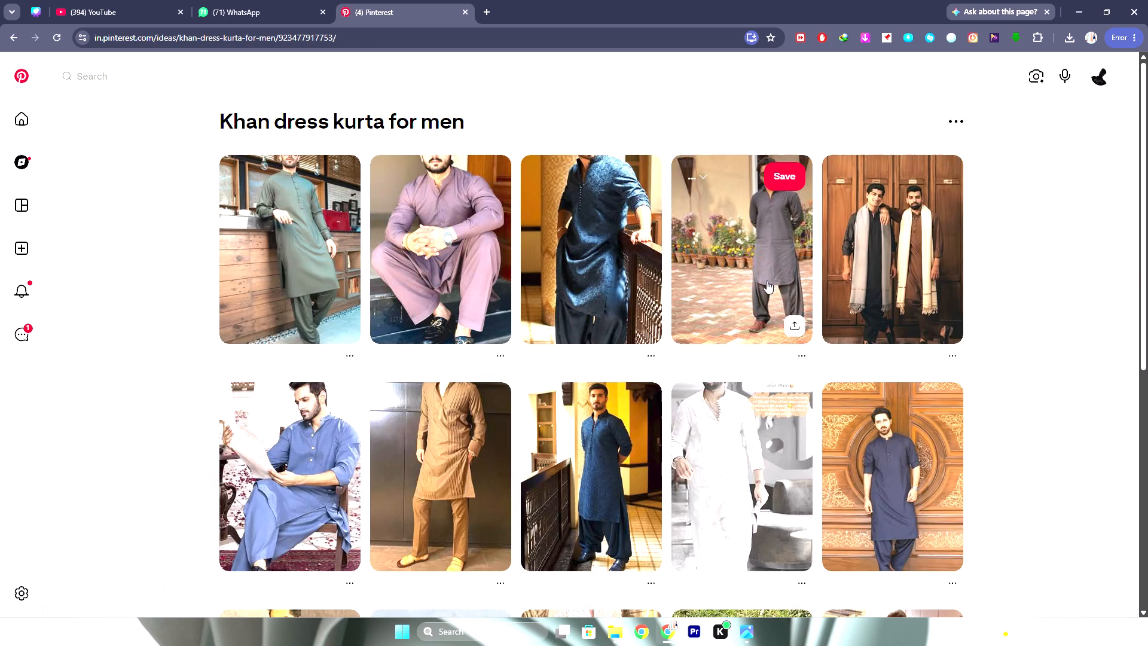
pyautogui.click(768, 279)
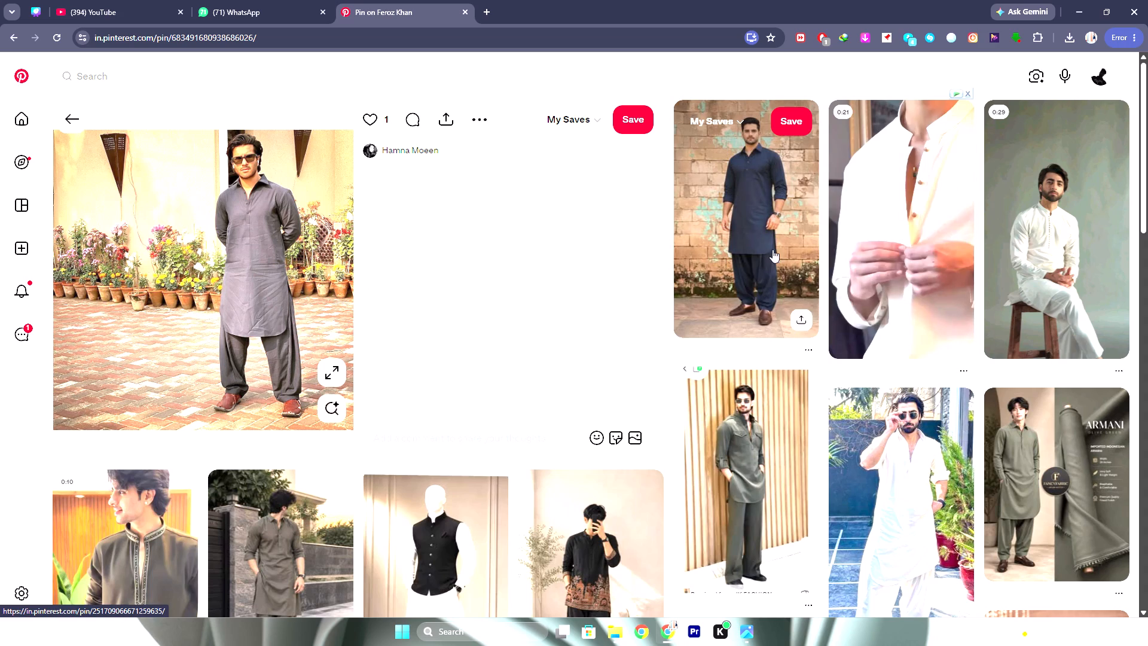
pyautogui.click(771, 230)
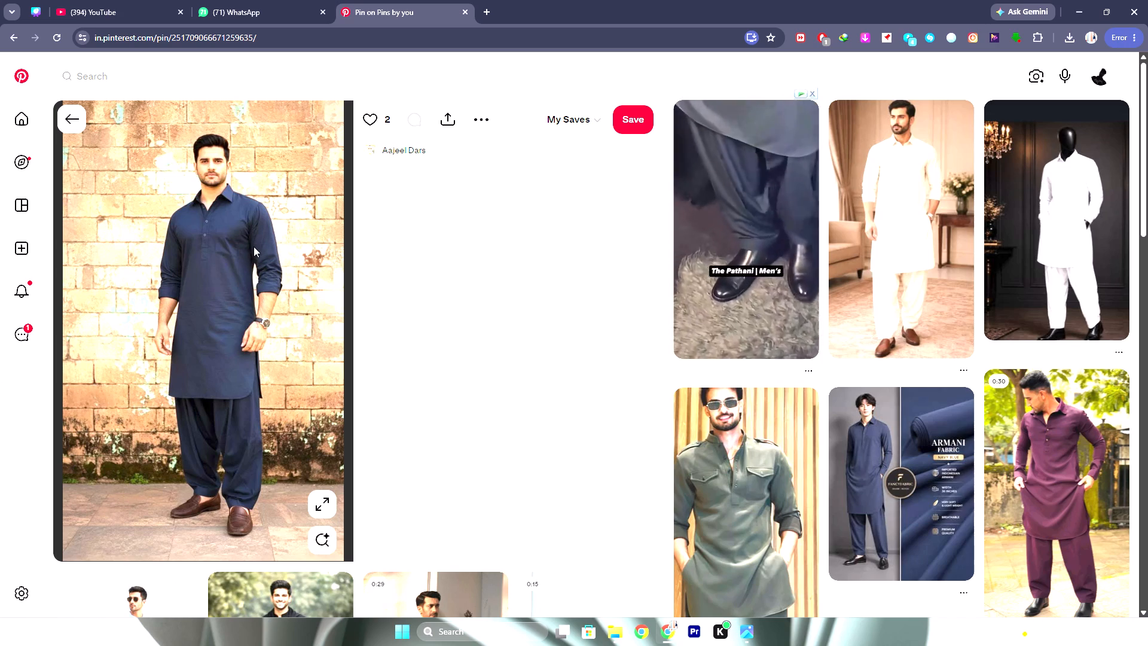
# Search Pinterest for "afghani kurta" and open one of the resulting pins.
pyautogui.click(138, 73)
pyautogui.write('afghj')
pyautogui.press('BackSpace')
pyautogui.press('a')
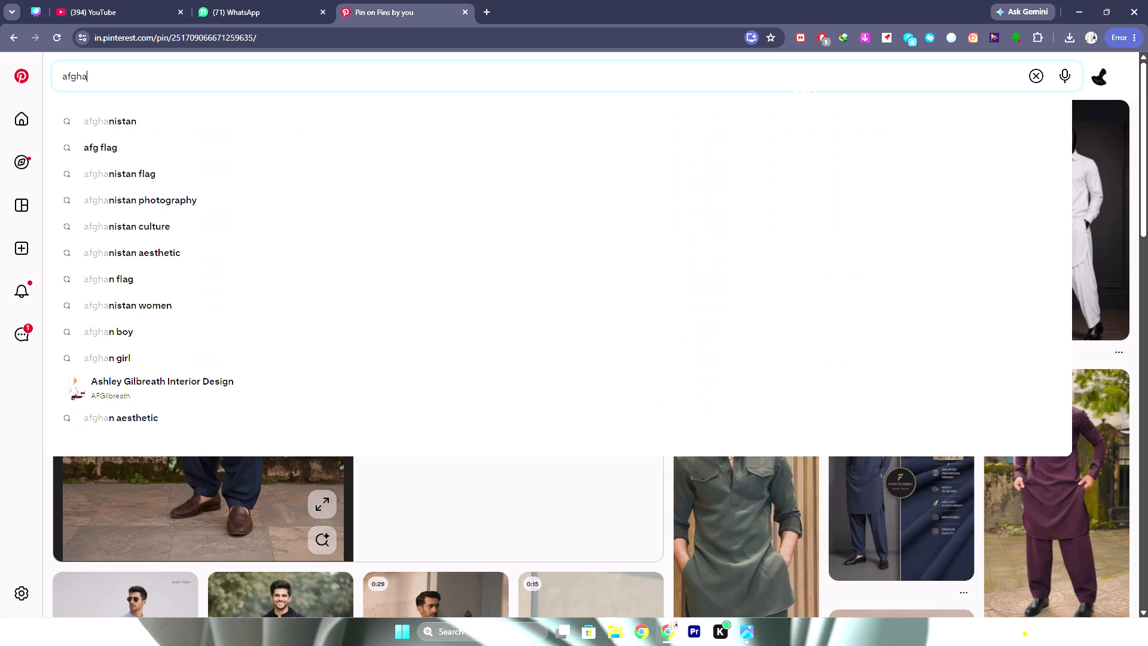
pyautogui.write('ni kurta')
pyautogui.press('Return')
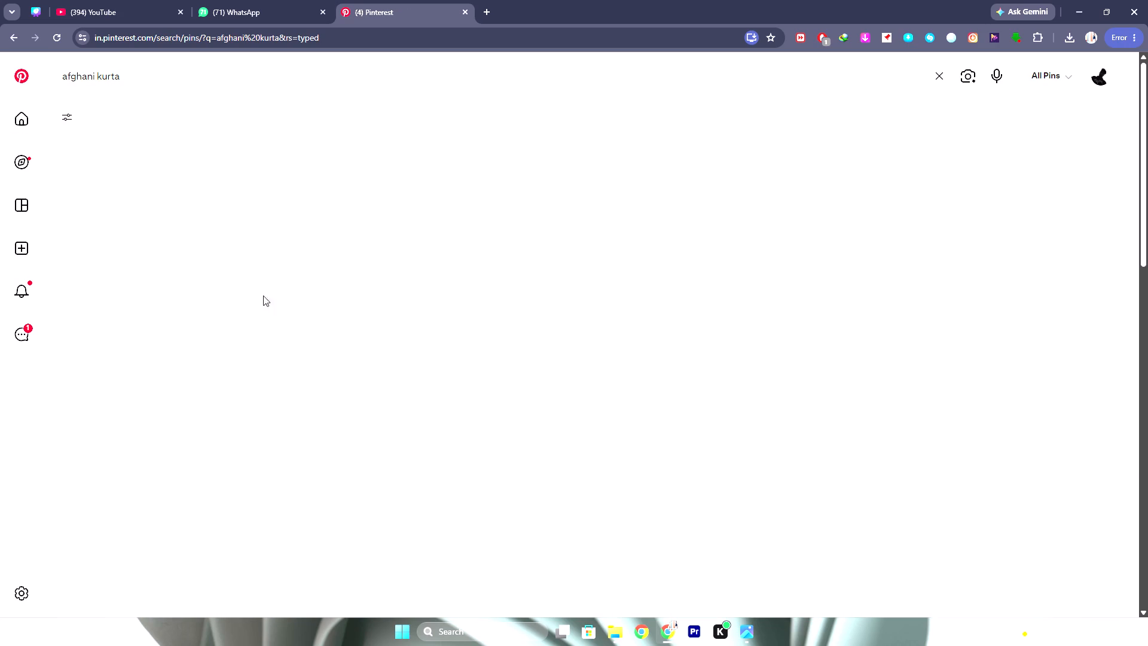
pyautogui.click(436, 250)
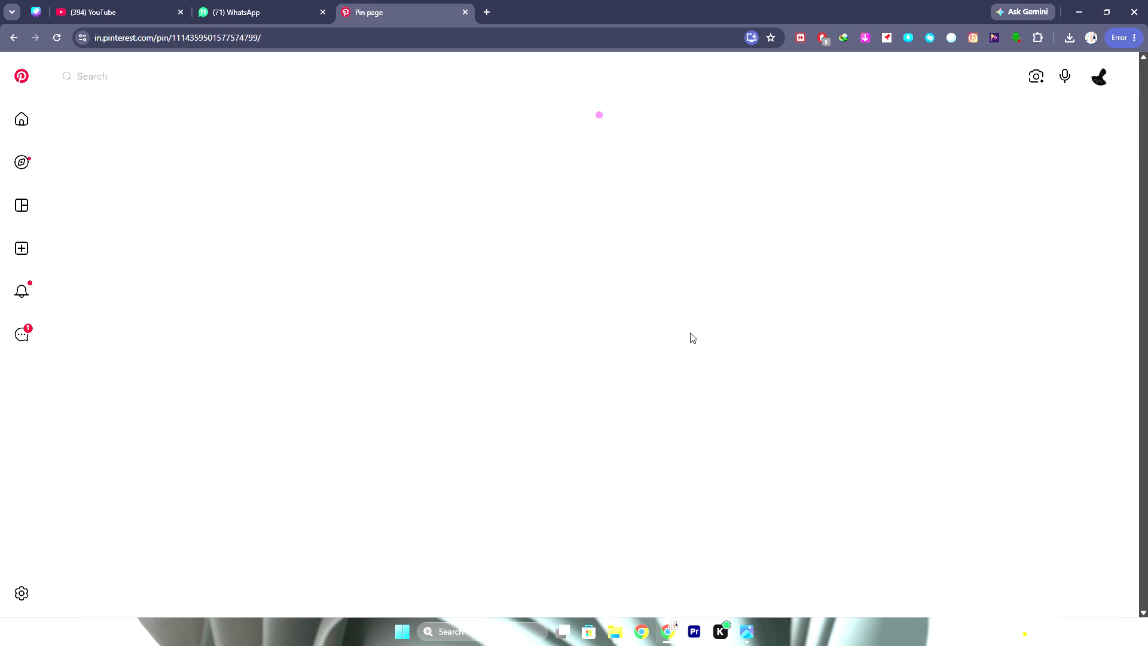
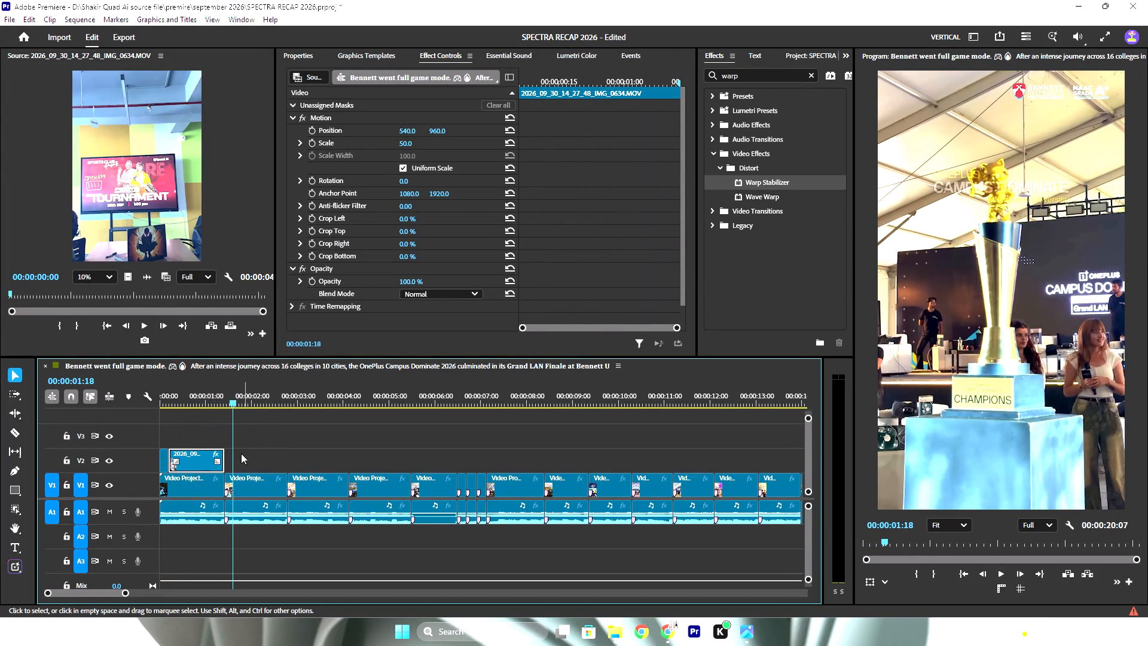
# Load 2026_09_30_14_25_37_IMG_0630.MOV from the Free Fire event's VIDEOS folder in File Explorer into Premiere's Source monitor.
pyautogui.click(611, 630)
pyautogui.click(546, 549)
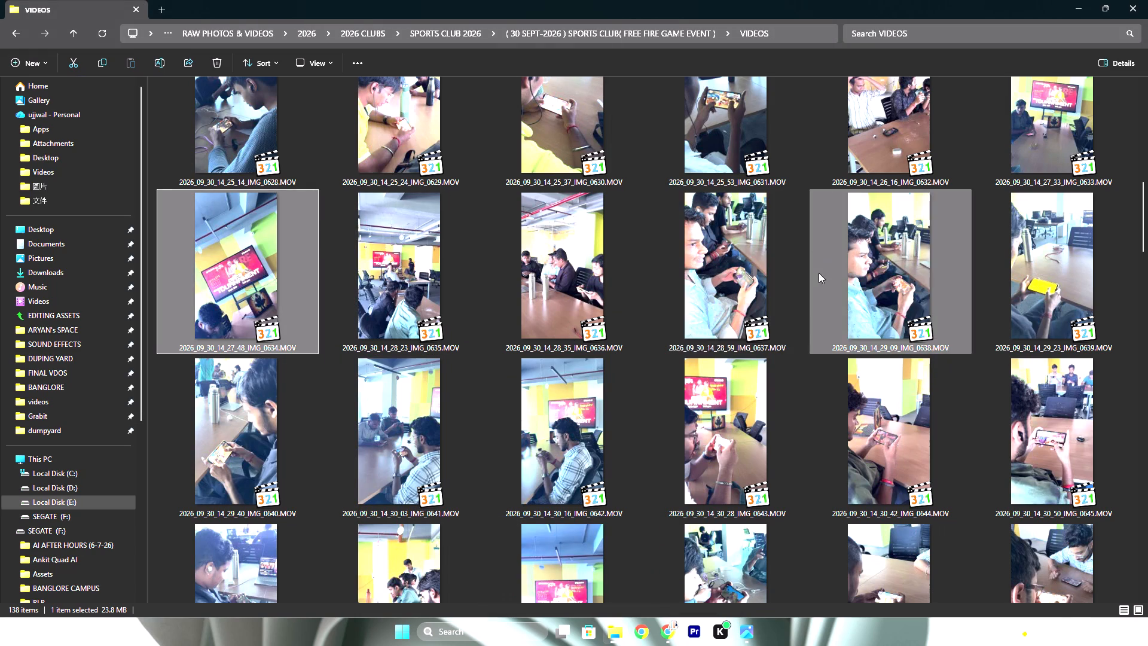
pyautogui.scroll(1, 750, 271)
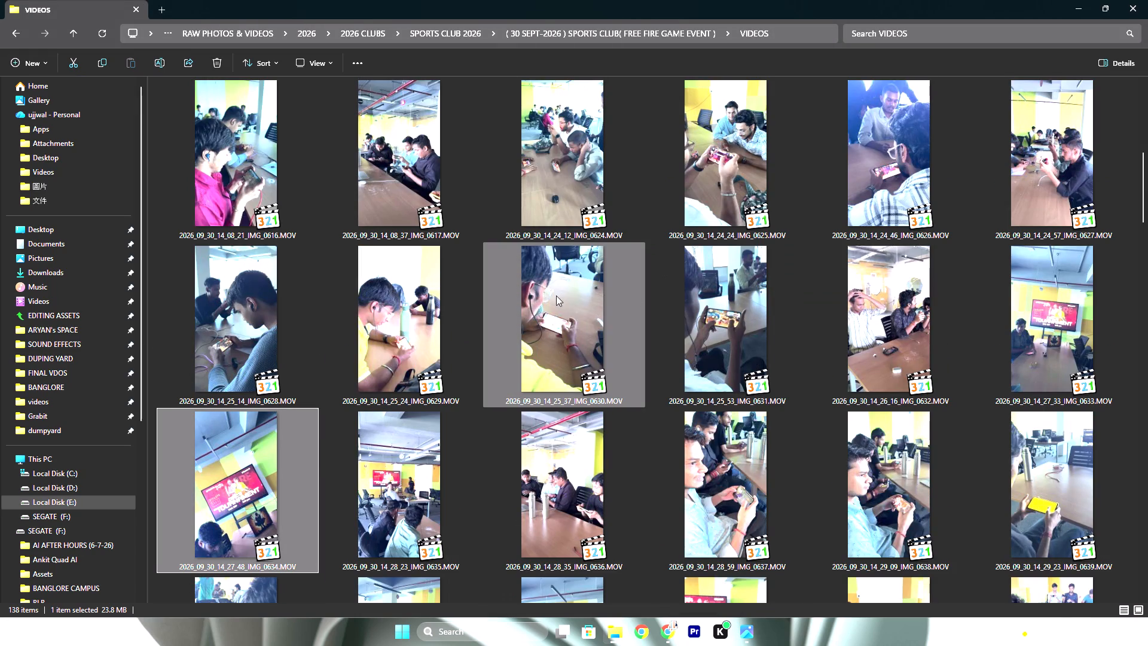
pyautogui.moveTo(555, 294); pyautogui.dragTo(135, 196)
pyautogui.hotkey('alt', 'Tab')
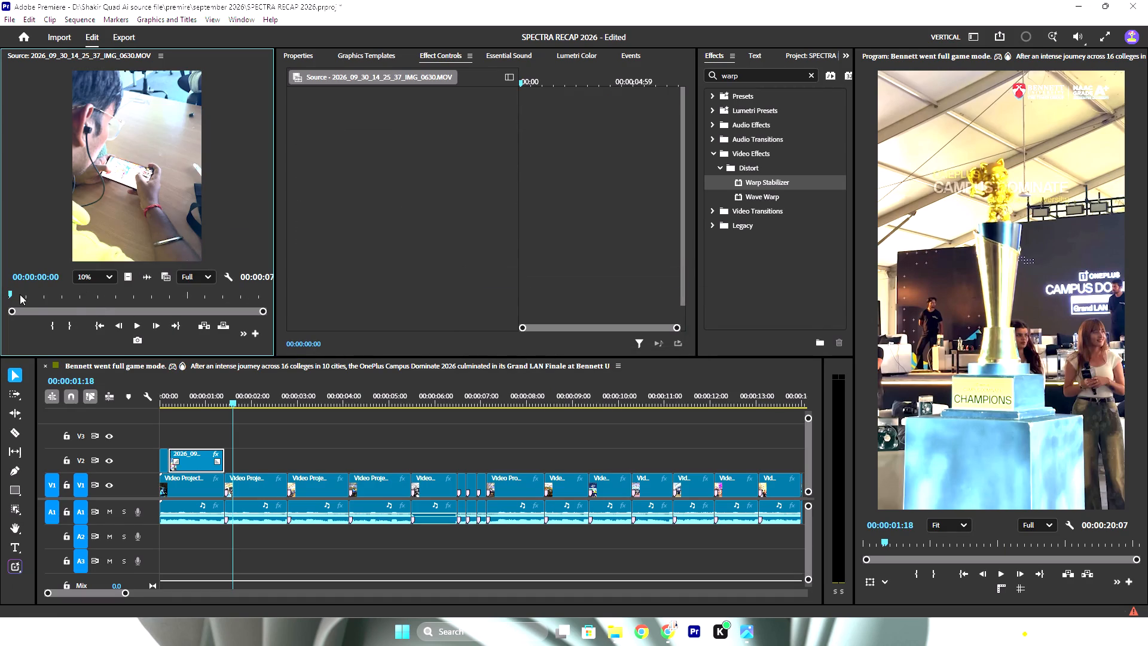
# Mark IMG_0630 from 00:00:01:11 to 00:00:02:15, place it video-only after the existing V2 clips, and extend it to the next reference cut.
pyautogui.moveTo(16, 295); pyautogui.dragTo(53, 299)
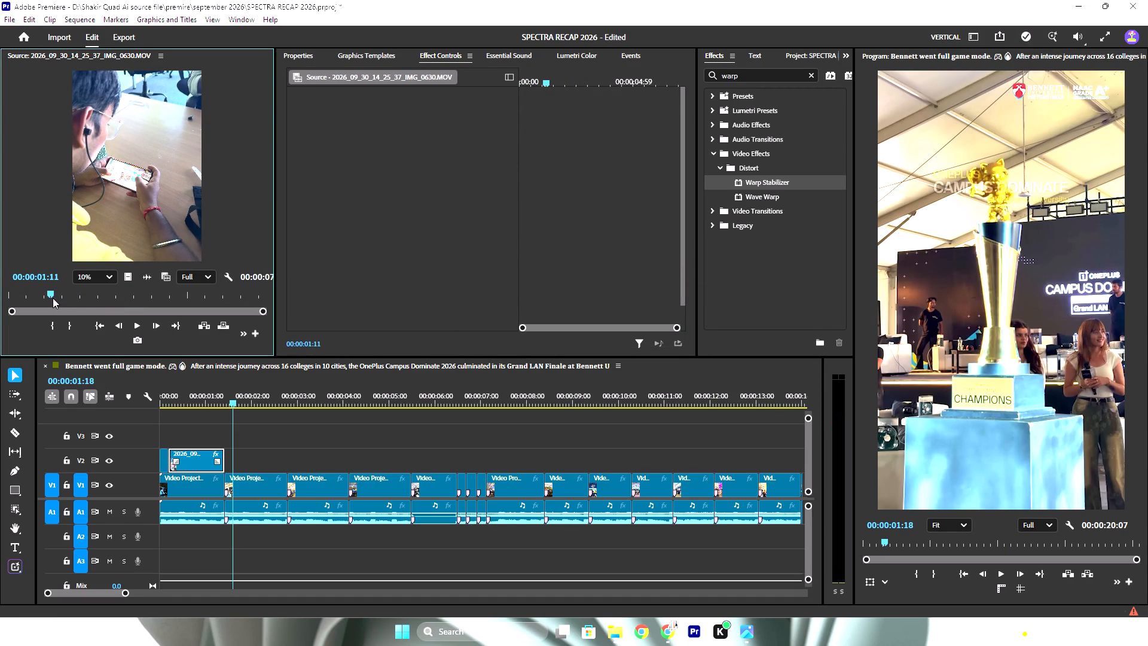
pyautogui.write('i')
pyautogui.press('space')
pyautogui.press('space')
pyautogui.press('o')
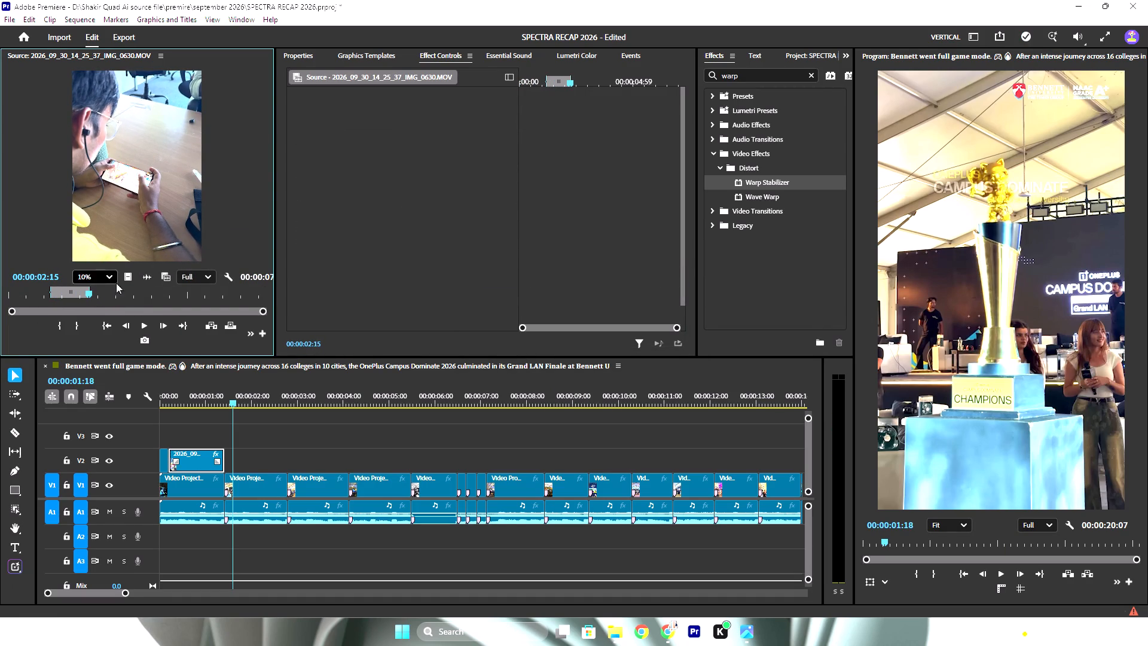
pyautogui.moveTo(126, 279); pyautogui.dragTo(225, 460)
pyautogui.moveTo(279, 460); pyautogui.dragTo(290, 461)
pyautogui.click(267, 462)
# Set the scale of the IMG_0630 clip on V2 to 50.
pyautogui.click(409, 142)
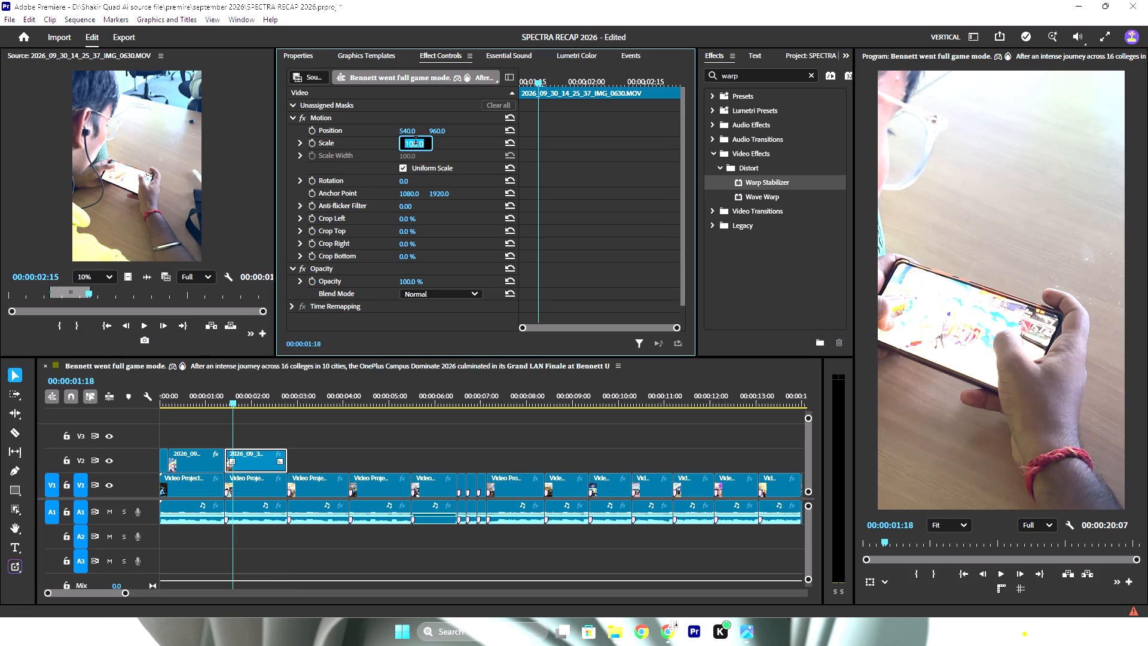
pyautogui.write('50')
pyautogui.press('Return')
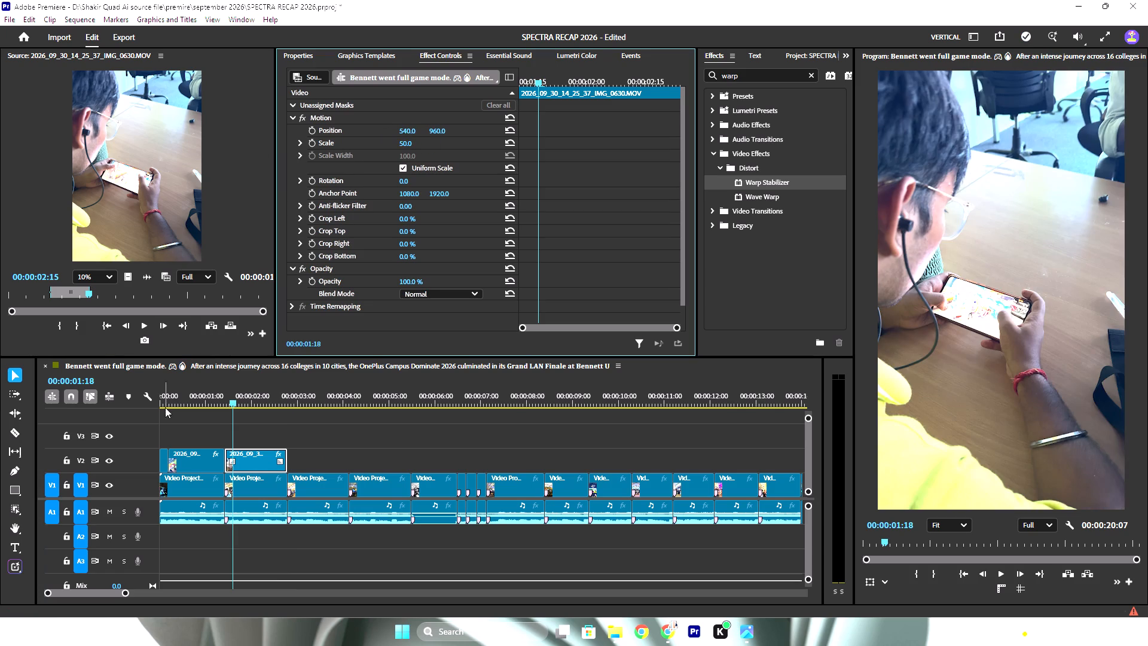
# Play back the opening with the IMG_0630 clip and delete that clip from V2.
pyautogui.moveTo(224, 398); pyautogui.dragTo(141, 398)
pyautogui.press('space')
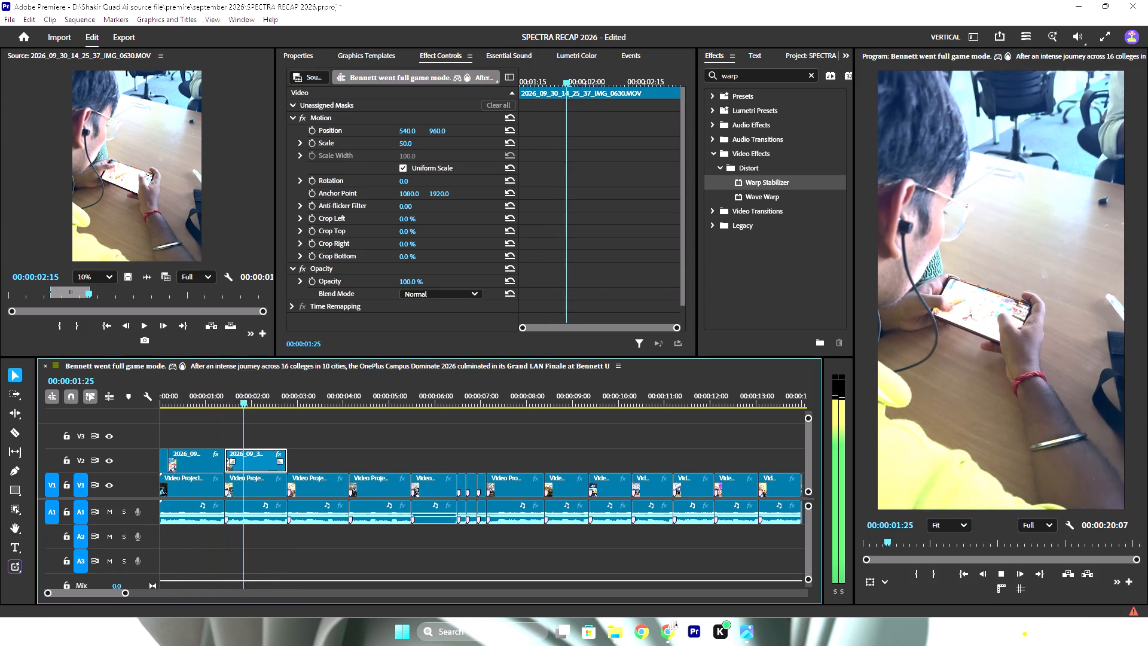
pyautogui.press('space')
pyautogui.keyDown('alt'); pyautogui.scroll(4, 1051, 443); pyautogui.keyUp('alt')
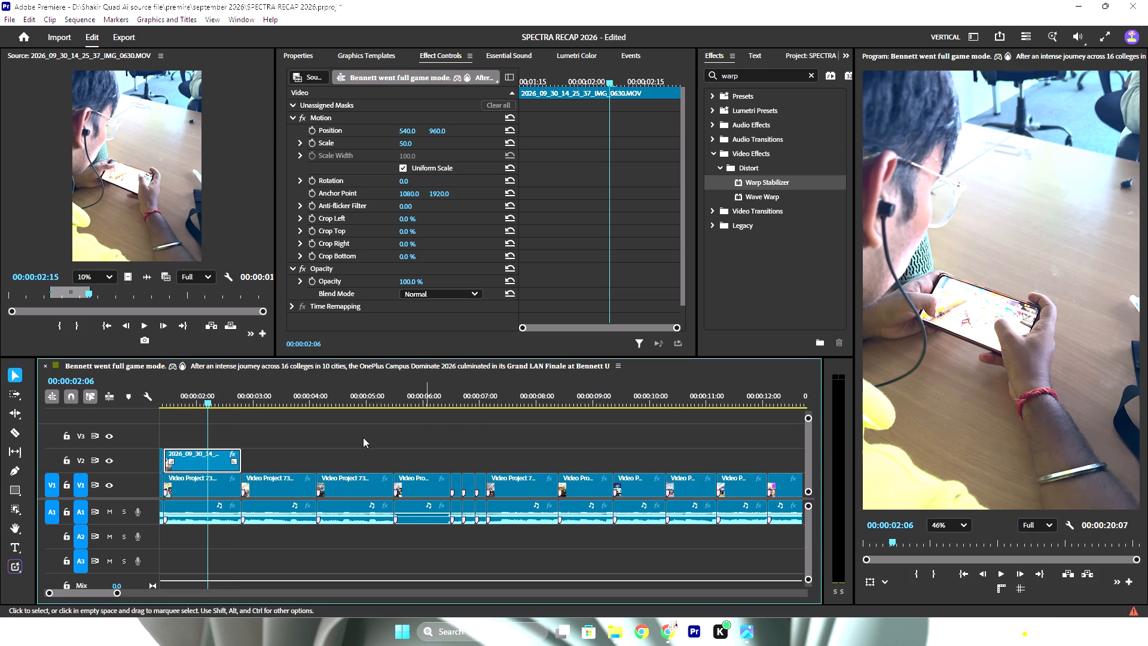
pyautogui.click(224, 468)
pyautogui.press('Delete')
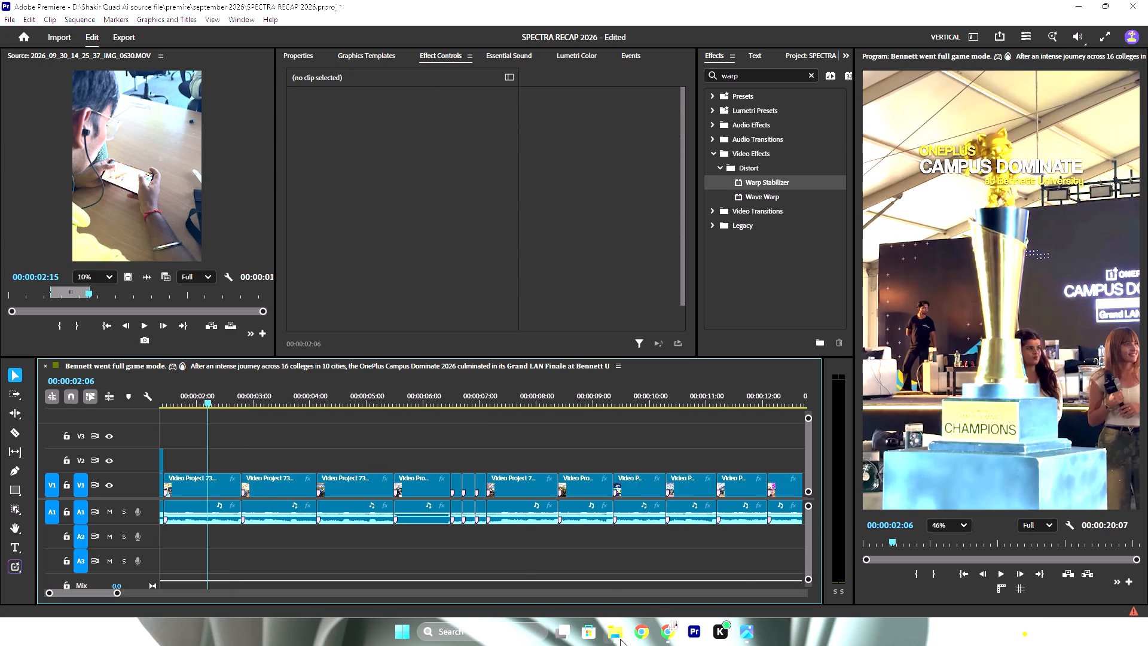
# Switch to the VIDEOS folder in File Explorer and preview clips IMG_0624 and IMG_0617.
pyautogui.click(623, 636)
pyautogui.click(584, 560)
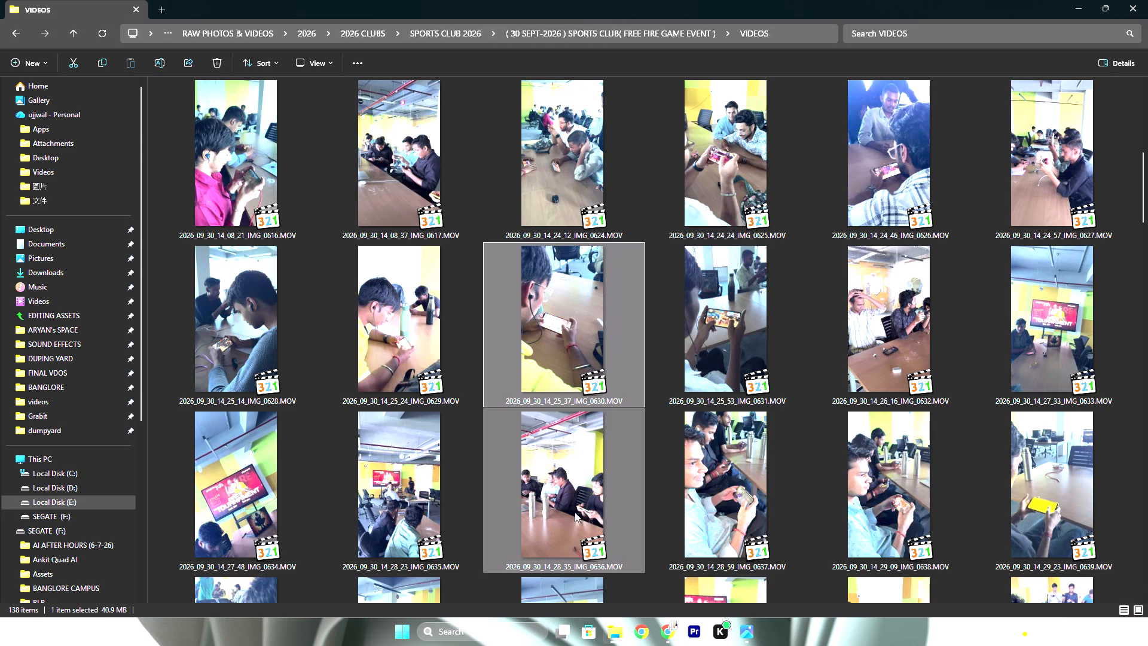
pyautogui.doubleClick(610, 141)
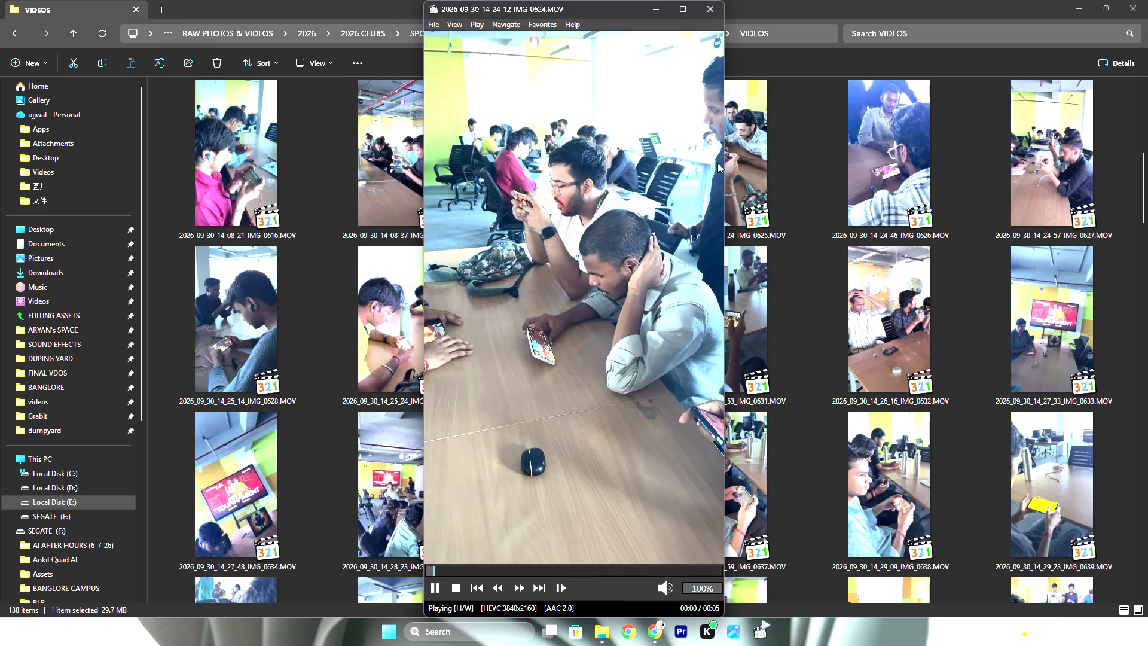
pyautogui.click(710, 1)
pyautogui.doubleClick(450, 114)
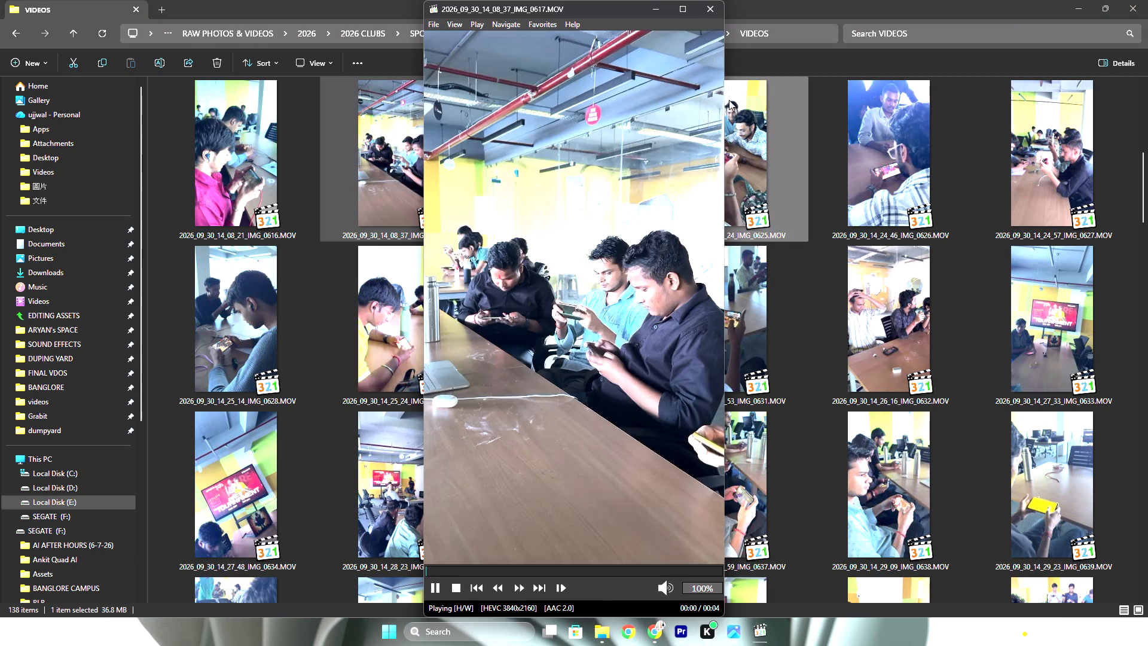
pyautogui.click(713, 5)
# Sort the VIDEOS folder by type and look through the footage thumbnails for a replacement shot.
pyautogui.scroll(-8, 518, 357)
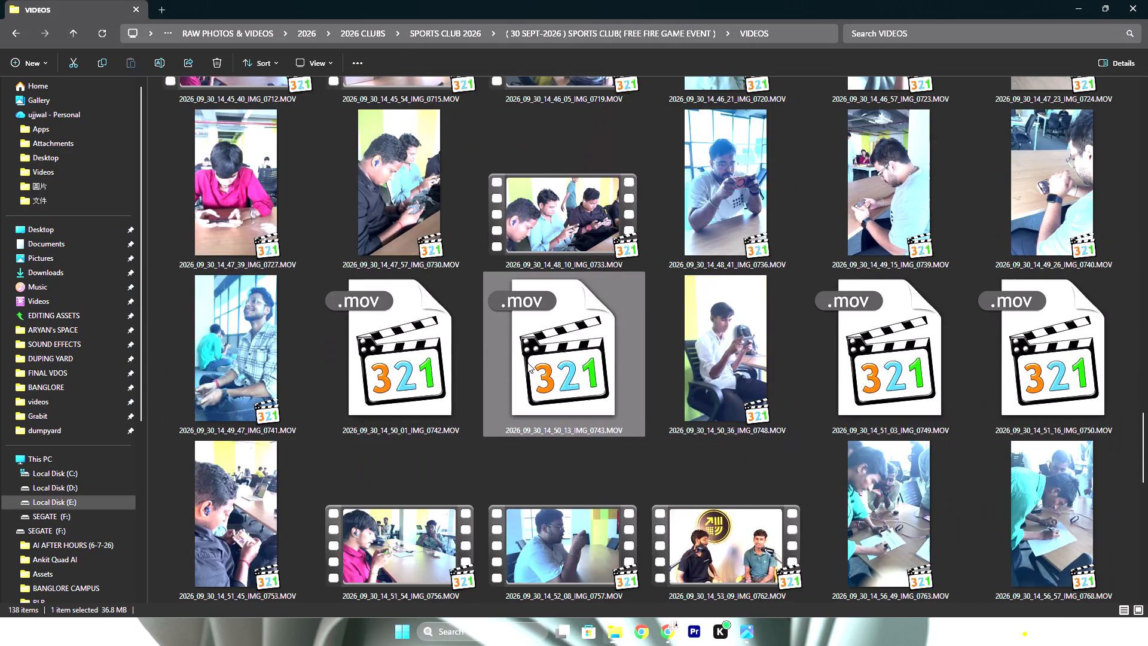
pyautogui.scroll(-6, 527, 362)
pyautogui.click(249, 67)
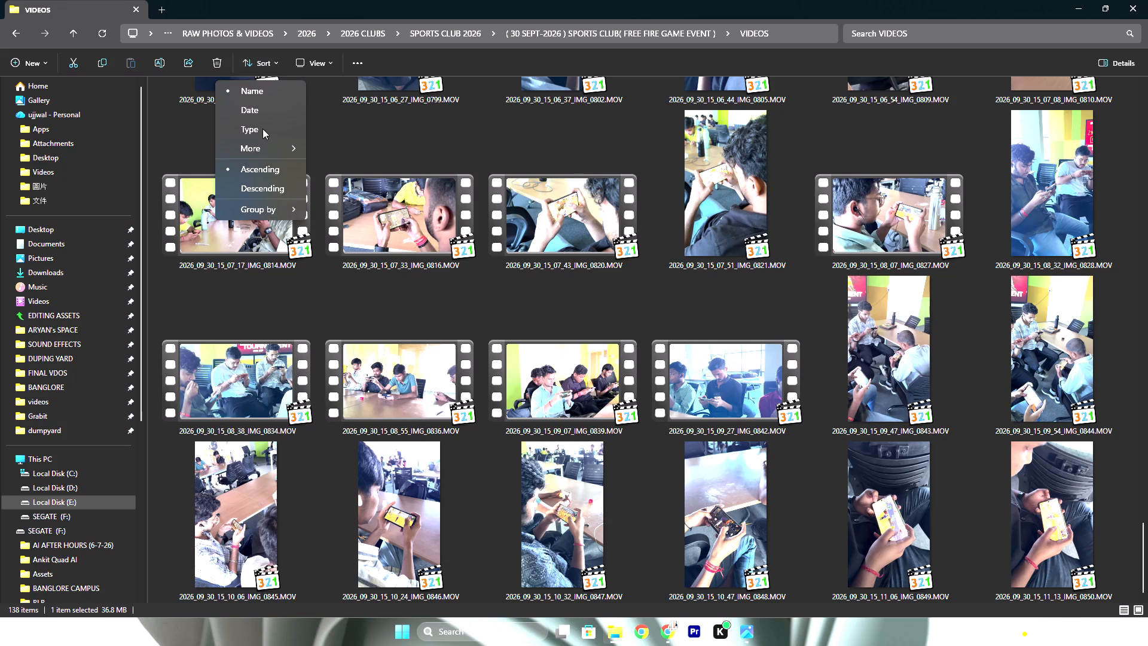
pyautogui.click(261, 132)
pyautogui.scroll(-15, 633, 365)
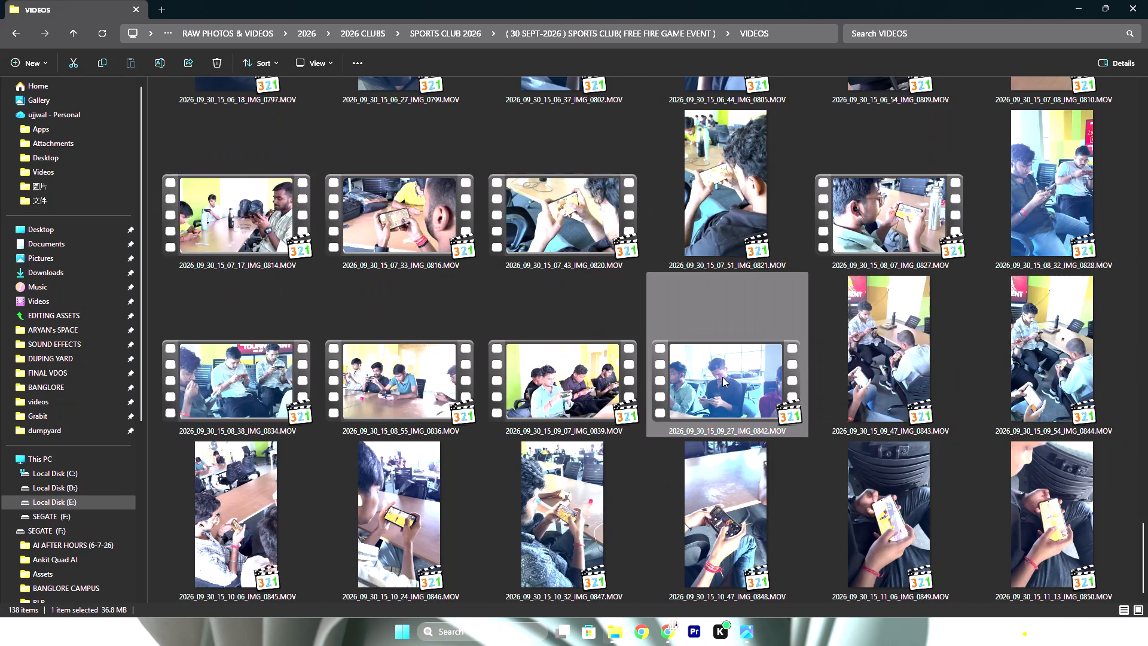
pyautogui.scroll(2, 560, 350)
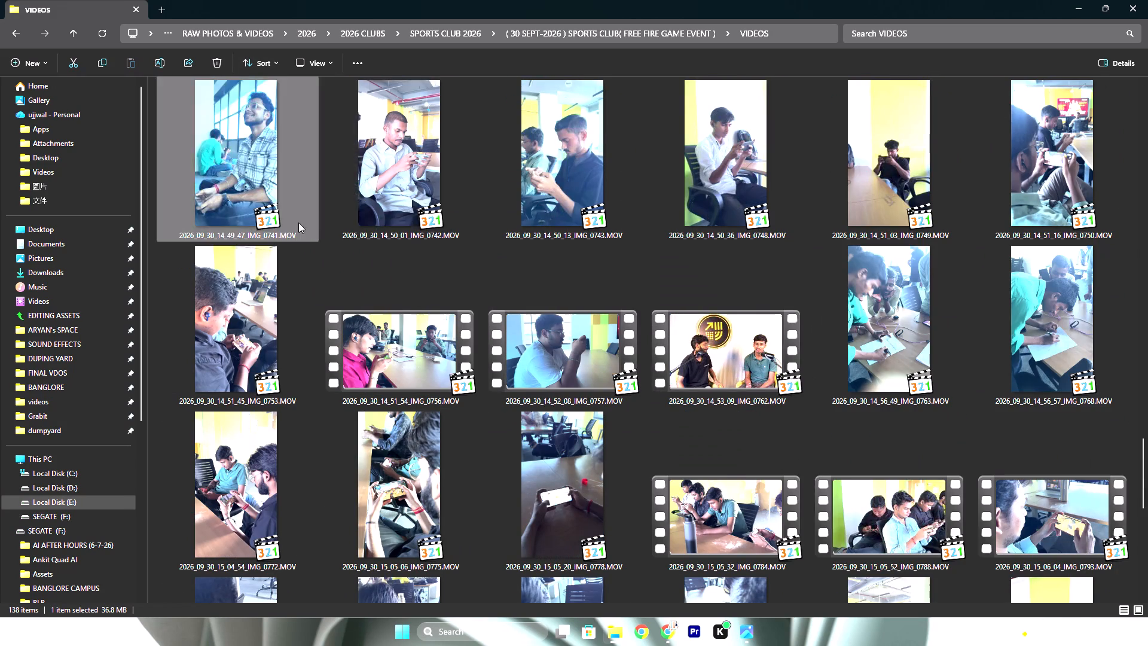
pyautogui.scroll(-2, 390, 251)
pyautogui.scroll(-3, 439, 266)
# Preview the gaming clips IMG_0834, IMG_0828 and IMG_0844.
pyautogui.doubleClick(213, 382)
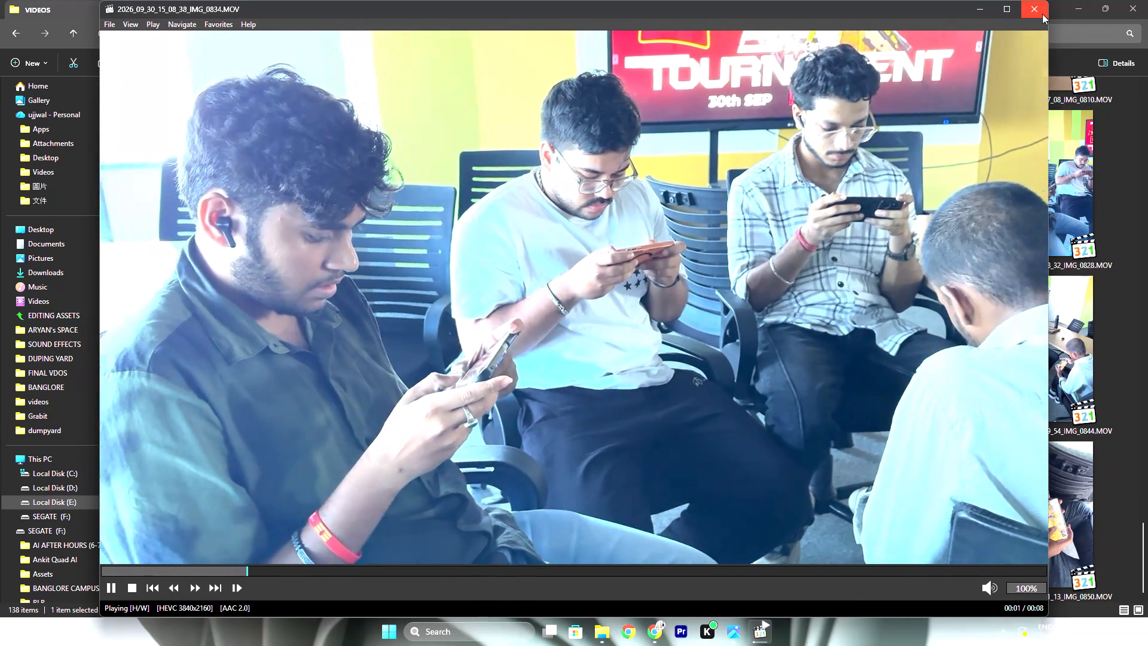
pyautogui.click(1039, 13)
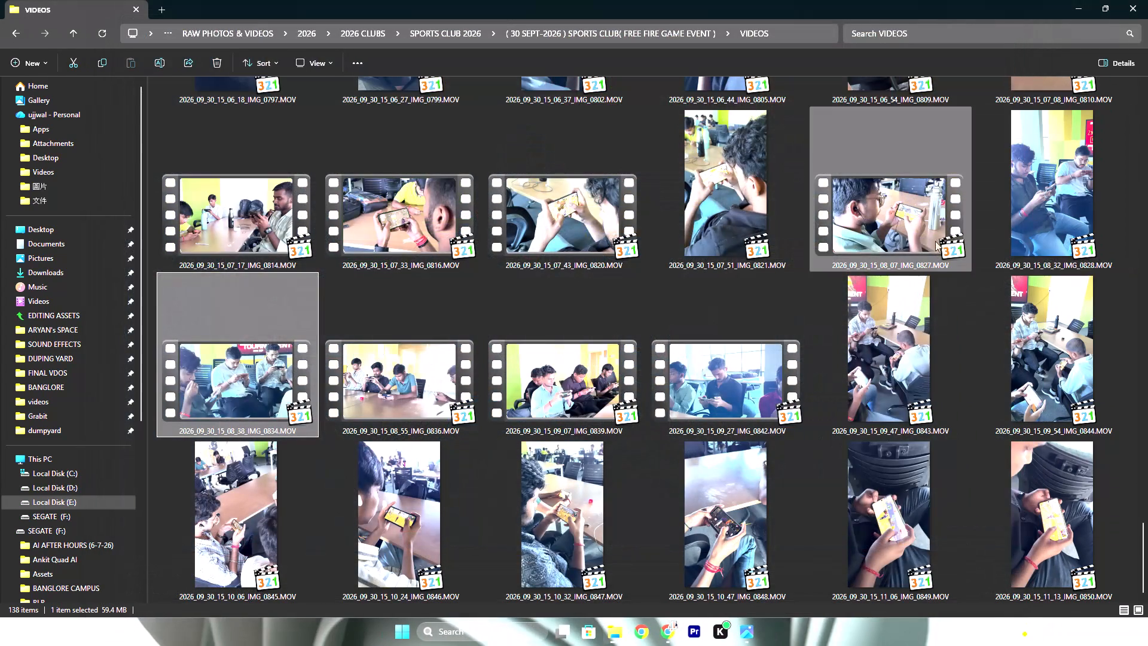
pyautogui.doubleClick(1026, 196)
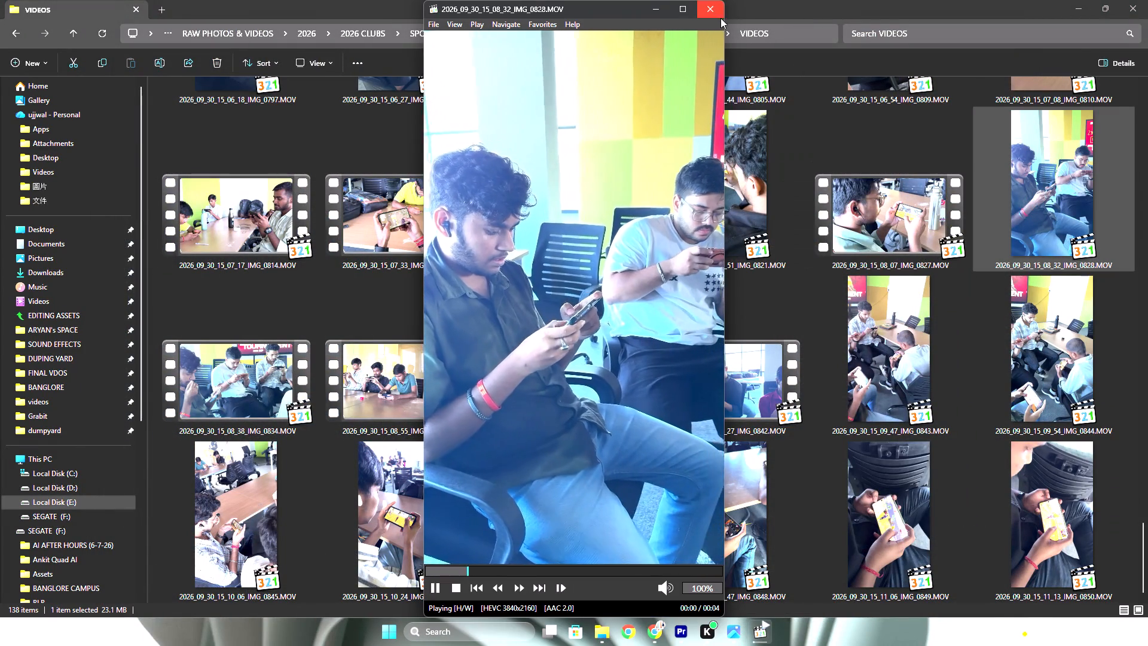
pyautogui.click(714, 14)
pyautogui.doubleClick(1028, 351)
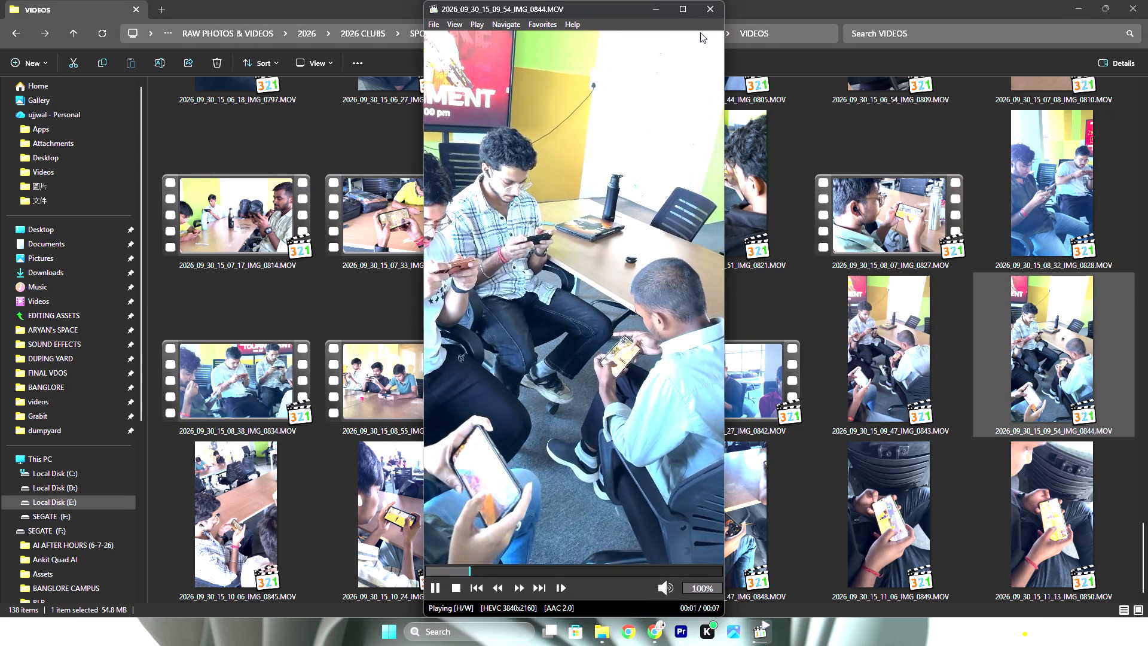
pyautogui.click(712, 10)
# Load IMG_0844 from the VIDEOS folder into Premiere's Source Monitor.
pyautogui.keyDown('alt'); pyautogui.moveTo(1048, 342); pyautogui.dragTo(891, 400); pyautogui.keyUp('alt')
pyautogui.hotkey('alt', 'Tab')
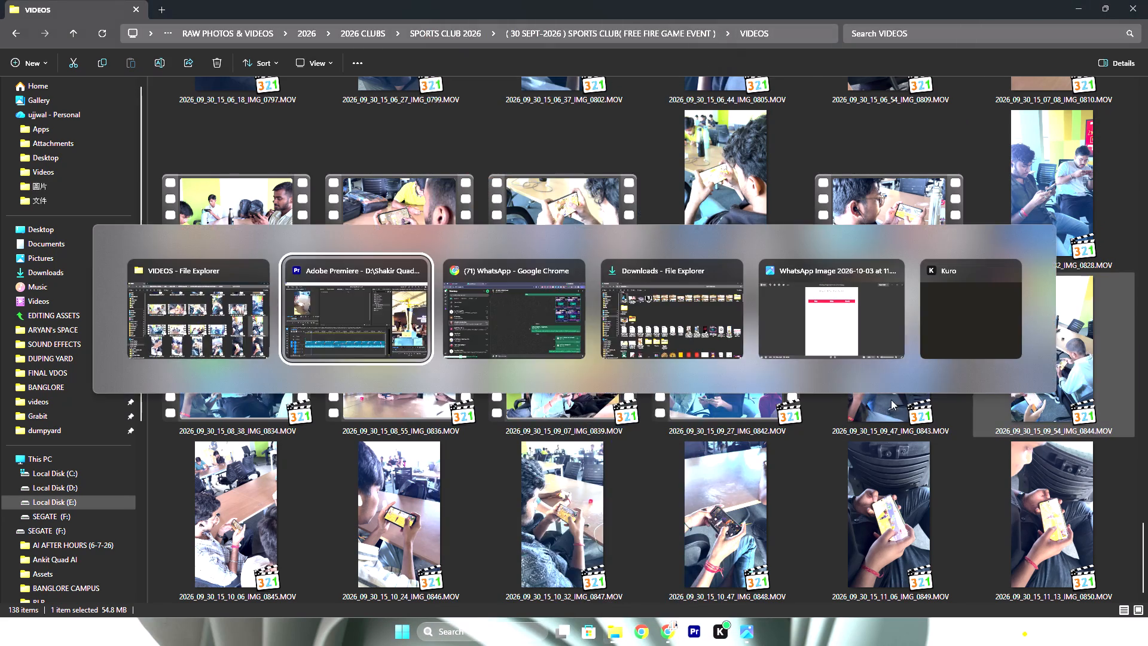
pyautogui.keyDown('alt'); pyautogui.moveTo(891, 400); pyautogui.dragTo(142, 167); pyautogui.keyUp('alt')
# Scrub through IMG_0844 in the Source Monitor and set its out point at 00:00:02:57.
pyautogui.moveTo(33, 293); pyautogui.dragTo(91, 300)
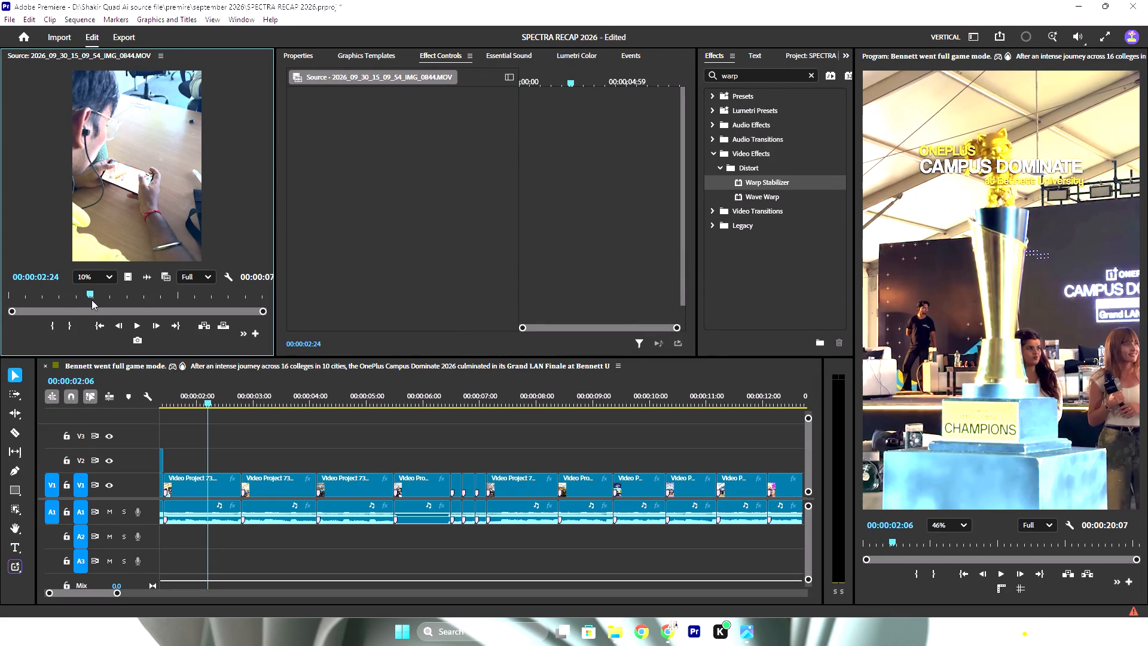
pyautogui.moveTo(91, 300); pyautogui.dragTo(0, 298)
pyautogui.moveTo(22, 296); pyautogui.dragTo(204, 306)
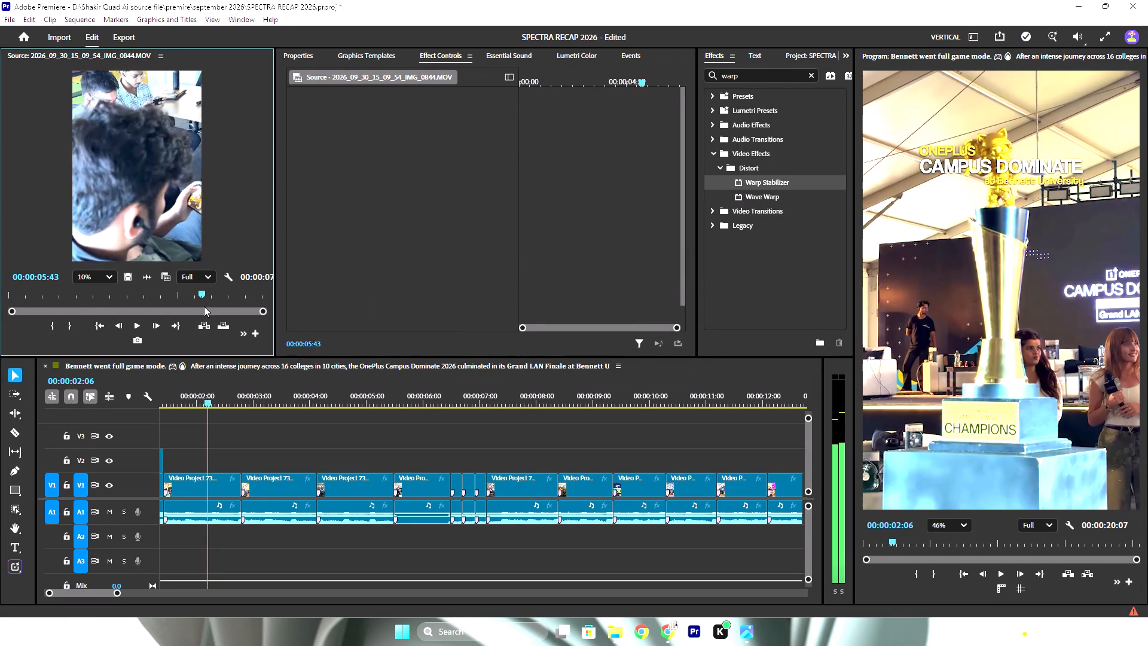
pyautogui.moveTo(204, 306); pyautogui.dragTo(0, 287)
pyautogui.press('space')
pyautogui.moveTo(32, 295); pyautogui.dragTo(114, 301)
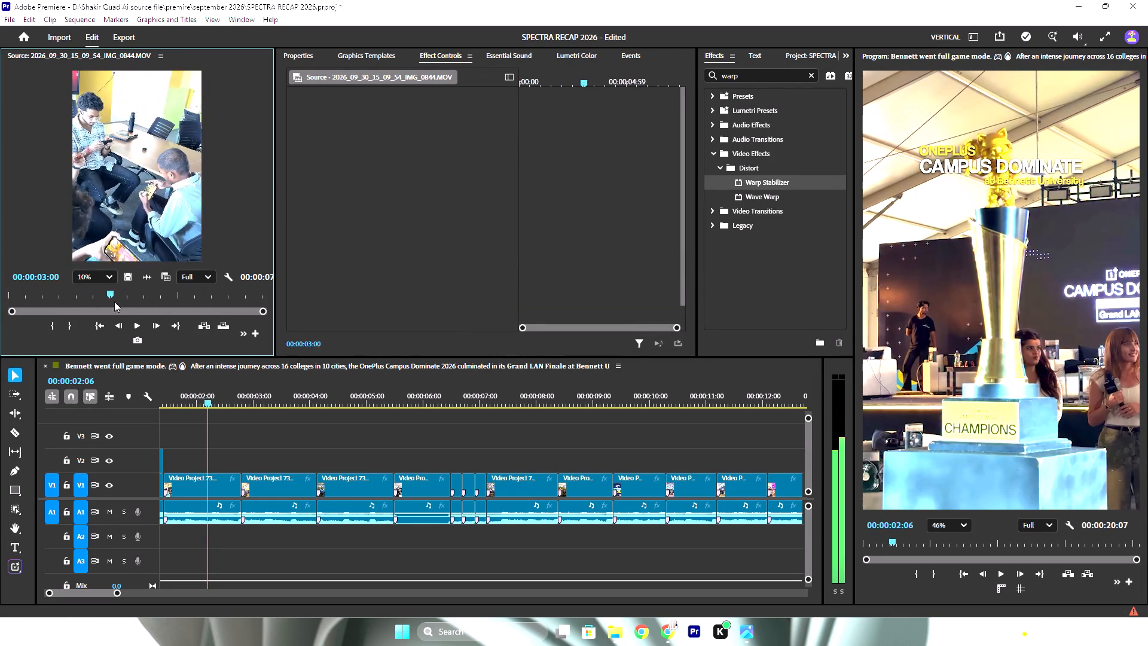
pyautogui.moveTo(114, 301); pyautogui.dragTo(110, 301)
pyautogui.press('o')
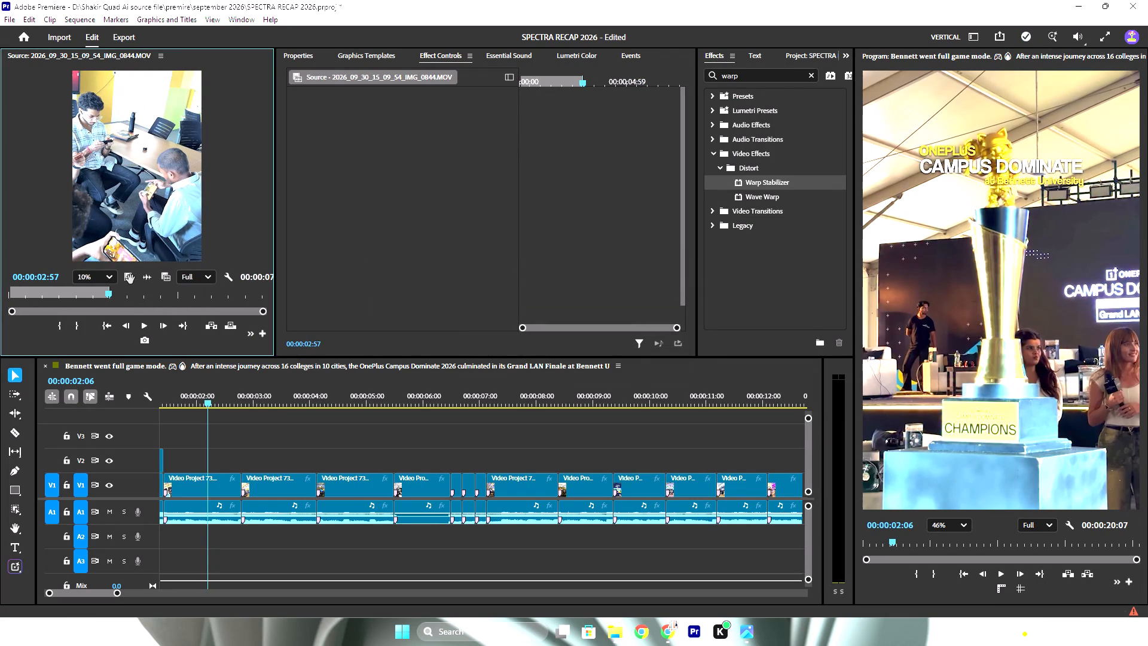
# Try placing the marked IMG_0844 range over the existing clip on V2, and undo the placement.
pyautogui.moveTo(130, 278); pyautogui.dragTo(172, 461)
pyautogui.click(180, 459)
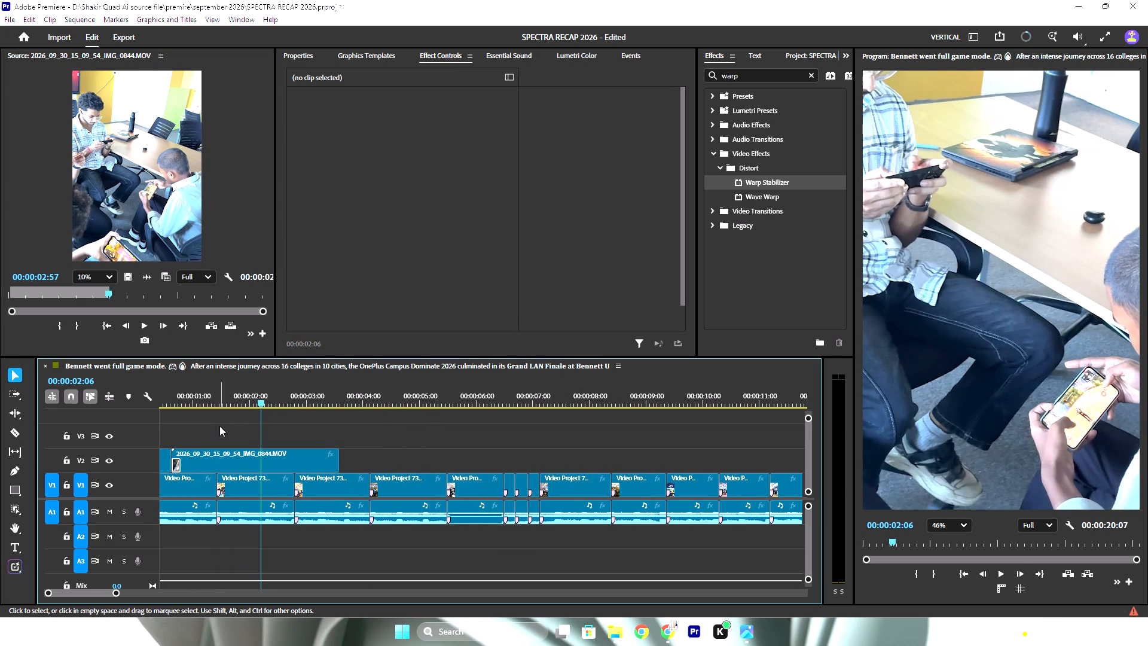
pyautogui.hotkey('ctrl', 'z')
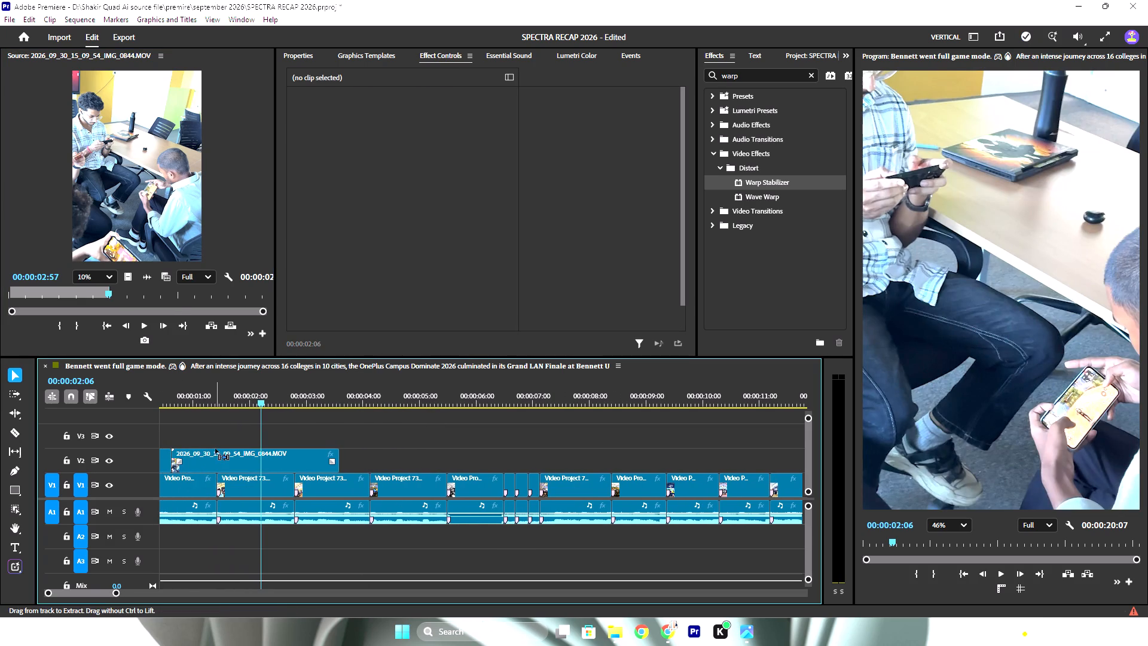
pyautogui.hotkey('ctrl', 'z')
# Place the marked IMG_0844 range video-only on V2 directly after the existing clip, at about 00:00:01:13.
pyautogui.moveTo(115, 212); pyautogui.dragTo(150, 238)
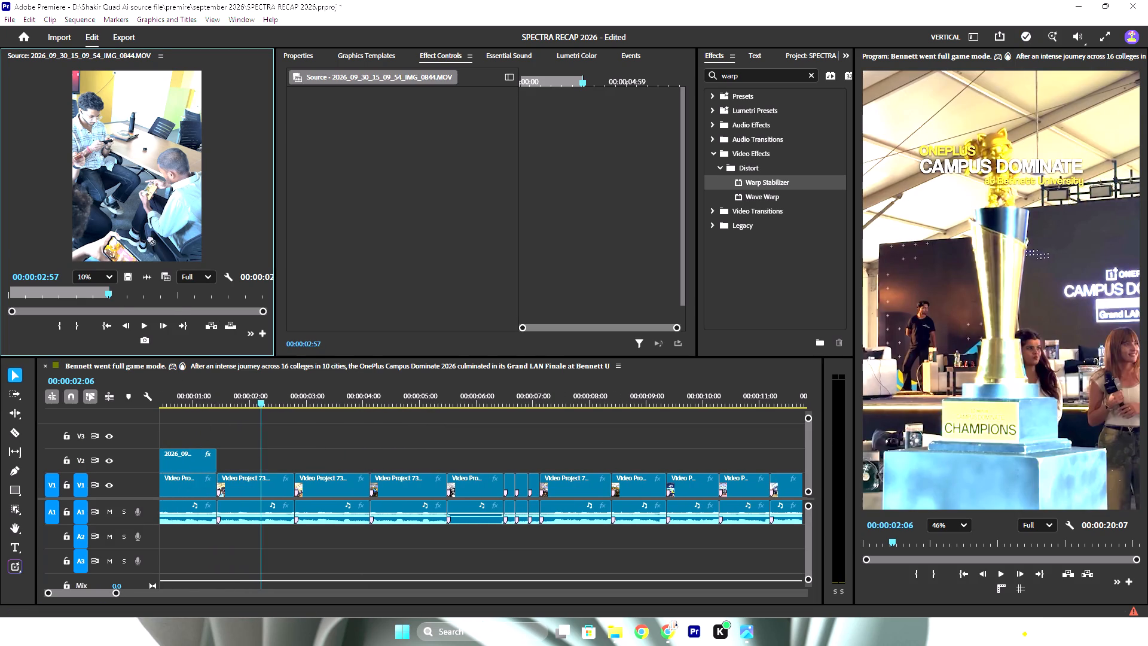
pyautogui.moveTo(150, 238); pyautogui.dragTo(149, 237)
pyautogui.moveTo(128, 282); pyautogui.dragTo(222, 459)
pyautogui.click(249, 458)
pyautogui.rightClick(251, 458)
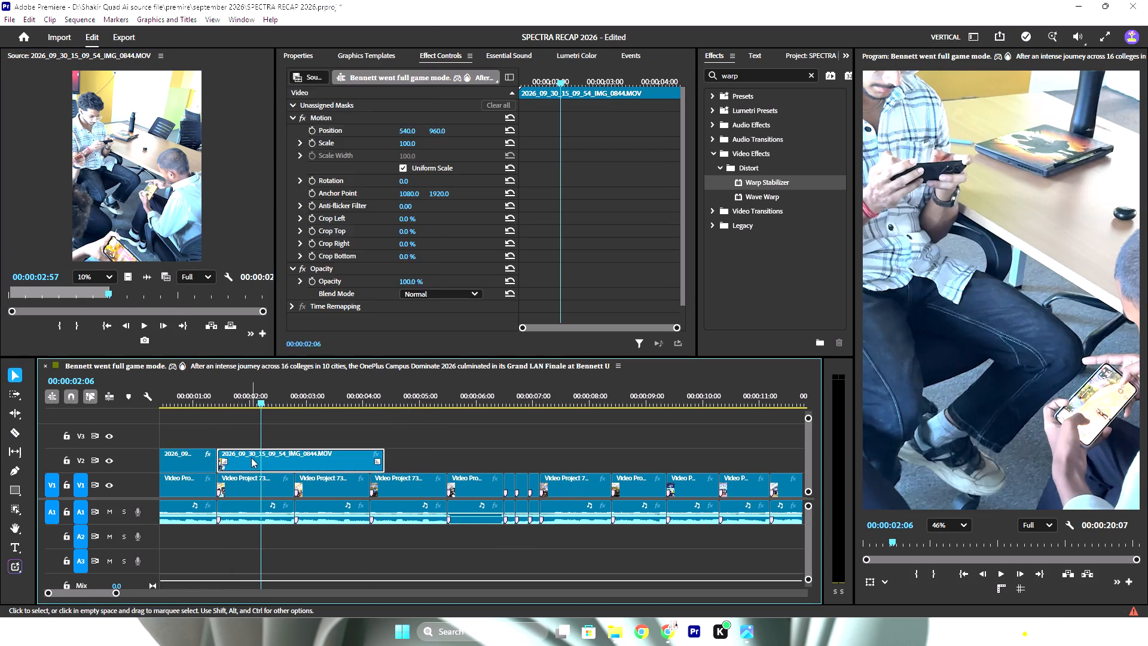
pyautogui.click(522, 437)
# Set the scale of the IMG_0844 clip on V2 to 50.
pyautogui.click(267, 450)
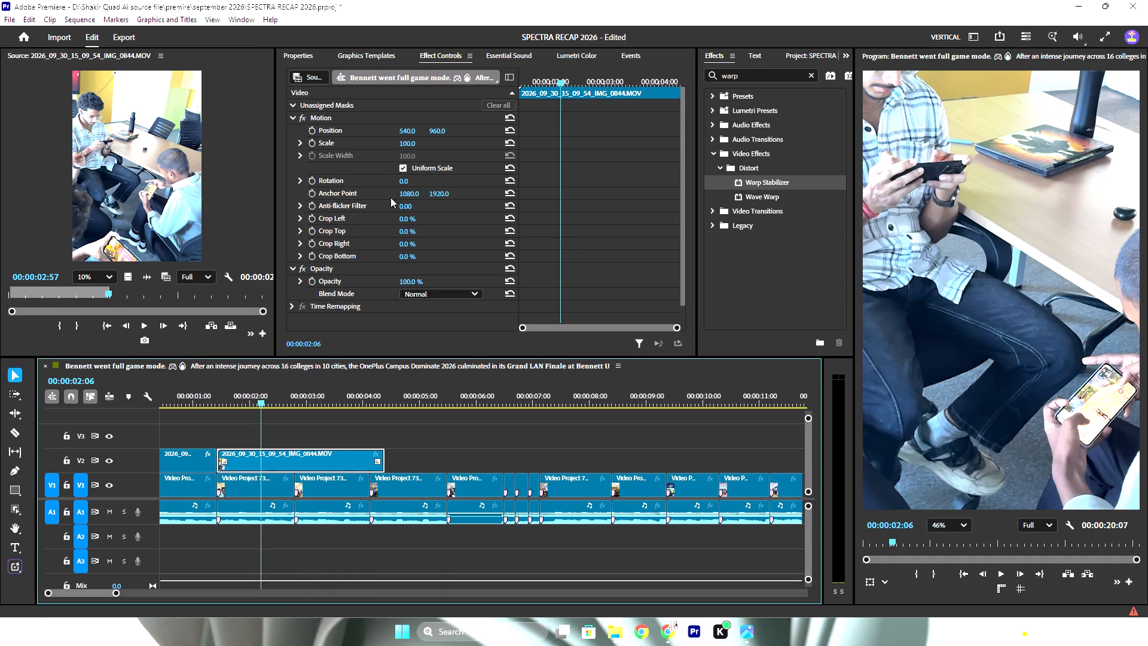
pyautogui.click(408, 142)
pyautogui.write('50')
pyautogui.press('Return')
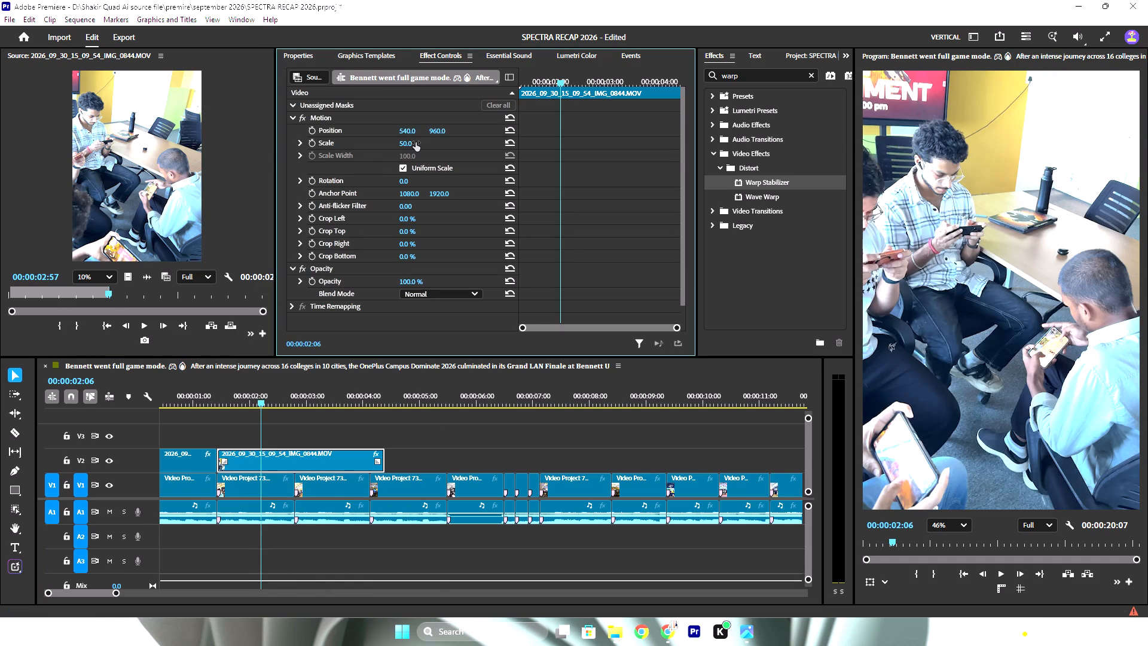
# Set the speed of the IMG_0844 clip on V2 to 250%.
pyautogui.rightClick(303, 457)
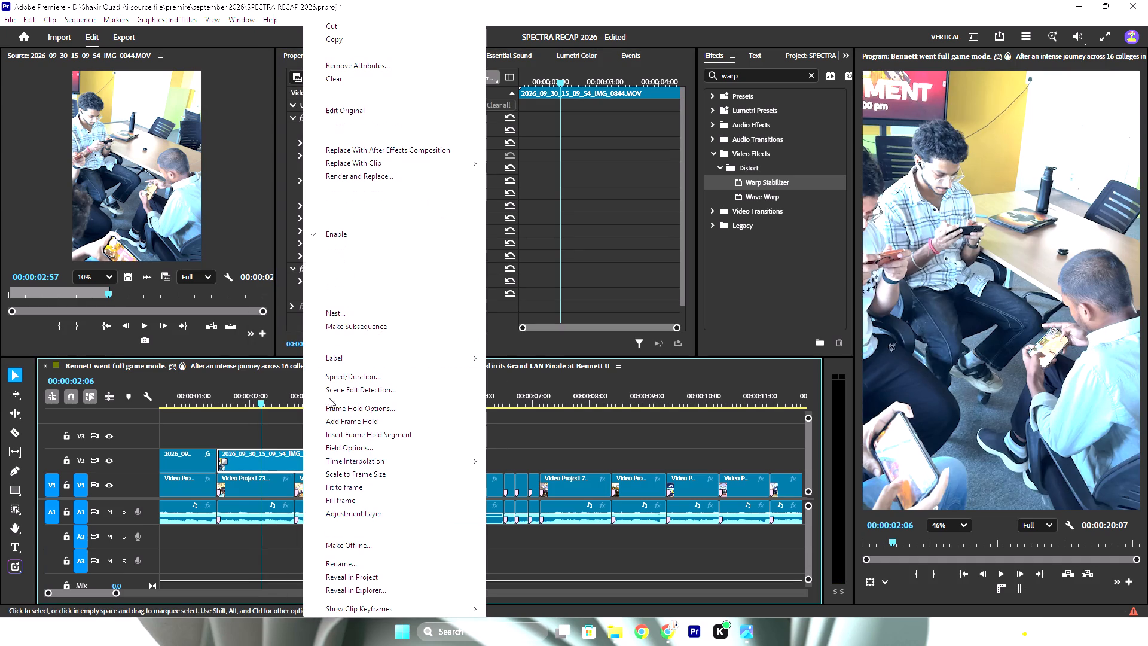
pyautogui.click(342, 377)
pyautogui.write('20')
pyautogui.press('BackSpace')
pyautogui.write('50')
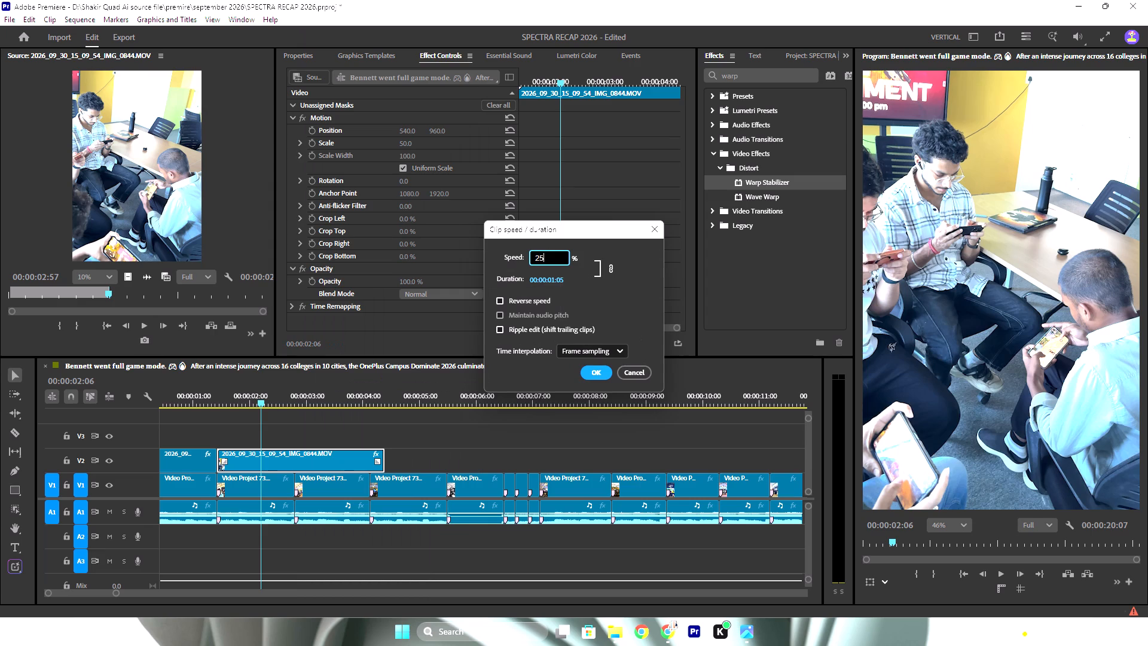
pyautogui.press('Return')
# Play back the IMG_0844 clip on V2 from its start to check its pace against the reference cut.
pyautogui.keyDown('alt'); pyautogui.scroll(10, 250, 476); pyautogui.keyUp('alt')
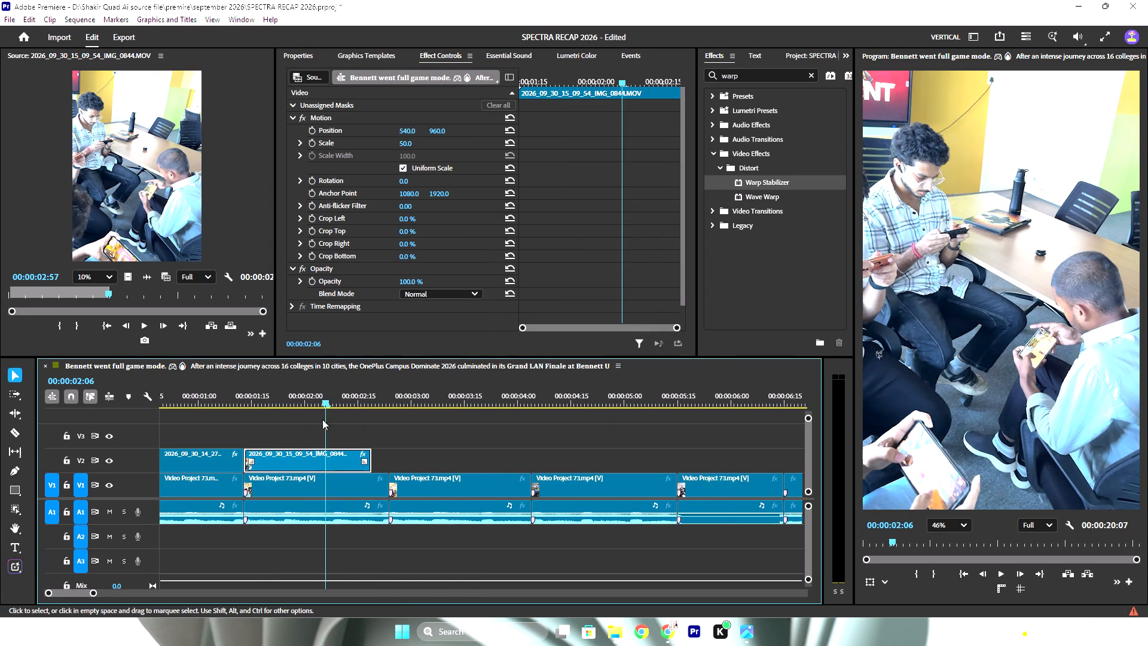
pyautogui.moveTo(340, 405); pyautogui.dragTo(259, 403)
pyautogui.press('space')
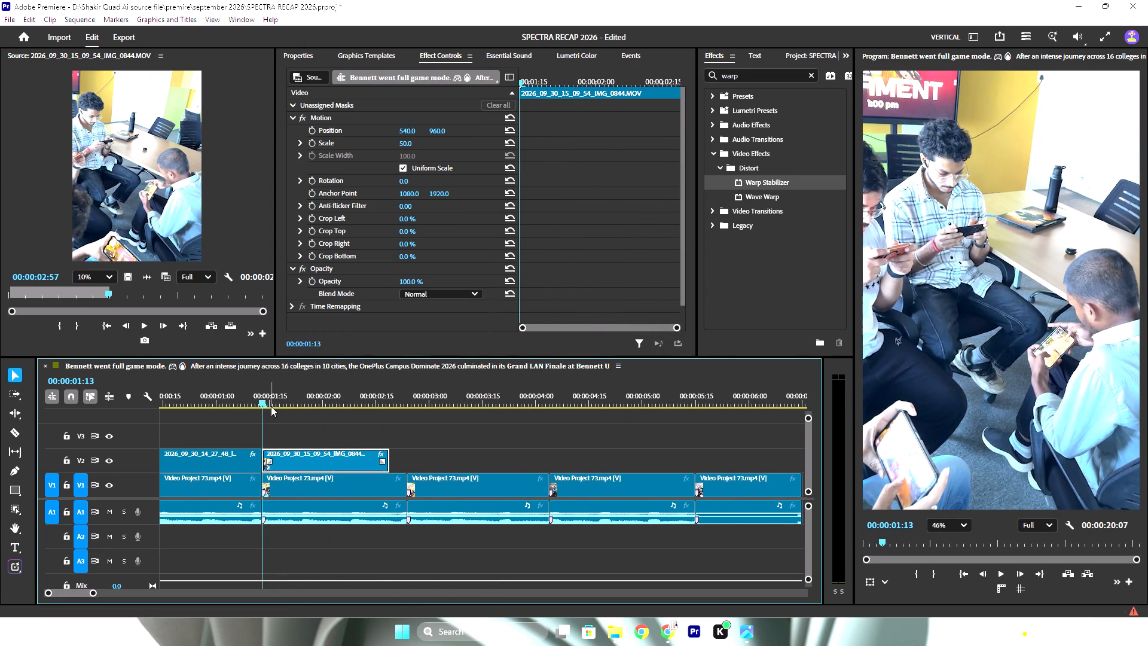
pyautogui.press('space')
pyautogui.press('space')
pyautogui.press('space')
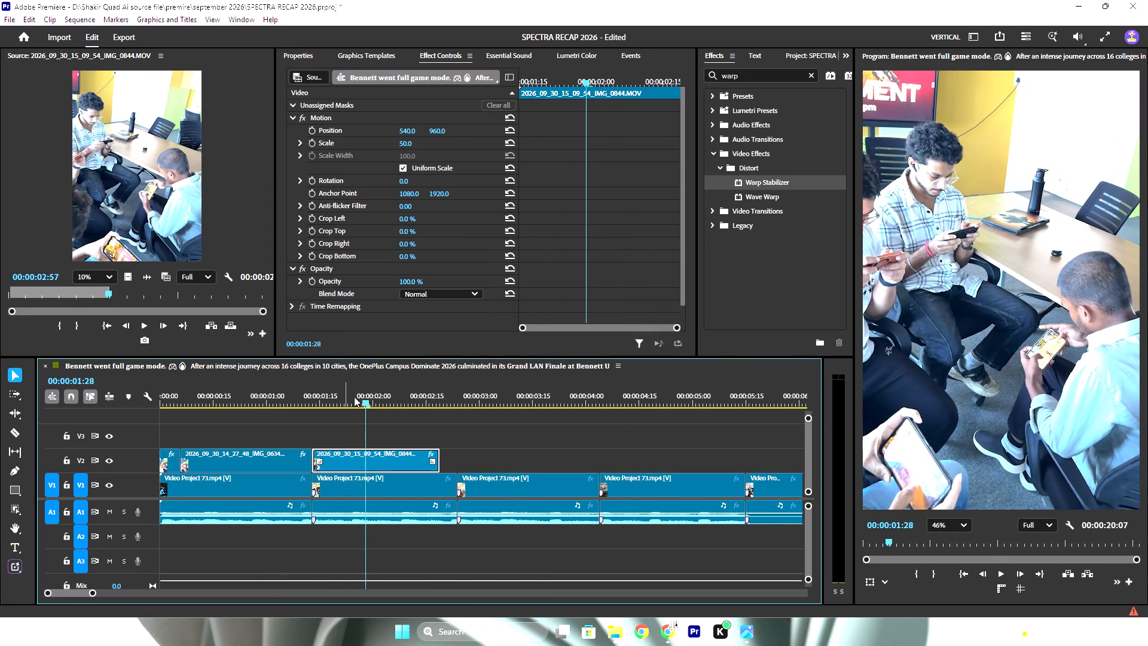
pyautogui.moveTo(355, 397); pyautogui.dragTo(312, 397)
pyautogui.press('space')
pyautogui.press('space')
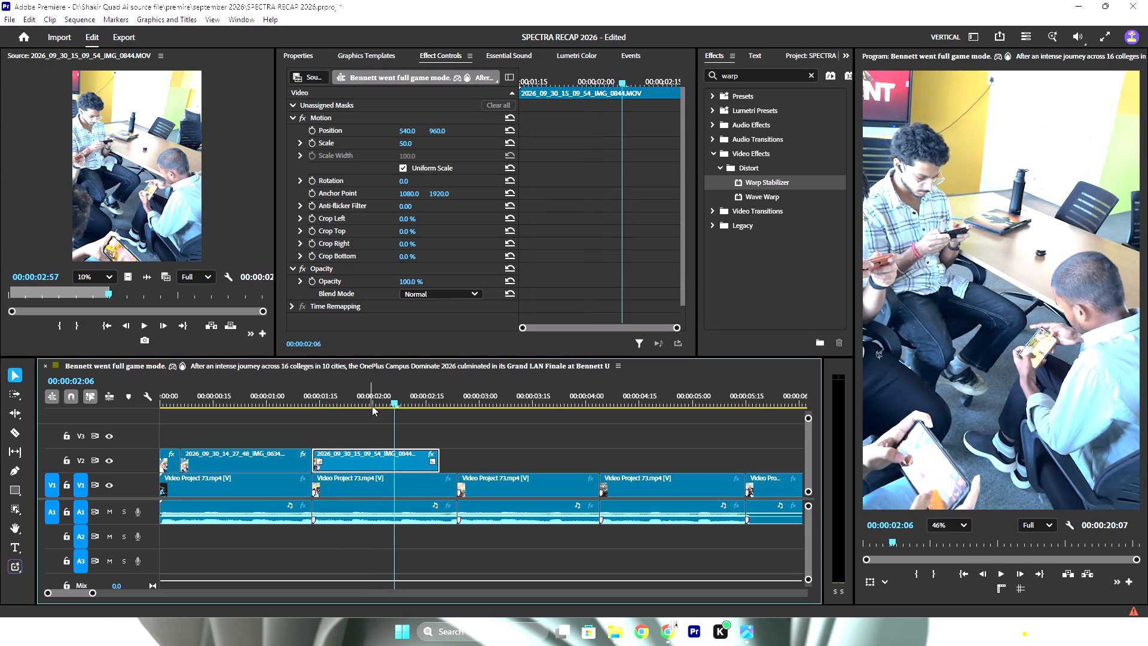
# Trim the start of the IMG_0844 clip on V2 to about 00:00:01:19, and slide it back against the preceding clip.
pyautogui.moveTo(366, 404); pyautogui.dragTo(335, 404)
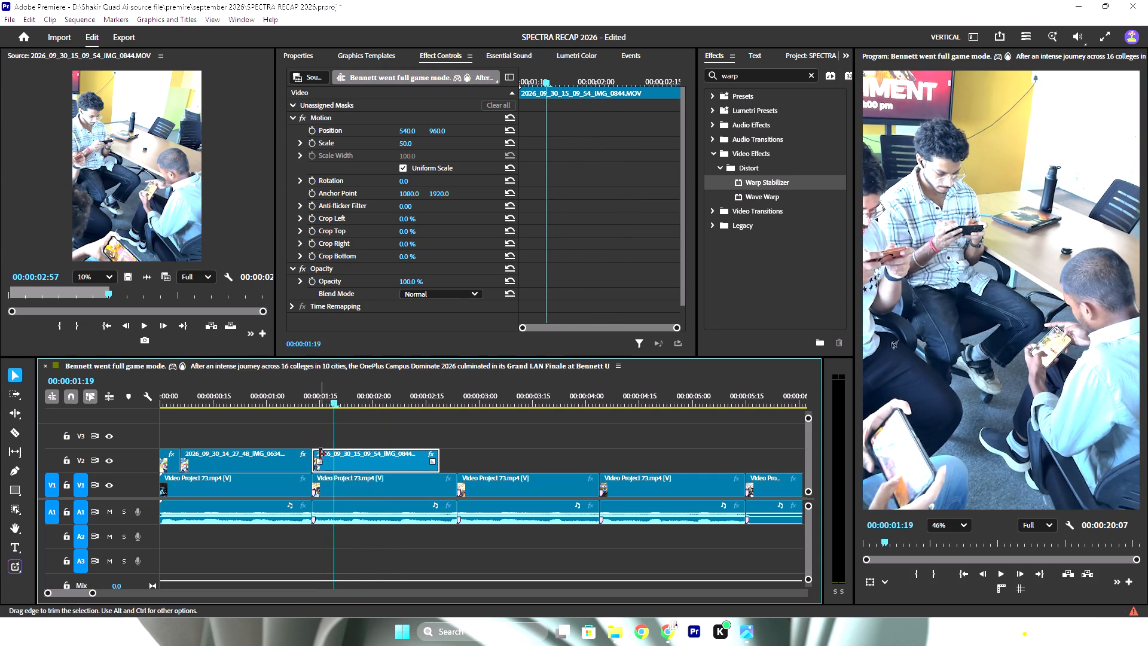
pyautogui.moveTo(314, 452); pyautogui.dragTo(333, 452)
pyautogui.moveTo(373, 463); pyautogui.dragTo(355, 462)
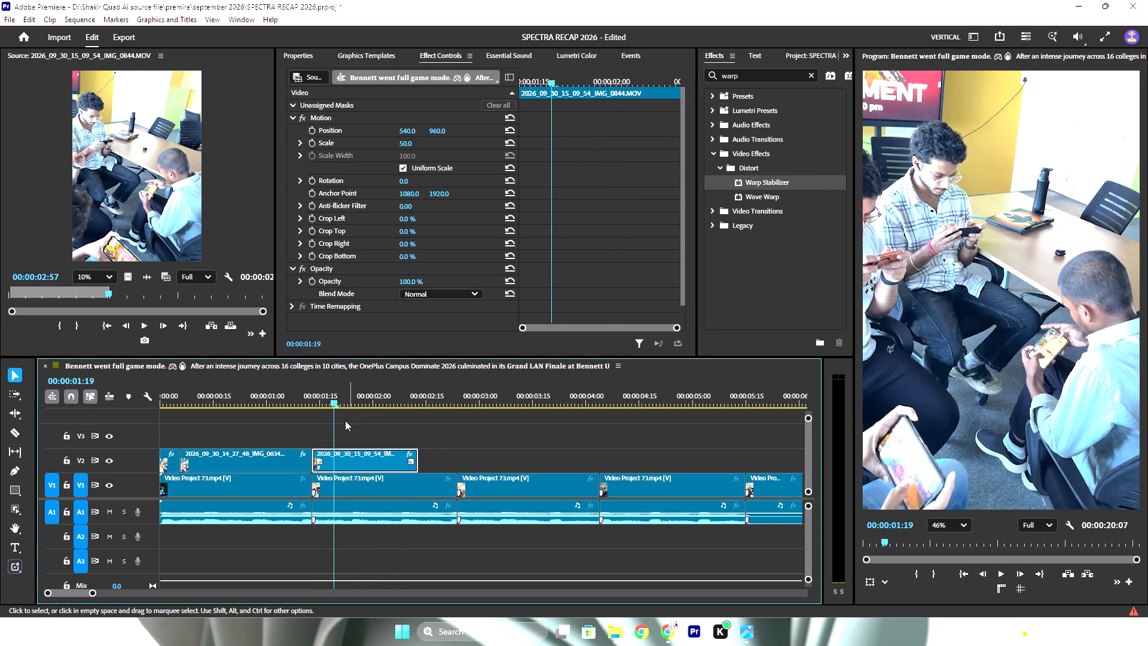
# Review the start of the IMG_0844 clip on V2 and split it at 00:00:01:23.
pyautogui.moveTo(337, 404); pyautogui.dragTo(312, 403)
pyautogui.press('space')
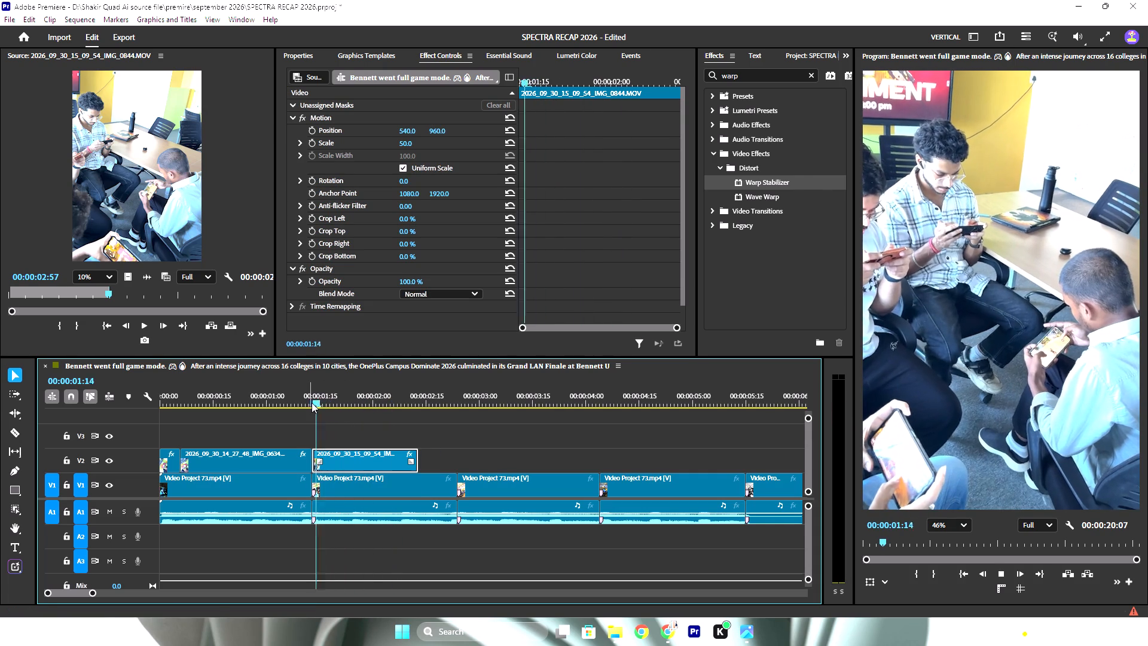
pyautogui.press('space')
pyautogui.moveTo(402, 395); pyautogui.dragTo(326, 404)
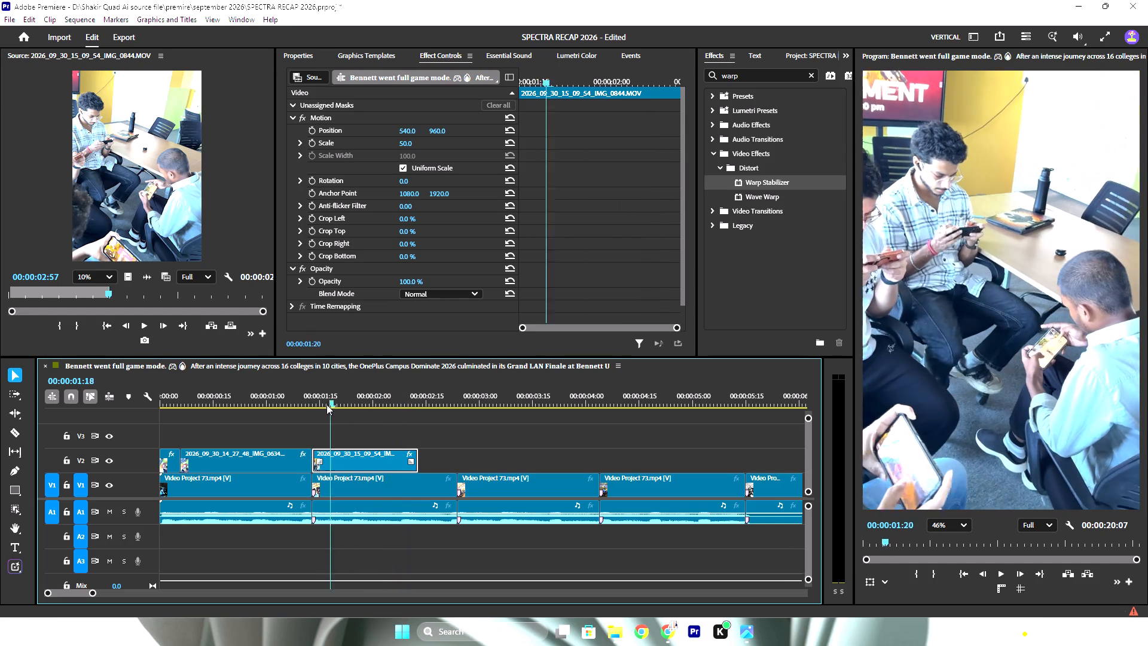
pyautogui.moveTo(326, 404); pyautogui.dragTo(350, 413)
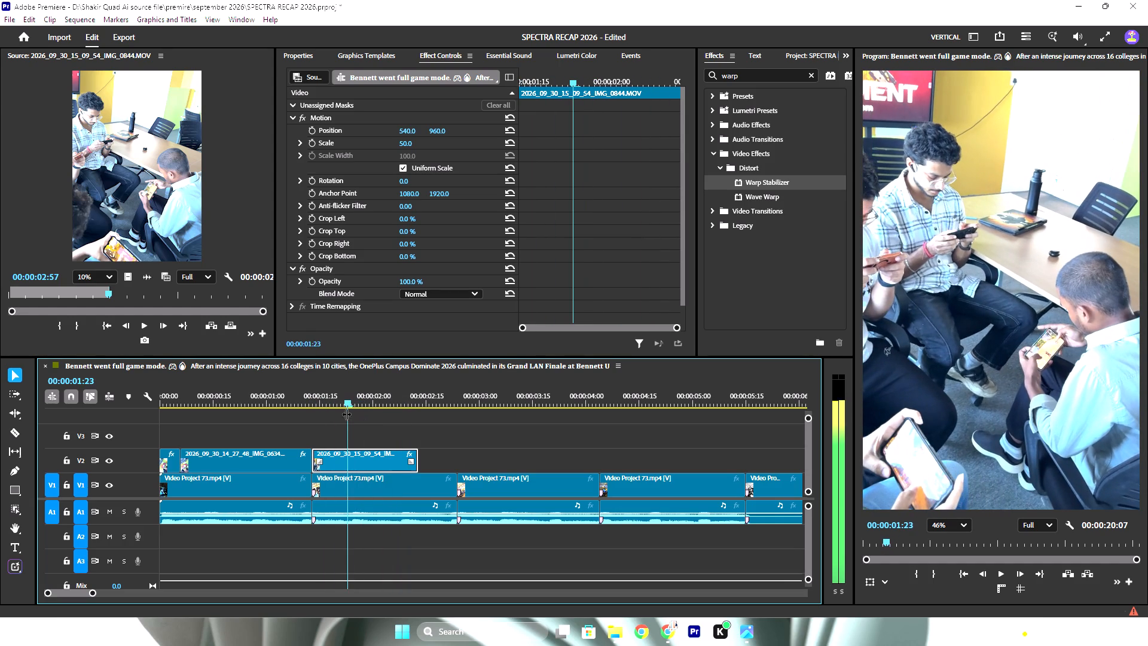
pyautogui.click(13, 429)
pyautogui.click(350, 459)
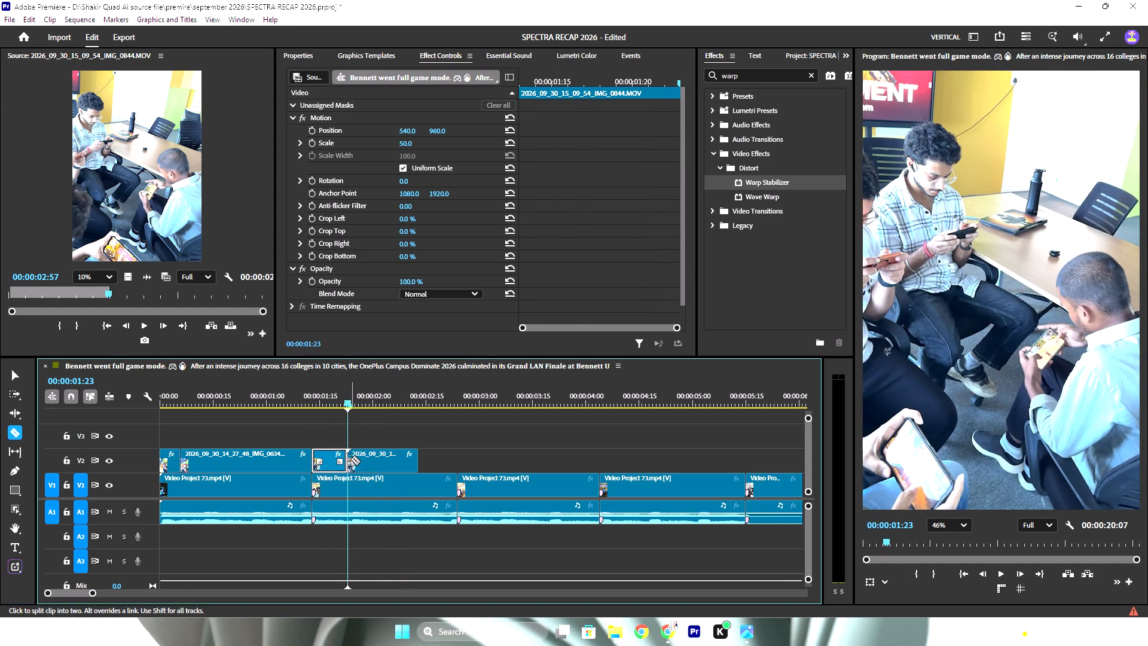
# Set the speed of the second part of the split IMG_0844 clip to 80%.
pyautogui.click(13, 375)
pyautogui.click(369, 459)
pyautogui.rightClick(370, 459)
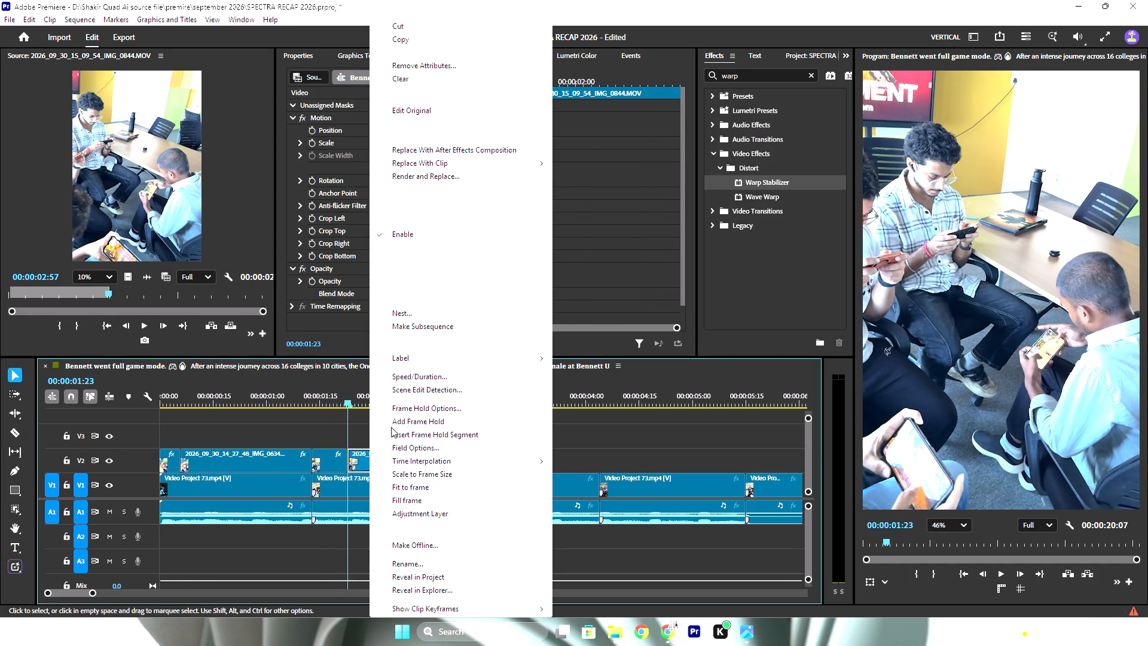
pyautogui.click(425, 376)
pyautogui.write('80')
pyautogui.press('Return')
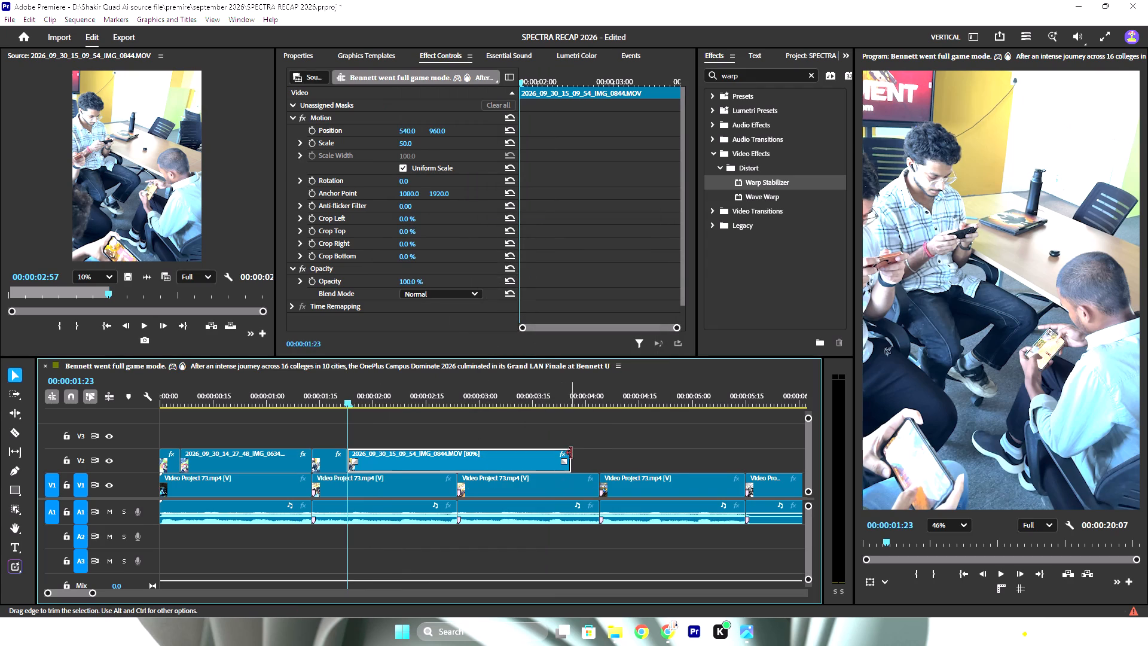
# Trim the end of the 80% IMG_0844 part to the reference cut at about 00:00:02:24.
pyautogui.moveTo(572, 453); pyautogui.dragTo(460, 456)
# Play back the sequence from its start through the two IMG_0844 parts to check the pacing against the reference.
pyautogui.moveTo(341, 396); pyautogui.dragTo(121, 376)
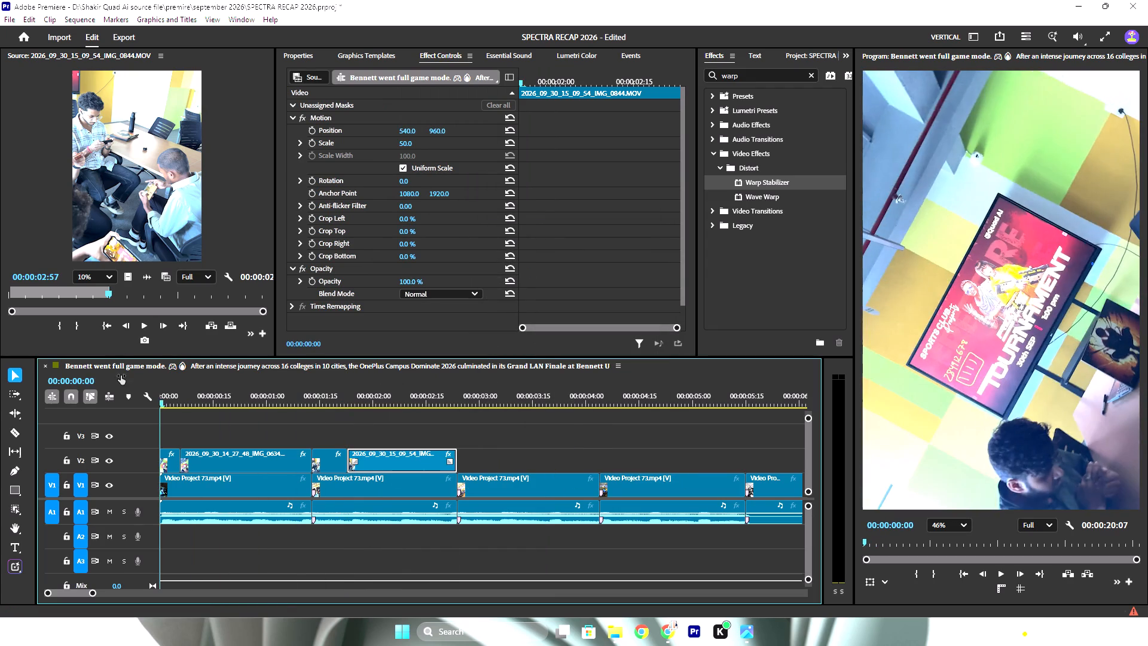
pyautogui.press('space')
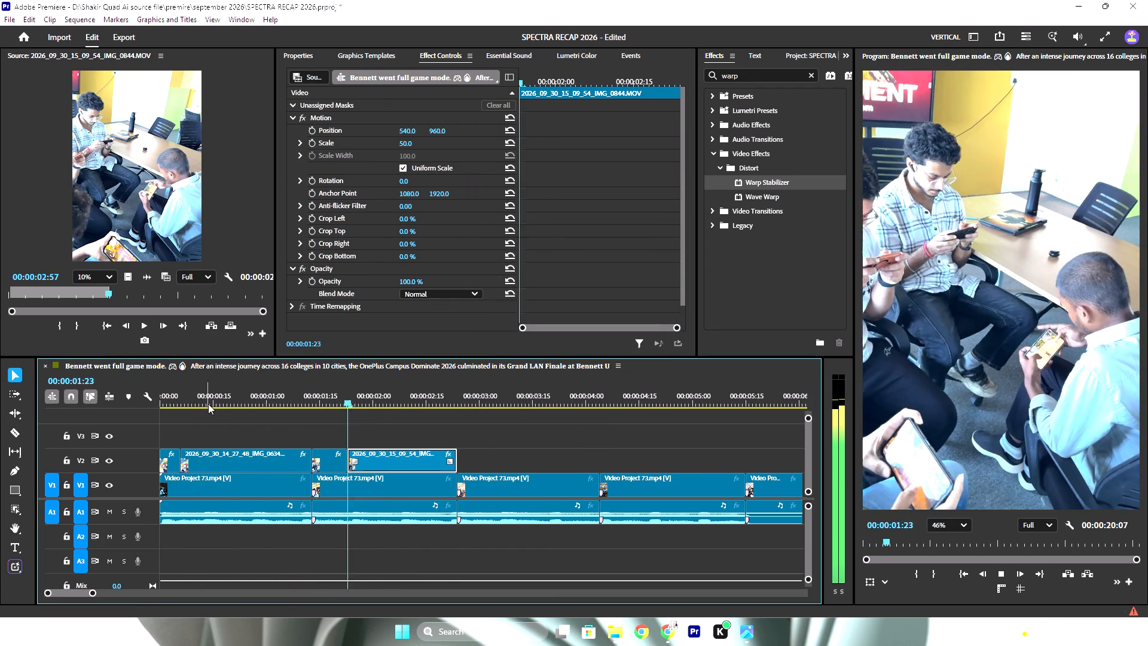
pyautogui.press('space')
pyautogui.moveTo(450, 391); pyautogui.dragTo(222, 377)
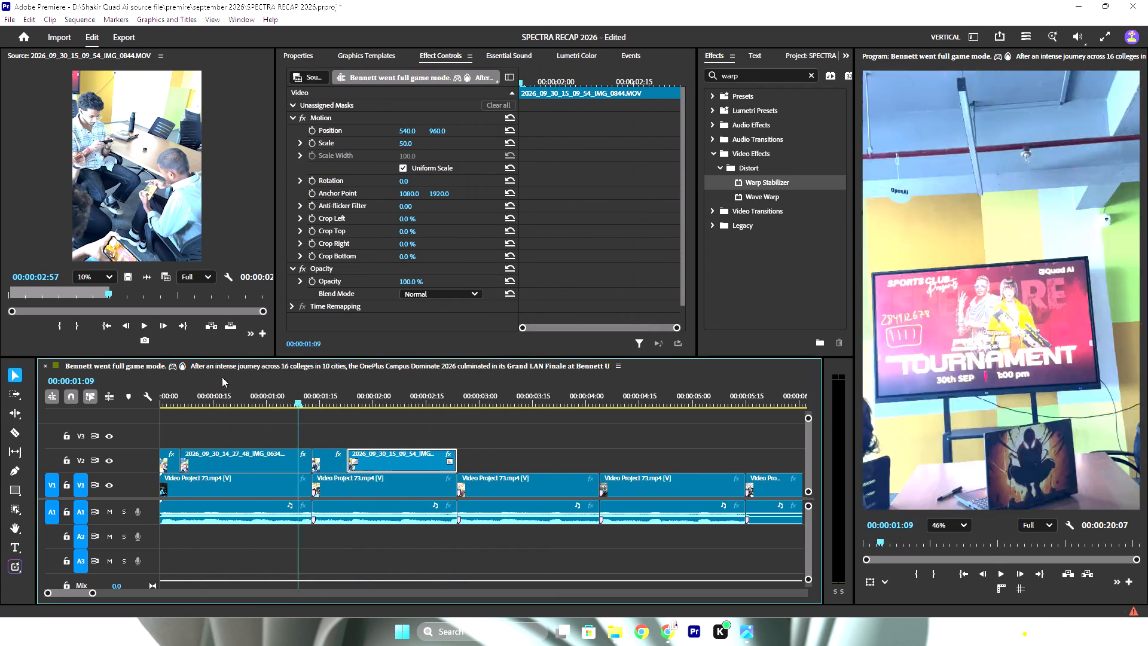
pyautogui.moveTo(222, 377); pyautogui.dragTo(6, 377)
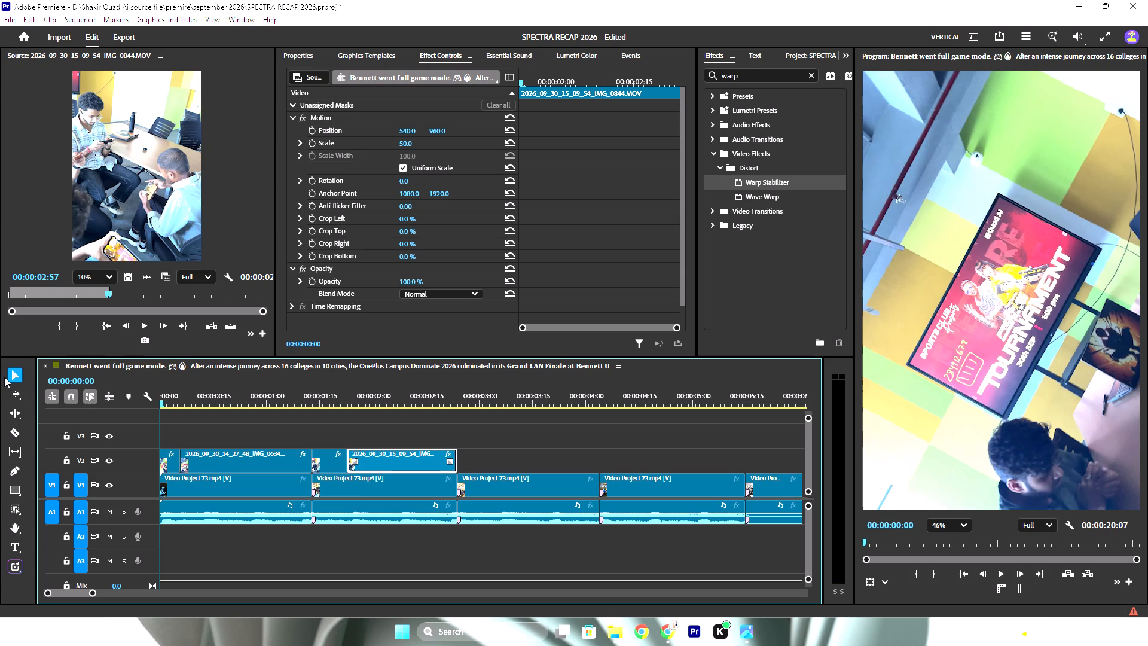
pyautogui.press('space')
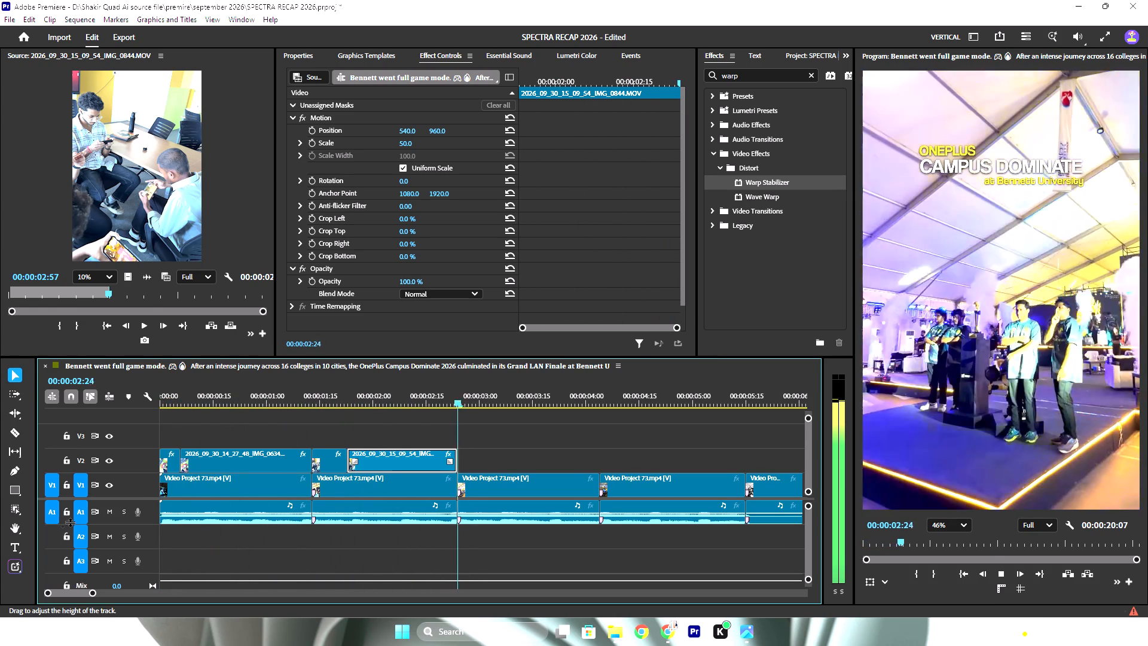
pyautogui.press('space')
pyautogui.moveTo(450, 402); pyautogui.dragTo(381, 401)
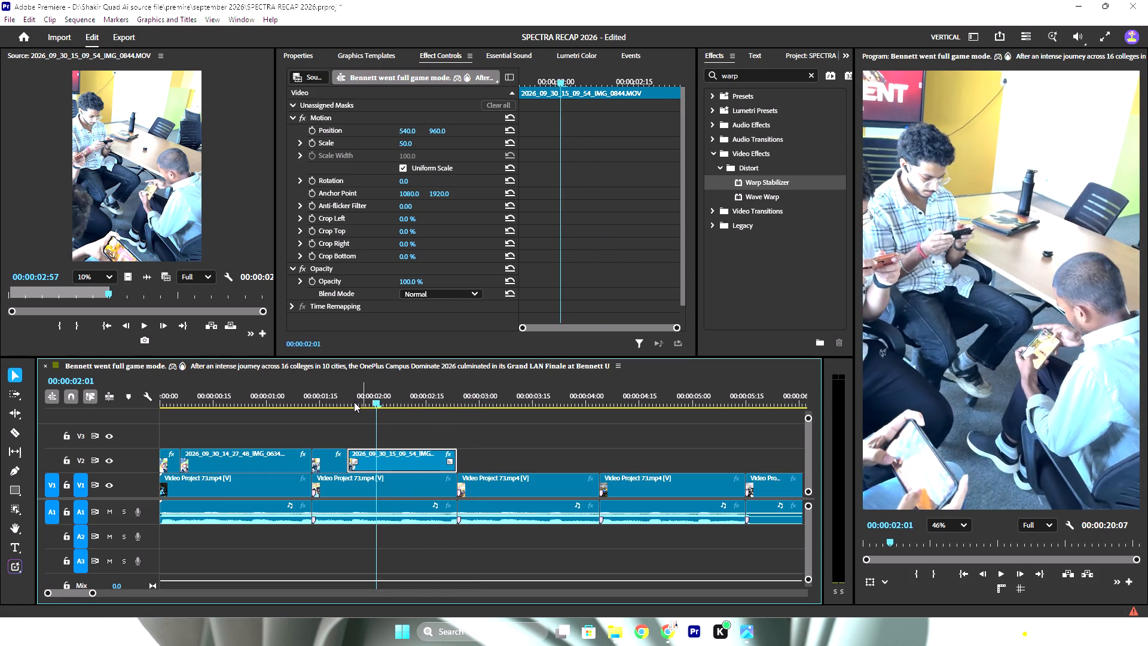
pyautogui.press('space')
pyautogui.press('space')
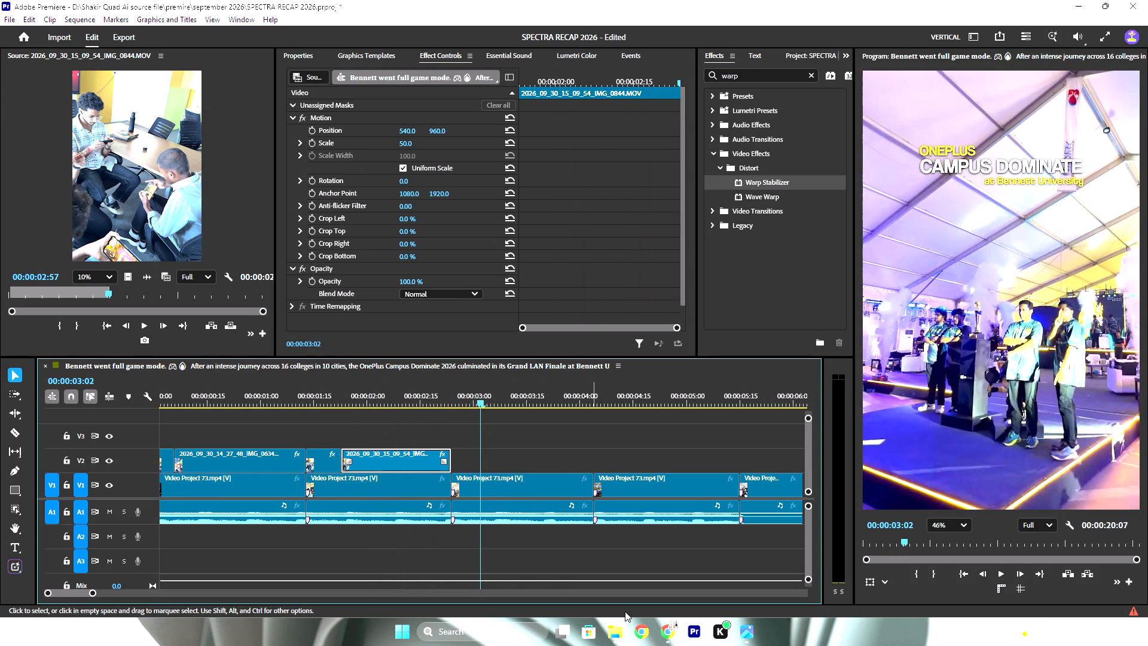
# Load IMG_0821 from the Free Fire event VIDEOS folder into the Source Monitor and skim its footage.
pyautogui.click(610, 627)
pyautogui.click(527, 549)
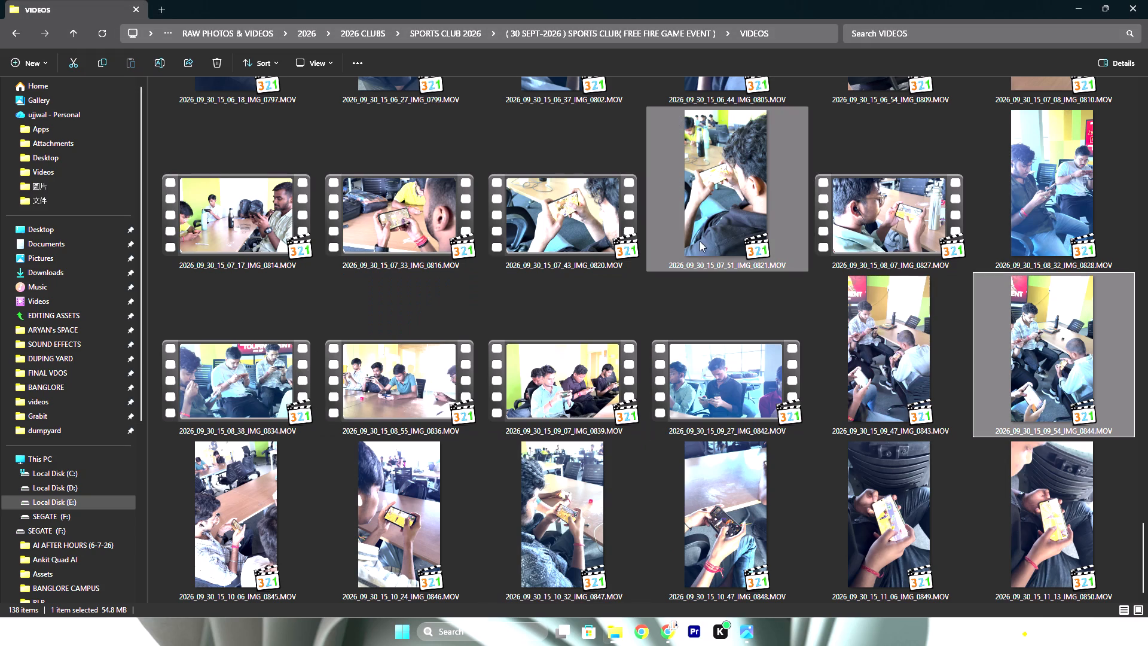
pyautogui.keyDown('alt'); pyautogui.moveTo(715, 180); pyautogui.dragTo(747, 220); pyautogui.keyUp('alt')
pyautogui.hotkey('alt', 'Tab')
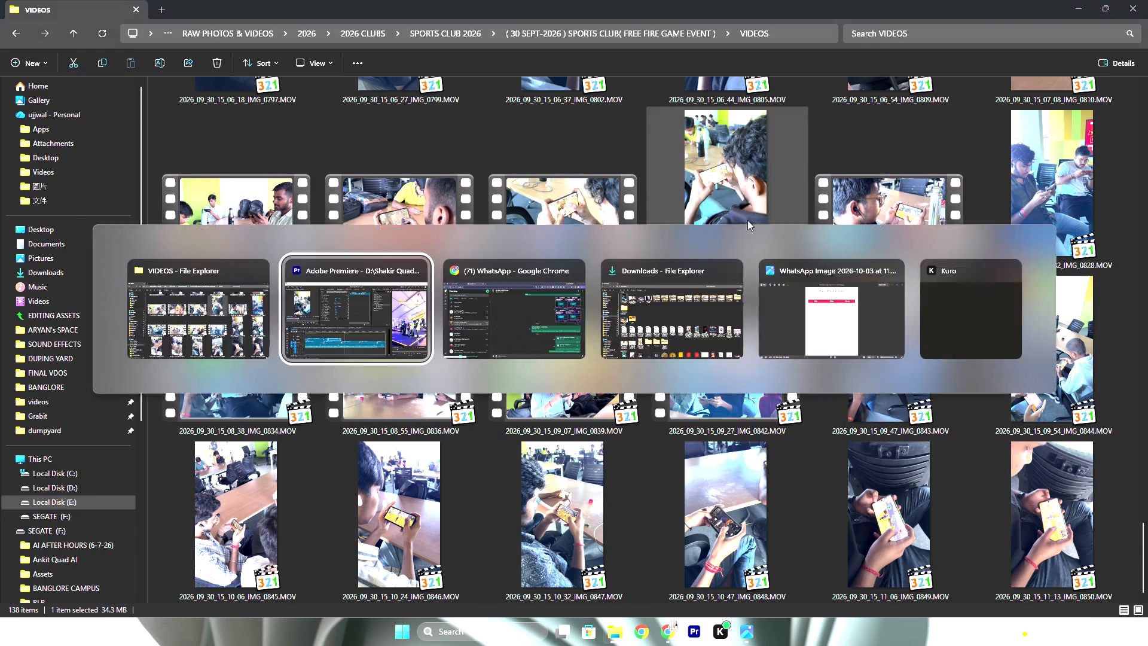
pyautogui.keyDown('alt'); pyautogui.moveTo(747, 220); pyautogui.dragTo(116, 181); pyautogui.keyUp('alt')
pyautogui.moveTo(20, 288); pyautogui.dragTo(125, 296)
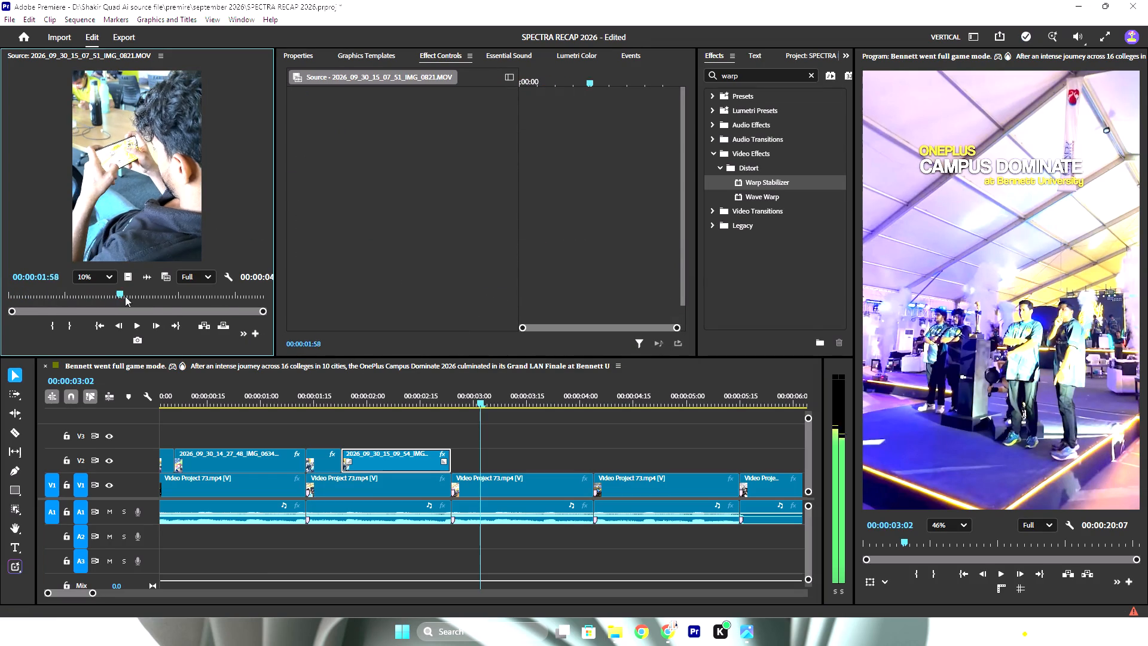
pyautogui.moveTo(125, 296); pyautogui.dragTo(91, 299)
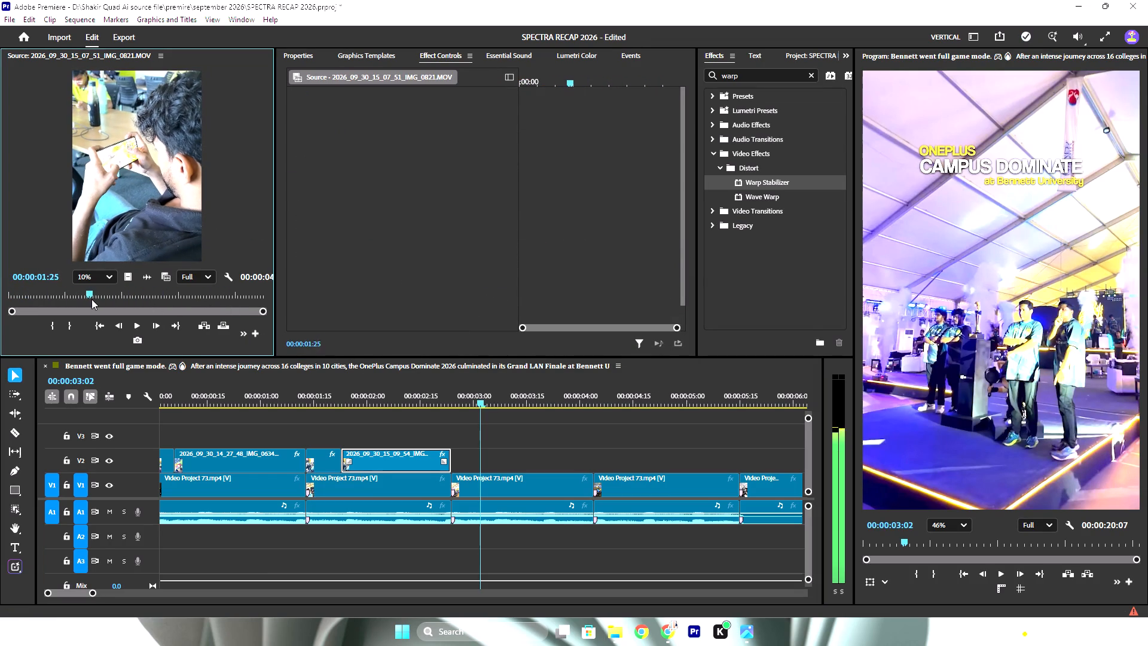
pyautogui.moveTo(91, 299); pyautogui.dragTo(97, 299)
# Load IMG_0848 from the VIDEOS folder as the source and place it video-only on V2 directly after IMG_0844.
pyautogui.hotkey('alt', 'Tab')
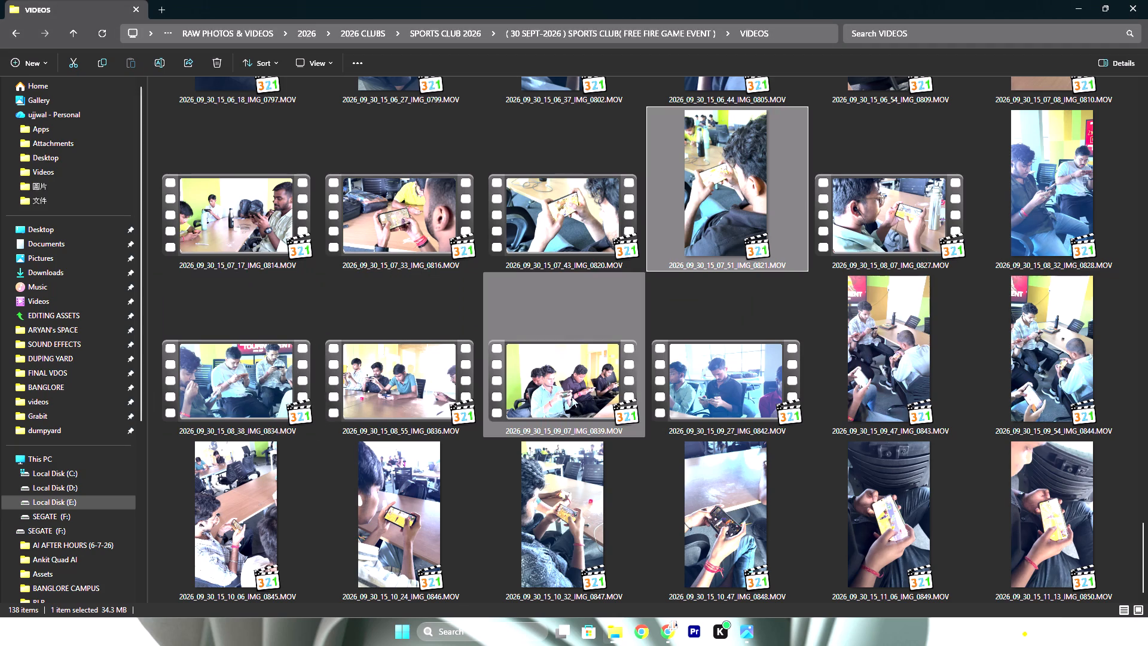
pyautogui.scroll(-2, 579, 409)
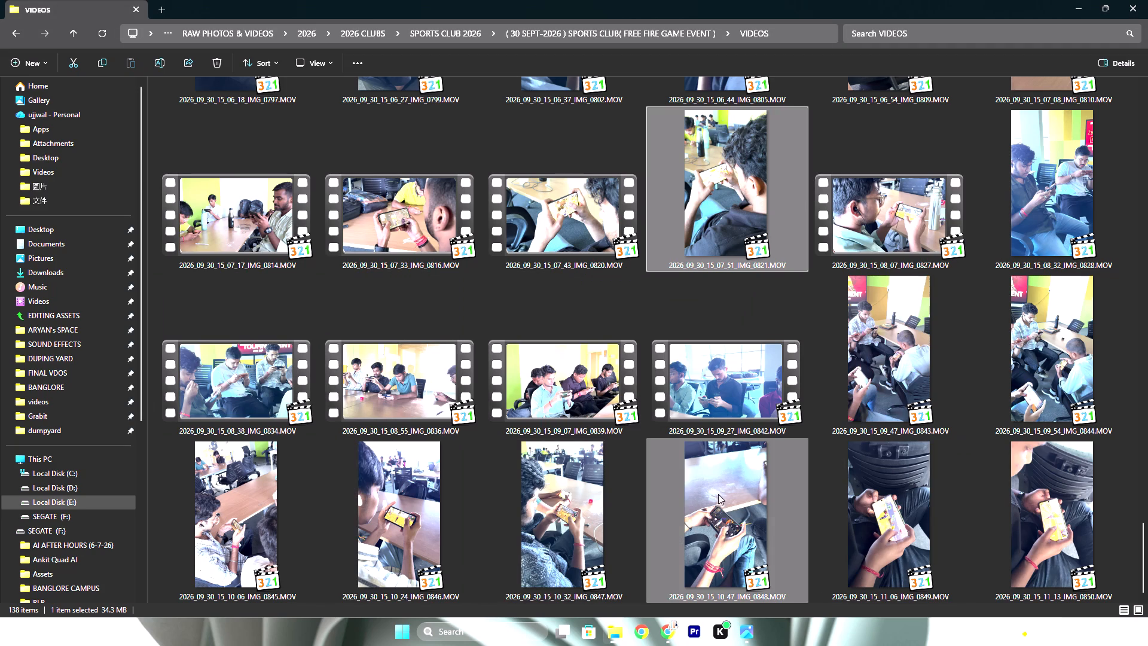
pyautogui.moveTo(718, 494); pyautogui.dragTo(156, 197)
pyautogui.hotkey('alt', 'Tab')
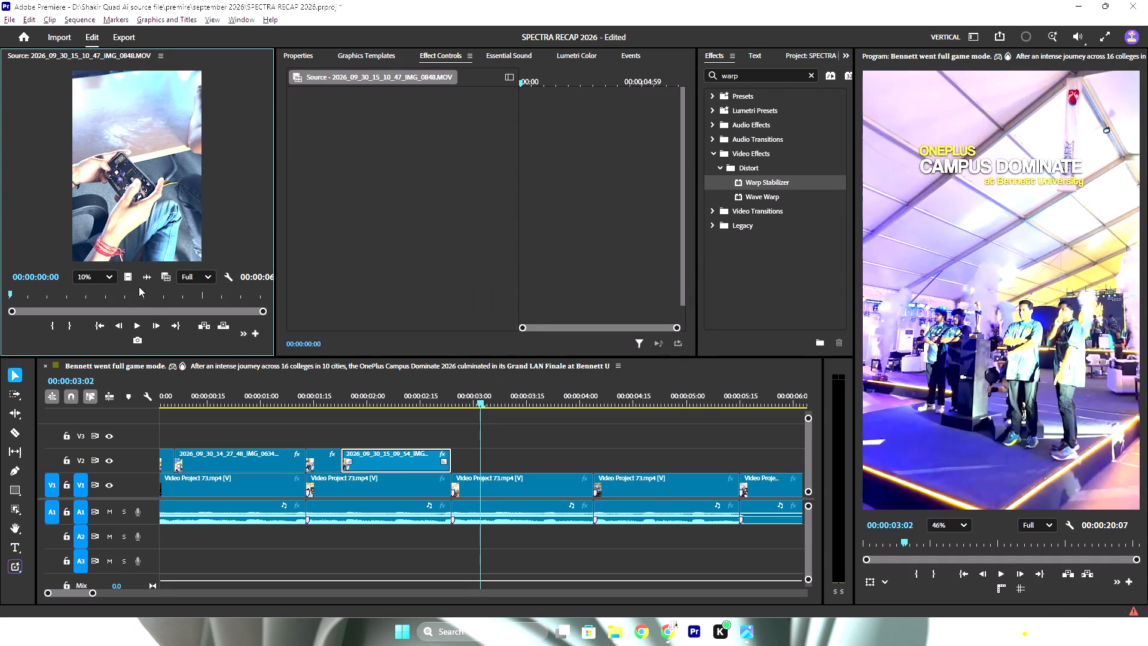
pyautogui.moveTo(128, 279); pyautogui.dragTo(451, 459)
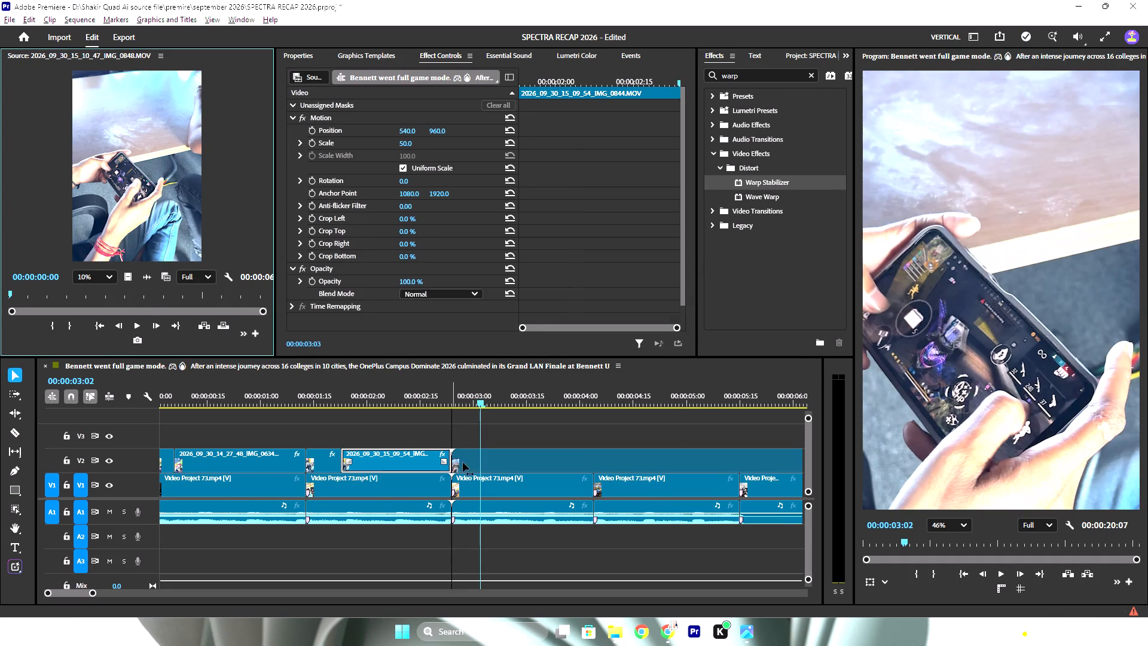
# Trim the end of the IMG_0848 clip on V2 to the reference cut at about 00:00:04:04.
pyautogui.keyDown('alt'); pyautogui.scroll(-15, 543, 468); pyautogui.keyUp('alt')
pyautogui.moveTo(358, 455); pyautogui.dragTo(275, 456)
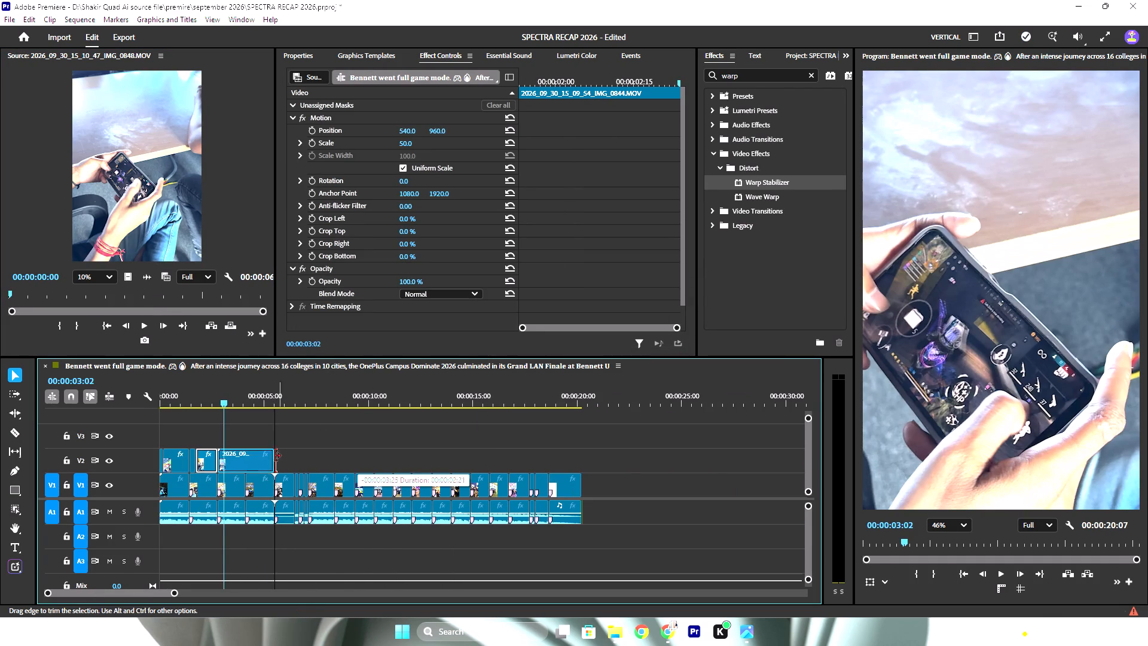
pyautogui.moveTo(275, 456); pyautogui.dragTo(250, 455)
# Set the scale of the IMG_0848 clip on V2 to 50.
pyautogui.keyDown('alt'); pyautogui.scroll(20, 213, 456); pyautogui.keyUp('alt')
pyautogui.keyDown('alt'); pyautogui.scroll(1, 213, 456); pyautogui.keyUp('alt')
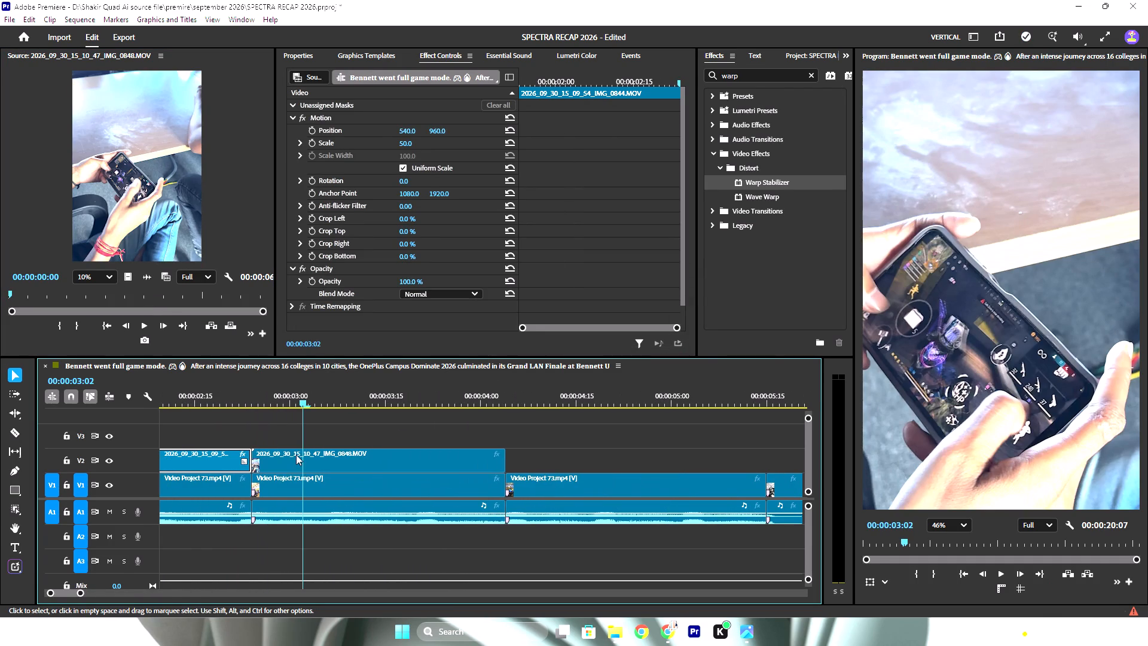
pyautogui.click(297, 455)
pyautogui.click(413, 142)
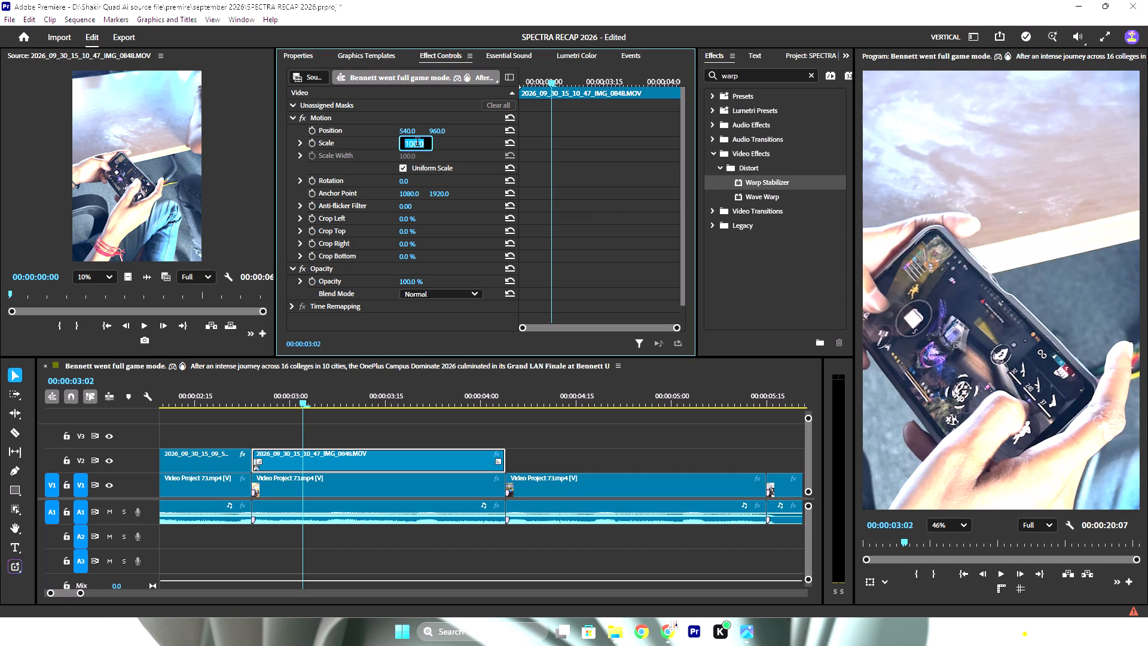
pyautogui.write('50')
pyautogui.press('Return')
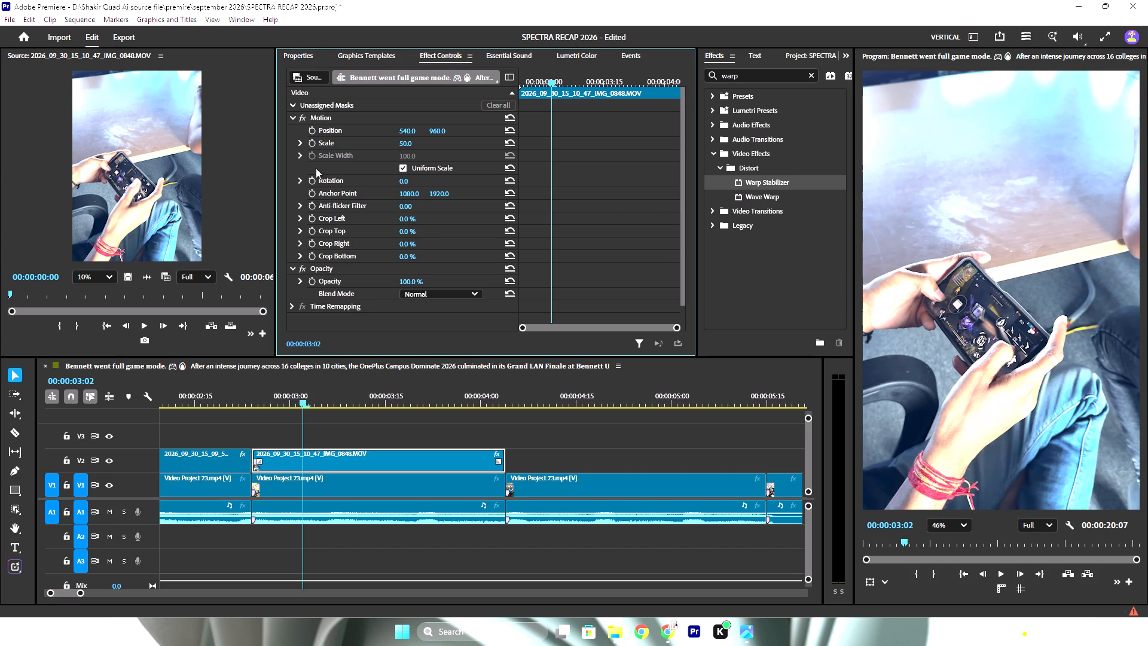
# Keyframe the IMG_0848 clip's rotation from -19° at its start to 0° at about 00:00:03:14.
pyautogui.click(308, 181)
pyautogui.moveTo(551, 181); pyautogui.dragTo(575, 181)
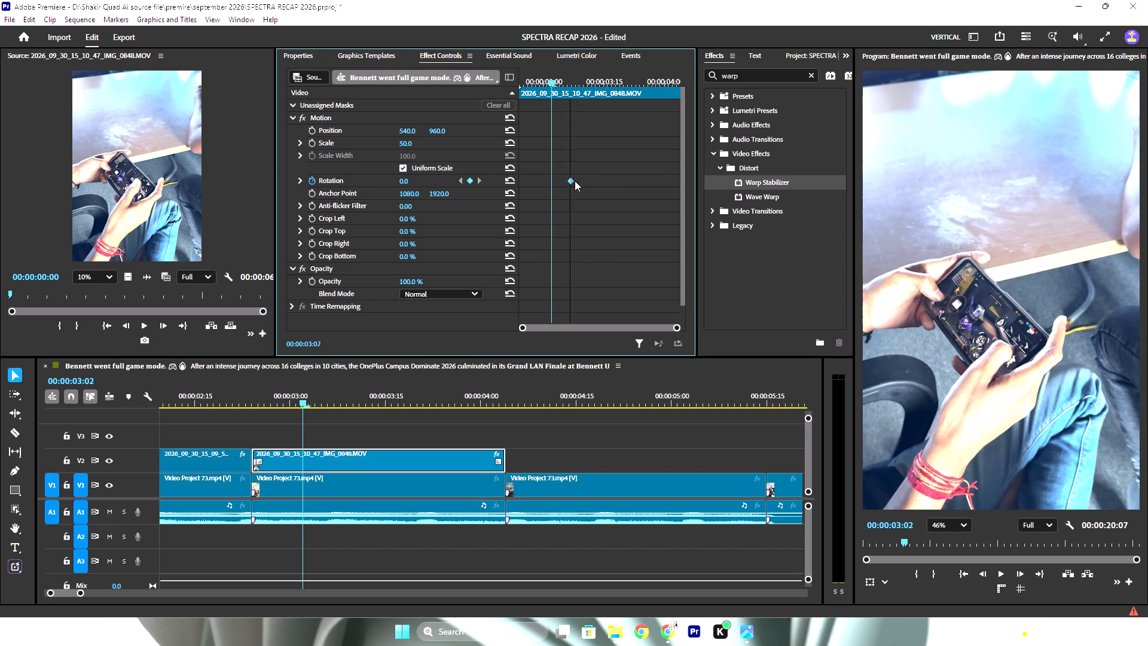
pyautogui.moveTo(575, 181); pyautogui.dragTo(602, 180)
pyautogui.moveTo(407, 183); pyautogui.dragTo(399, 183)
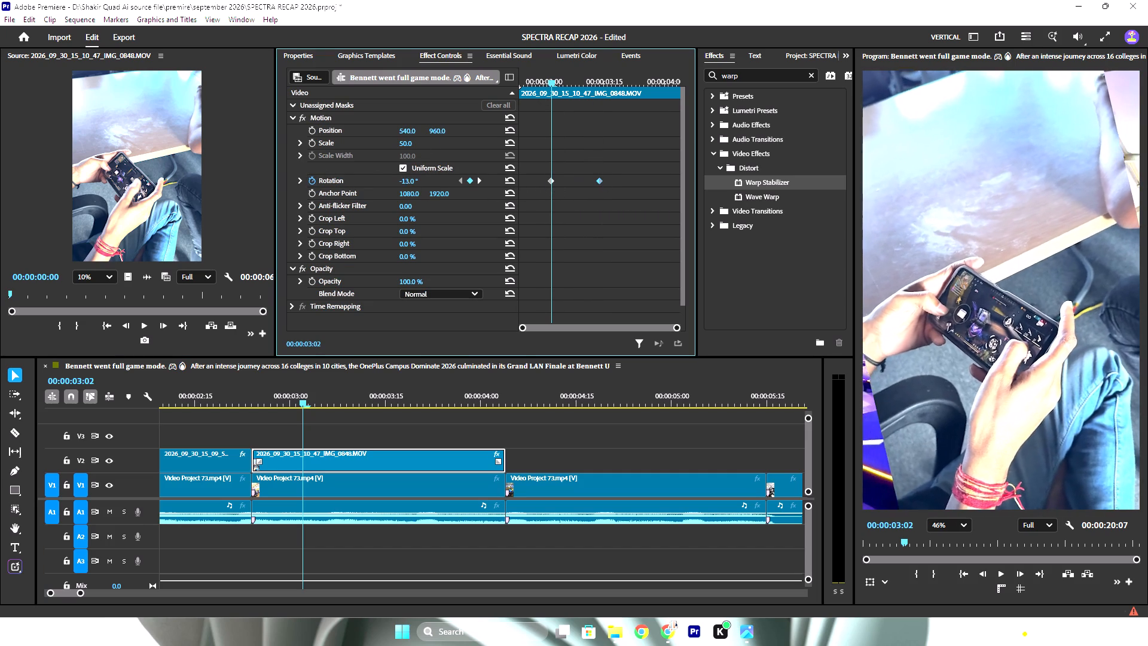
pyautogui.moveTo(399, 183); pyautogui.dragTo(395, 183)
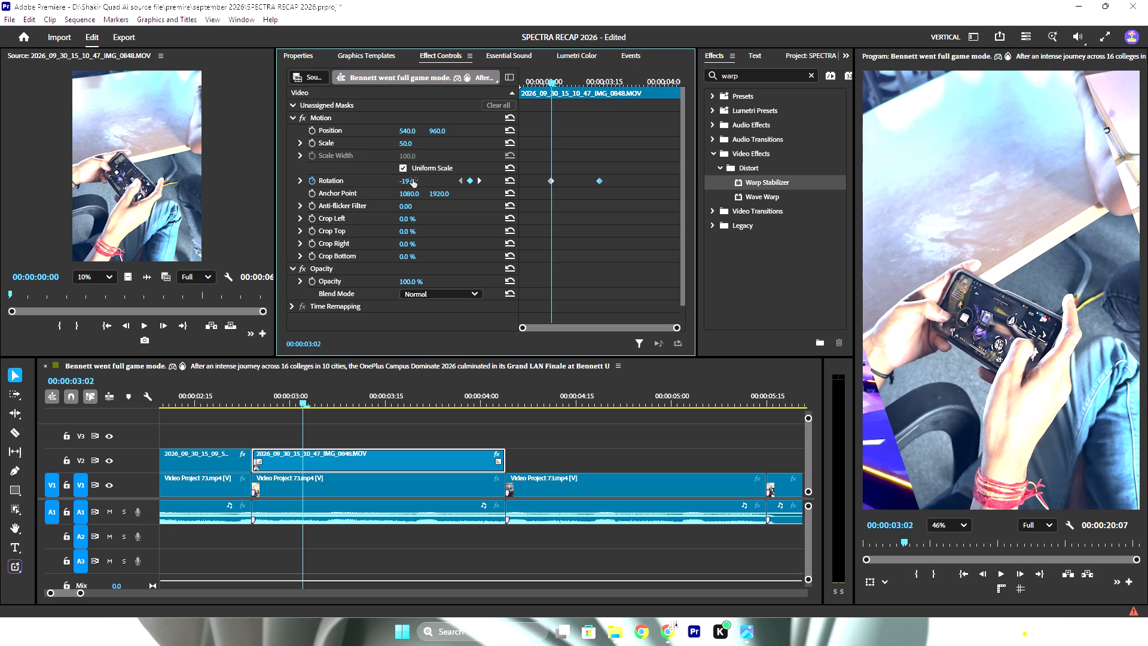
pyautogui.moveTo(552, 179); pyautogui.dragTo(519, 181)
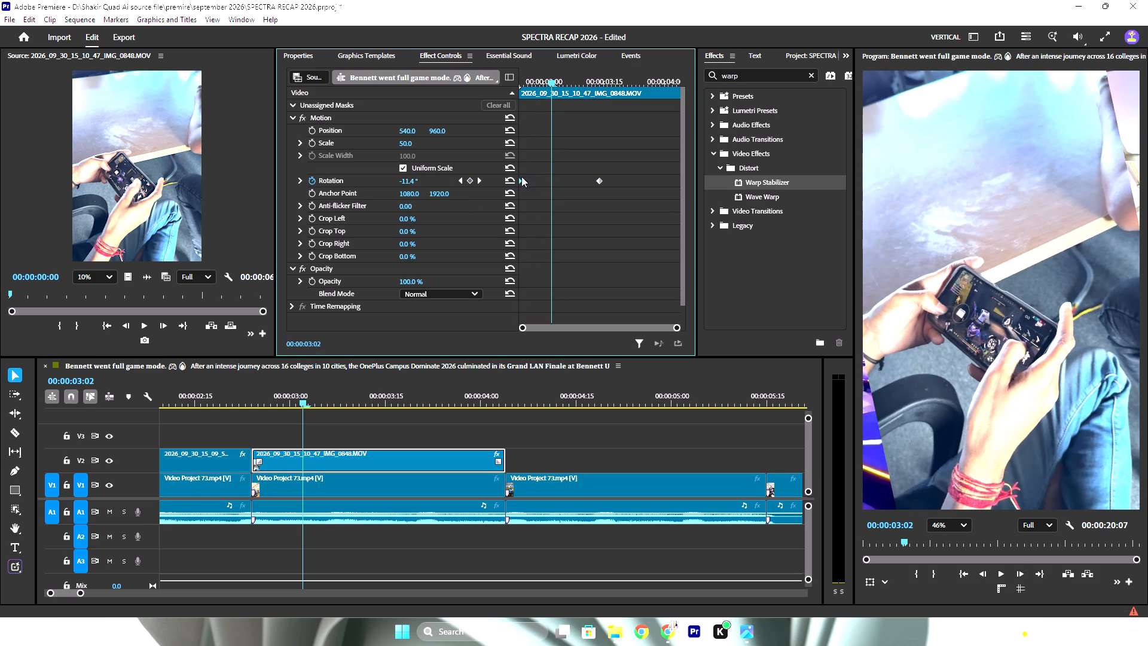
# Play back the IMG_0848 clip from its start to check the rotation animation.
pyautogui.moveTo(546, 81); pyautogui.dragTo(520, 82)
pyautogui.press('space')
pyautogui.press('space')
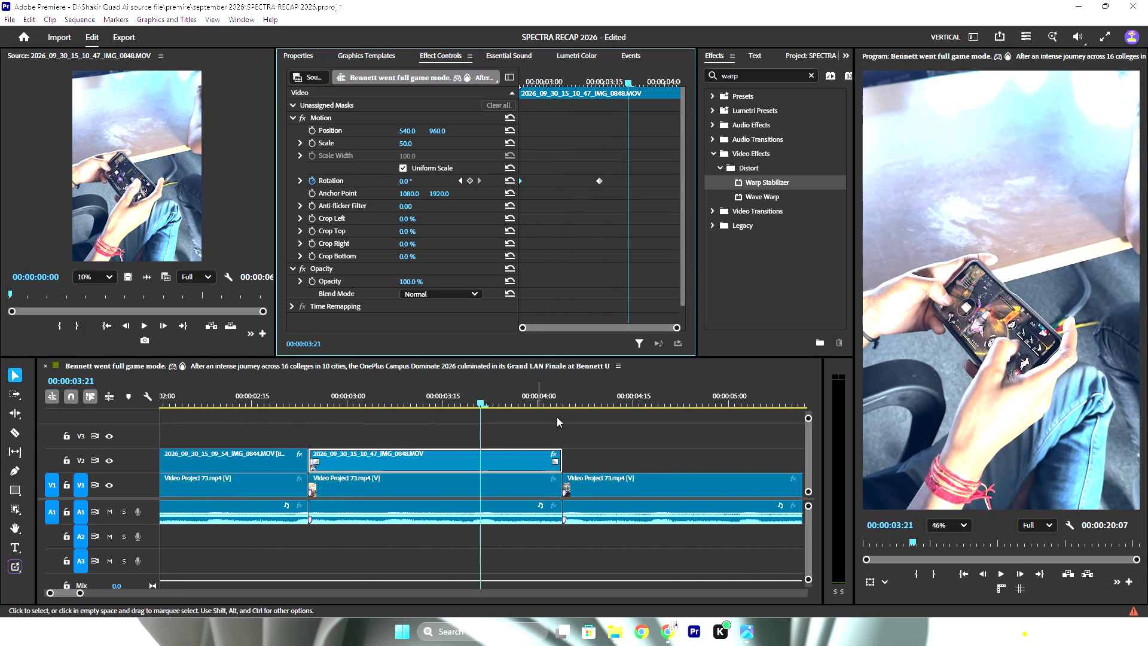
# Move the IMG_0848 clip's 0° rotation keyframe to the end of the clip and play it back.
pyautogui.moveTo(598, 181); pyautogui.dragTo(686, 184)
pyautogui.moveTo(615, 77); pyautogui.dragTo(478, 72)
pyautogui.press('space')
pyautogui.press('space')
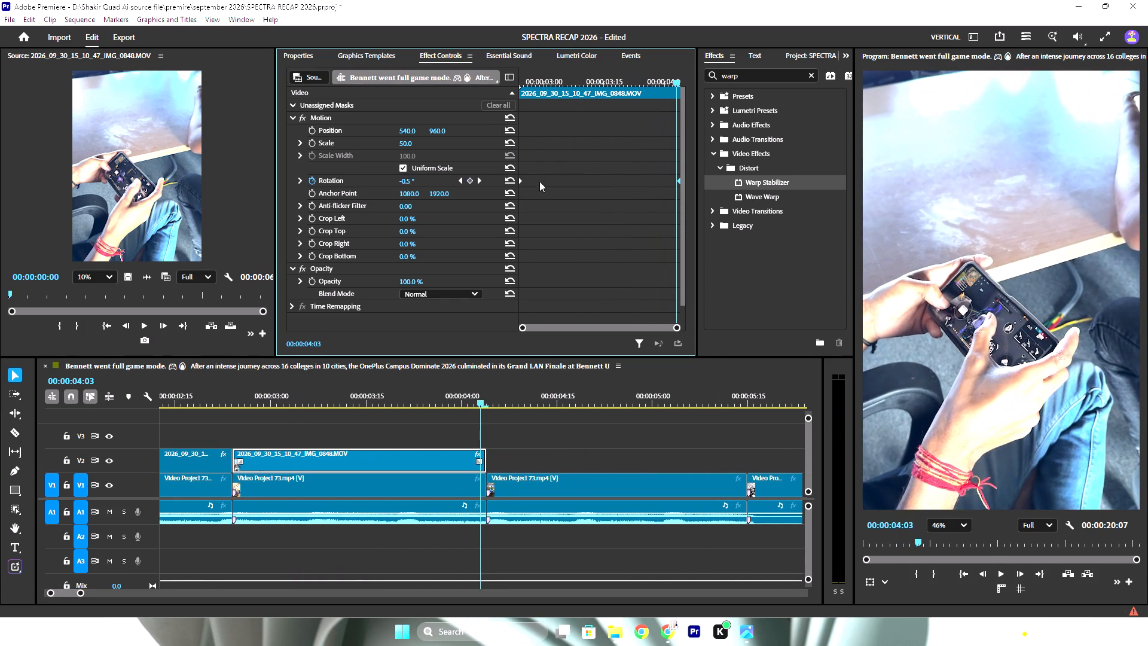
# Set the rotation keyframe at the start of the IMG_0848 clip to -36°.
pyautogui.click(460, 182)
pyautogui.moveTo(405, 183); pyautogui.dragTo(410, 183)
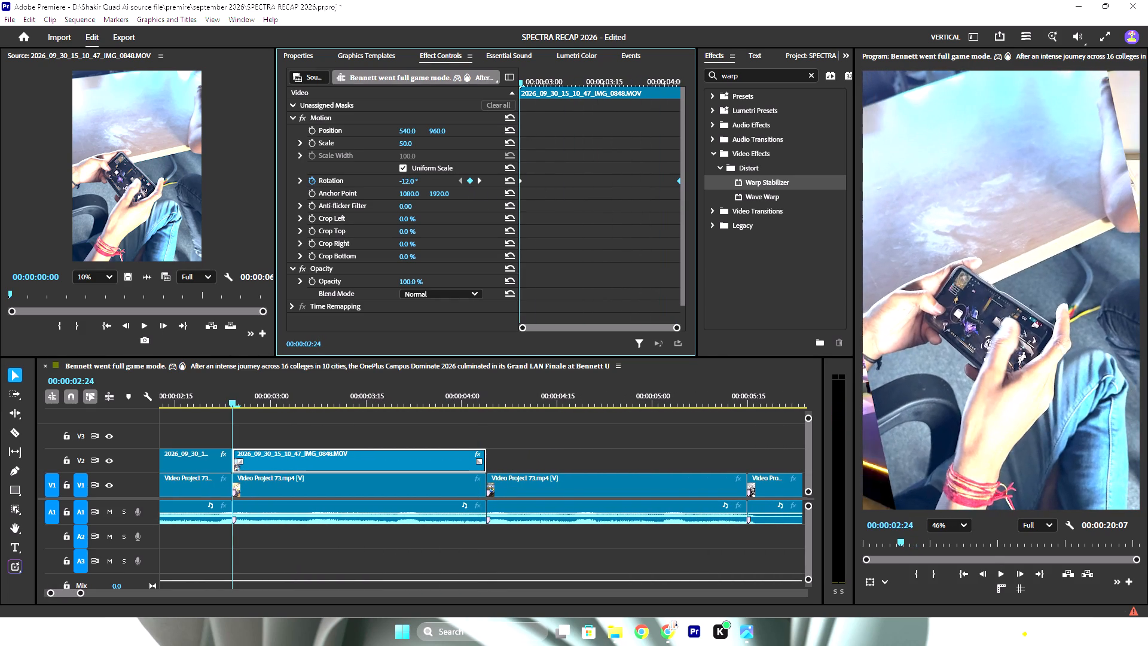
pyautogui.moveTo(410, 183); pyautogui.dragTo(395, 183)
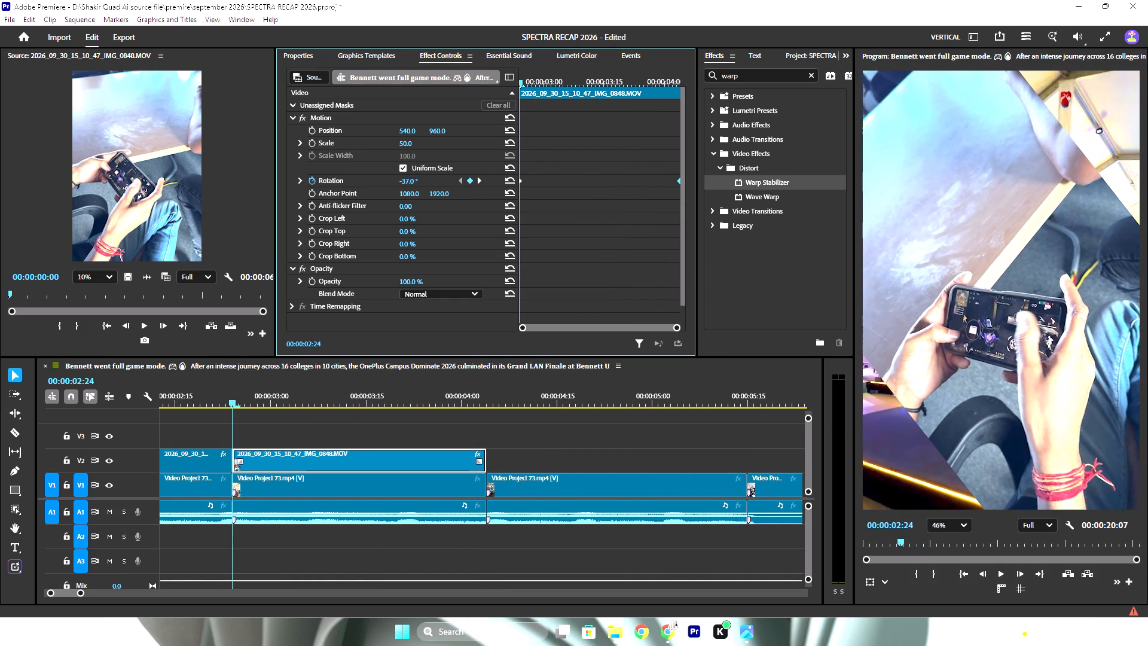
pyautogui.moveTo(395, 183); pyautogui.dragTo(395, 183)
# Keyframe the IMG_0848 clip's scale from 83 at its start to 50 at its end.
pyautogui.click(313, 144)
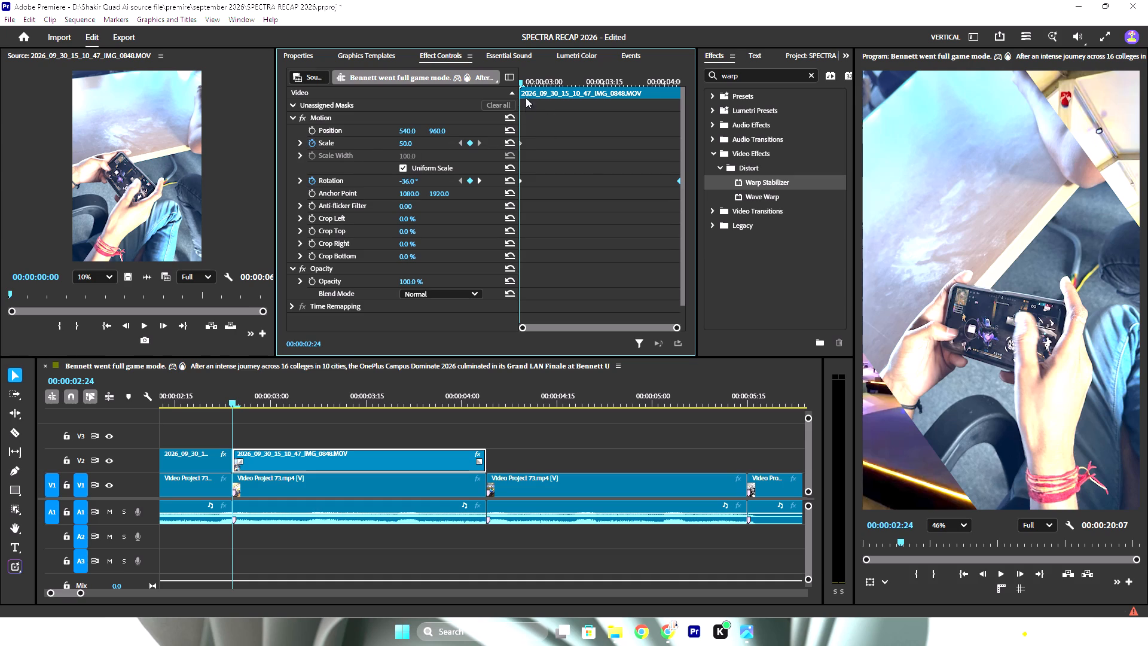
pyautogui.moveTo(527, 83); pyautogui.dragTo(679, 95)
pyautogui.moveTo(674, 81); pyautogui.dragTo(682, 81)
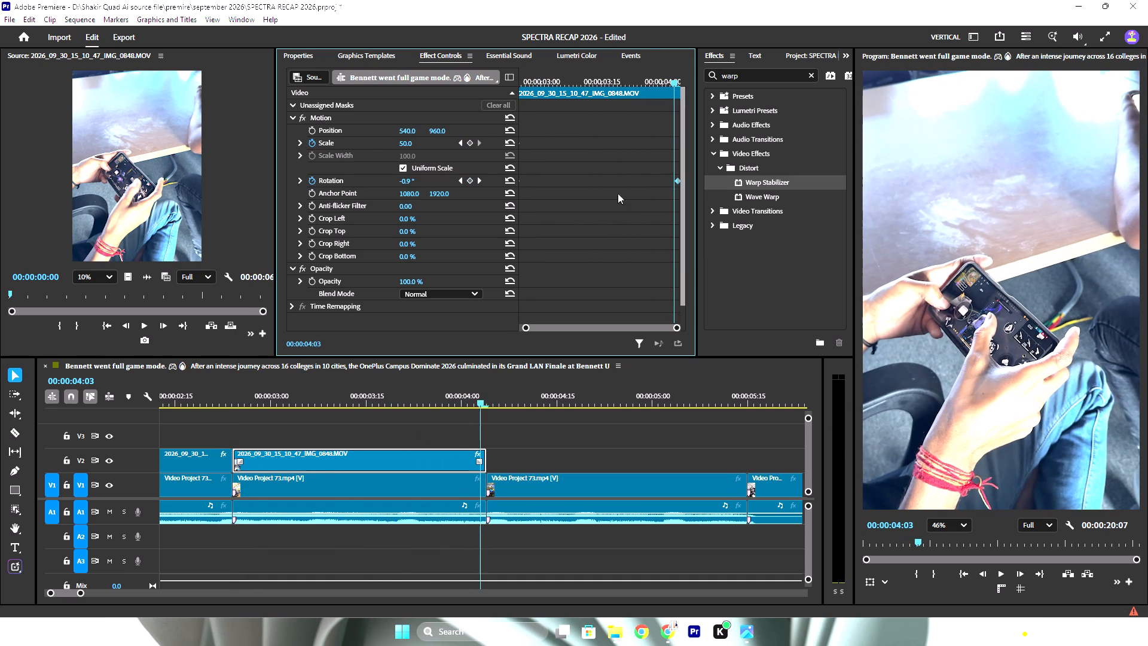
pyautogui.click(475, 179)
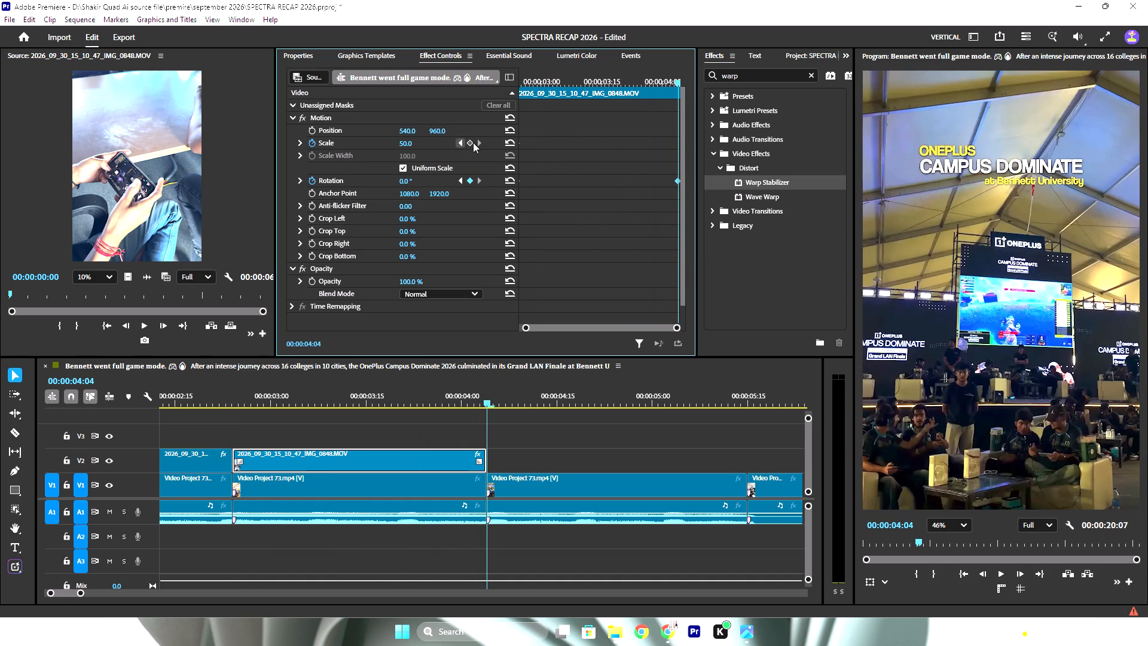
pyautogui.click(473, 142)
pyautogui.click(461, 145)
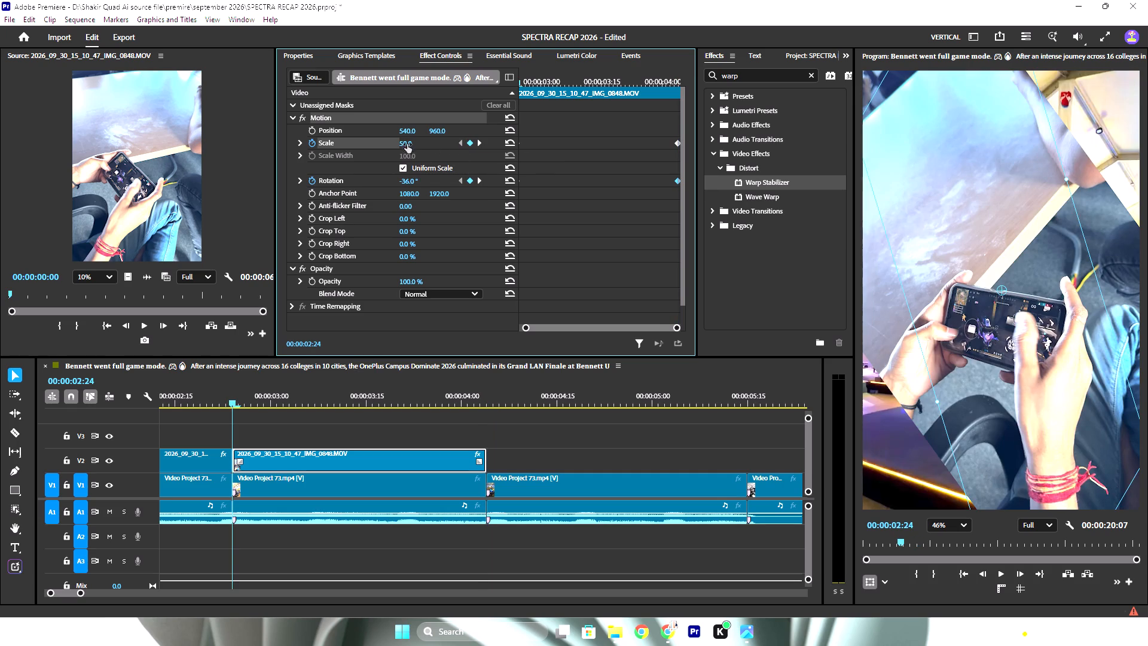
pyautogui.moveTo(407, 141); pyautogui.dragTo(427, 138)
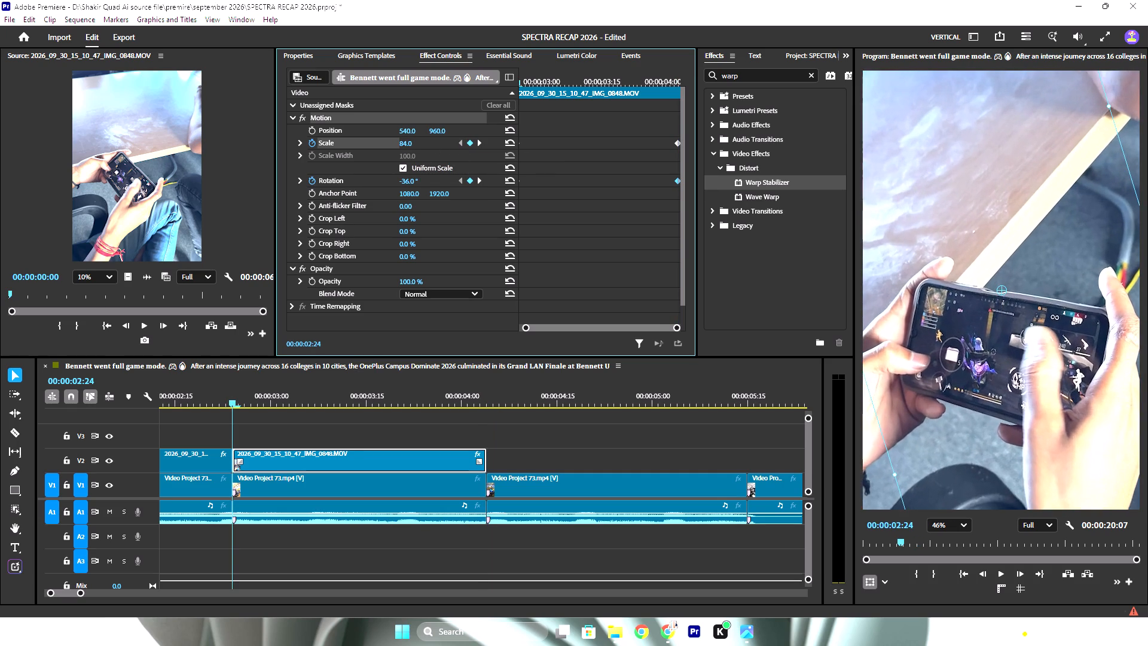
pyautogui.moveTo(427, 138); pyautogui.dragTo(423, 138)
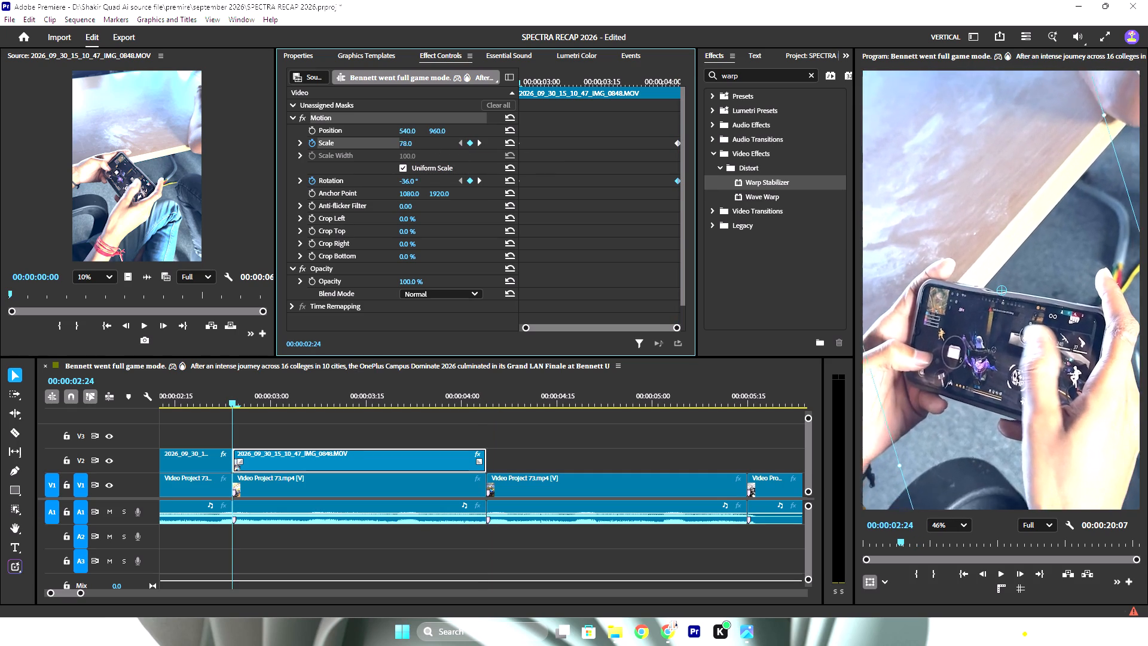
pyautogui.moveTo(423, 138); pyautogui.dragTo(426, 138)
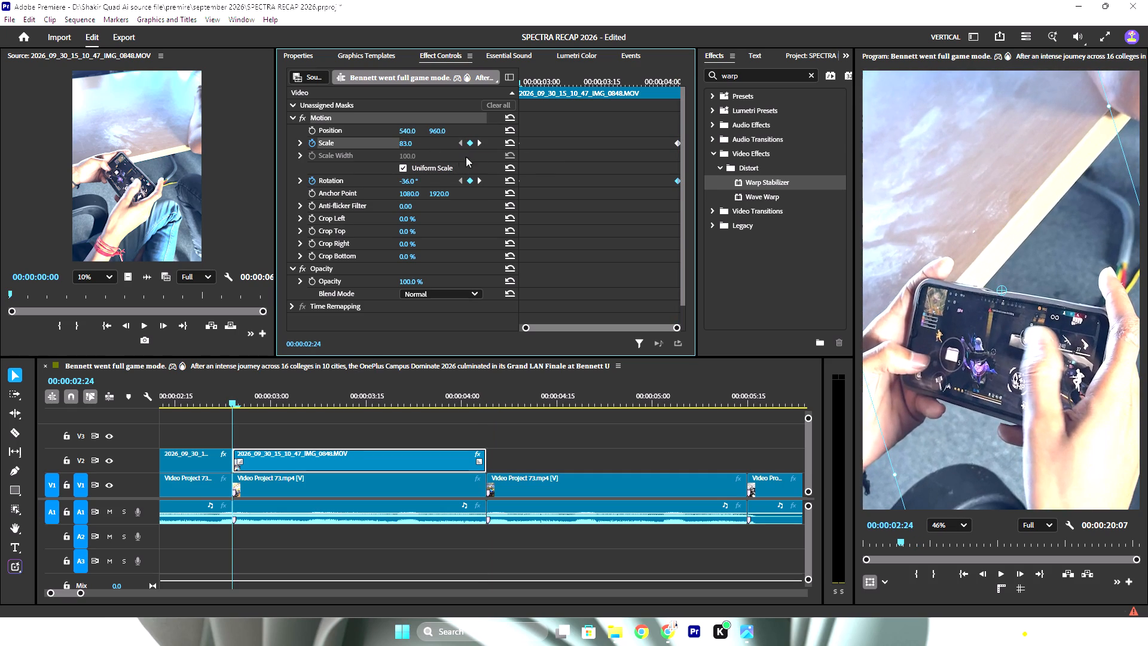
# Apply Ease In to the start and end keyframes of the IMG_0848 clip's scale and rotation.
pyautogui.moveTo(626, 133); pyautogui.dragTo(717, 203)
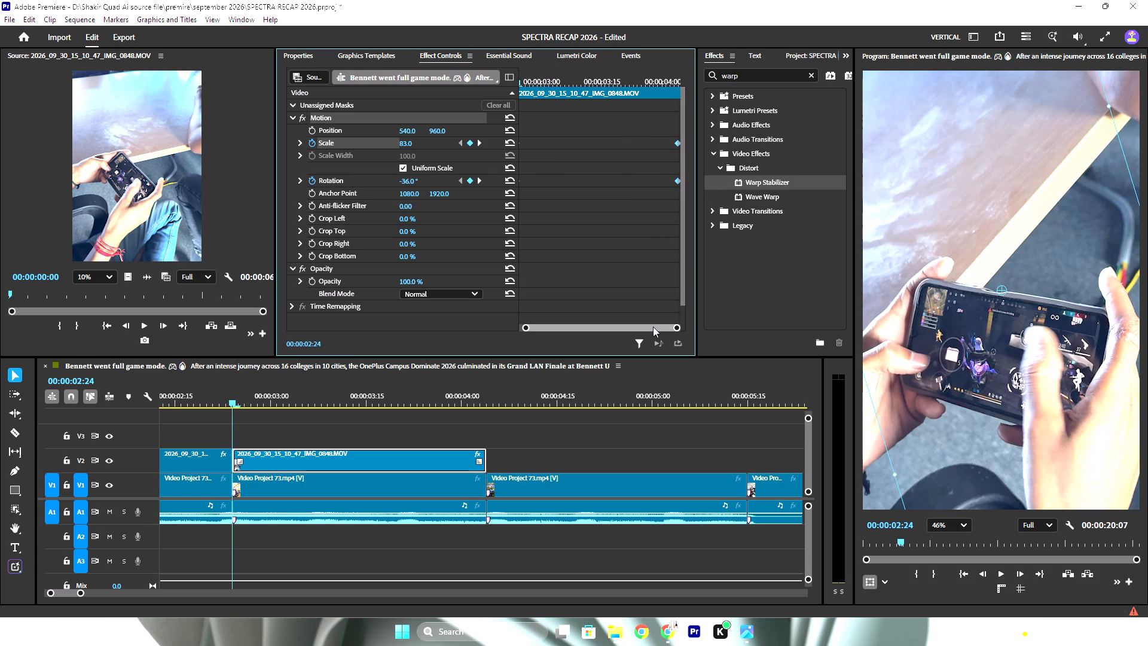
pyautogui.moveTo(672, 327); pyautogui.dragTo(688, 327)
pyautogui.moveTo(525, 327); pyautogui.dragTo(499, 328)
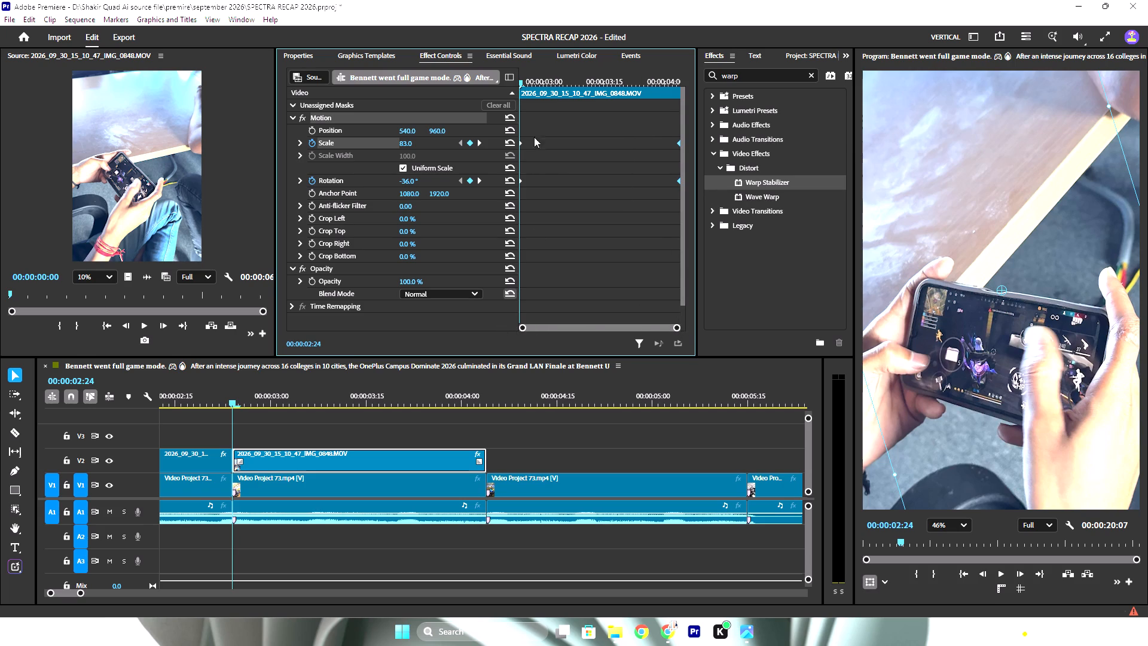
pyautogui.keyDown('shift'); pyautogui.moveTo(535, 130); pyautogui.dragTo(503, 201); pyautogui.keyUp('shift')
pyautogui.rightClick(520, 180)
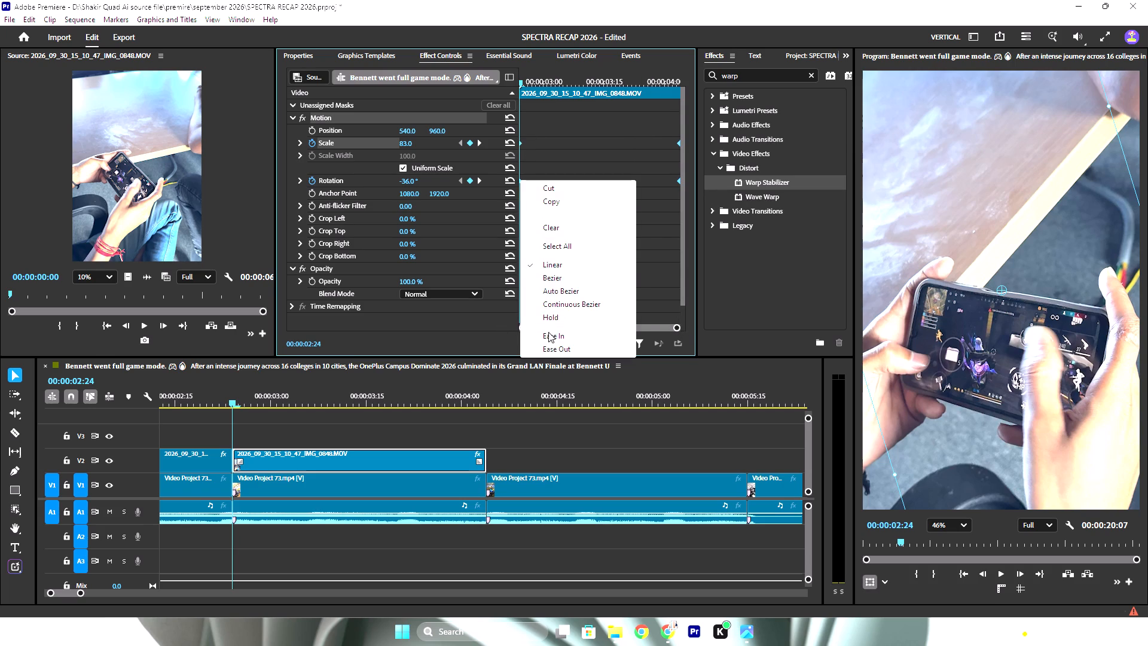
pyautogui.click(551, 342)
# Play back the IMG_0848 clip from just before its start to check the eased zoom and rotation.
pyautogui.moveTo(519, 84); pyautogui.dragTo(512, 83)
pyautogui.press('space')
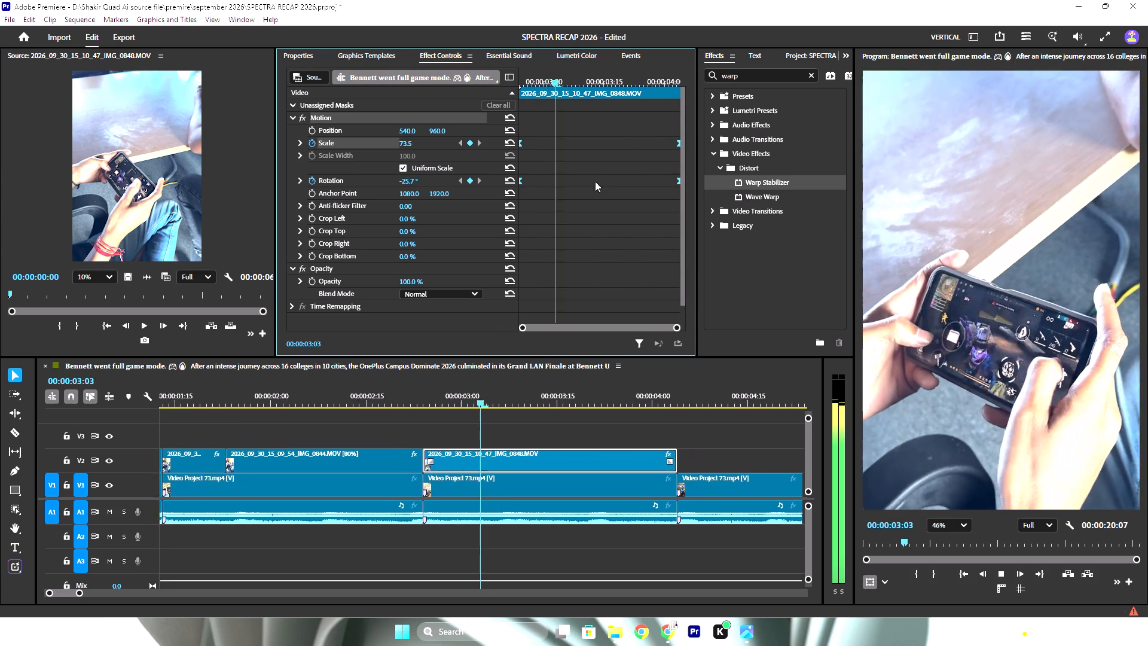
pyautogui.press('space')
pyautogui.moveTo(478, 392); pyautogui.dragTo(466, 391)
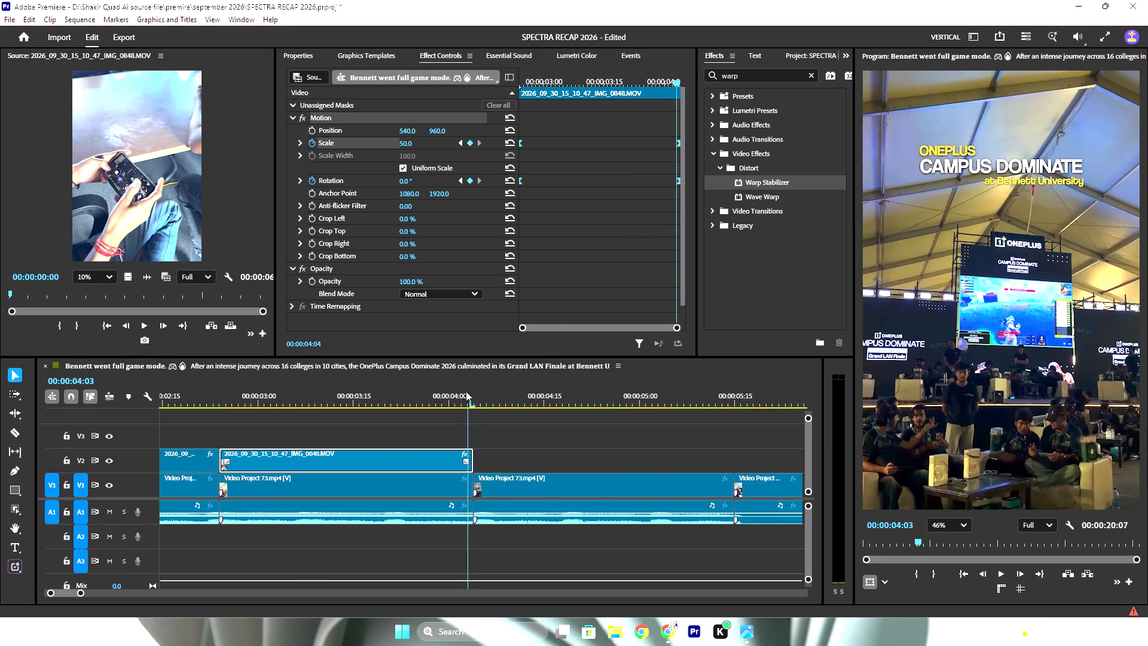
pyautogui.moveTo(466, 391); pyautogui.dragTo(206, 386)
pyautogui.press('space')
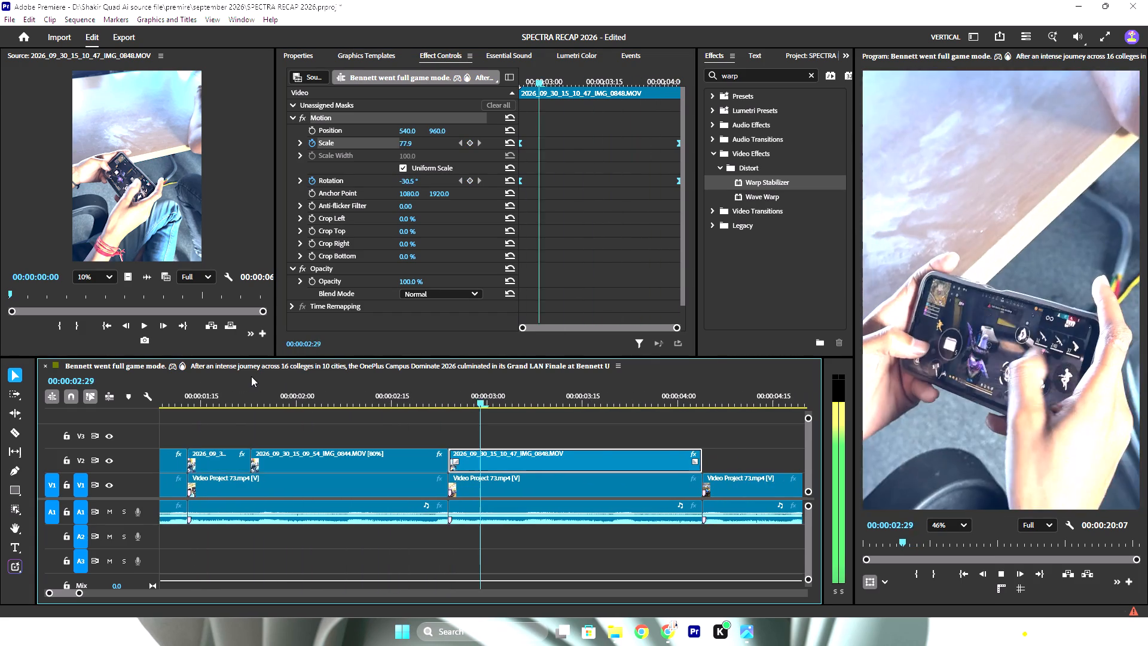
pyautogui.press('space')
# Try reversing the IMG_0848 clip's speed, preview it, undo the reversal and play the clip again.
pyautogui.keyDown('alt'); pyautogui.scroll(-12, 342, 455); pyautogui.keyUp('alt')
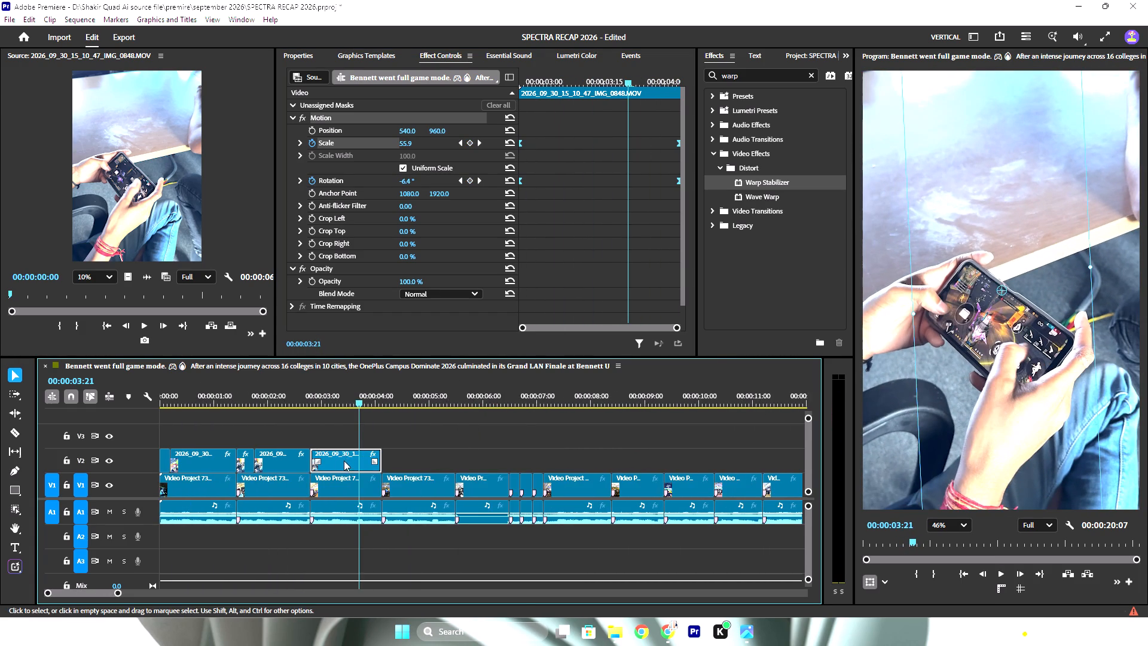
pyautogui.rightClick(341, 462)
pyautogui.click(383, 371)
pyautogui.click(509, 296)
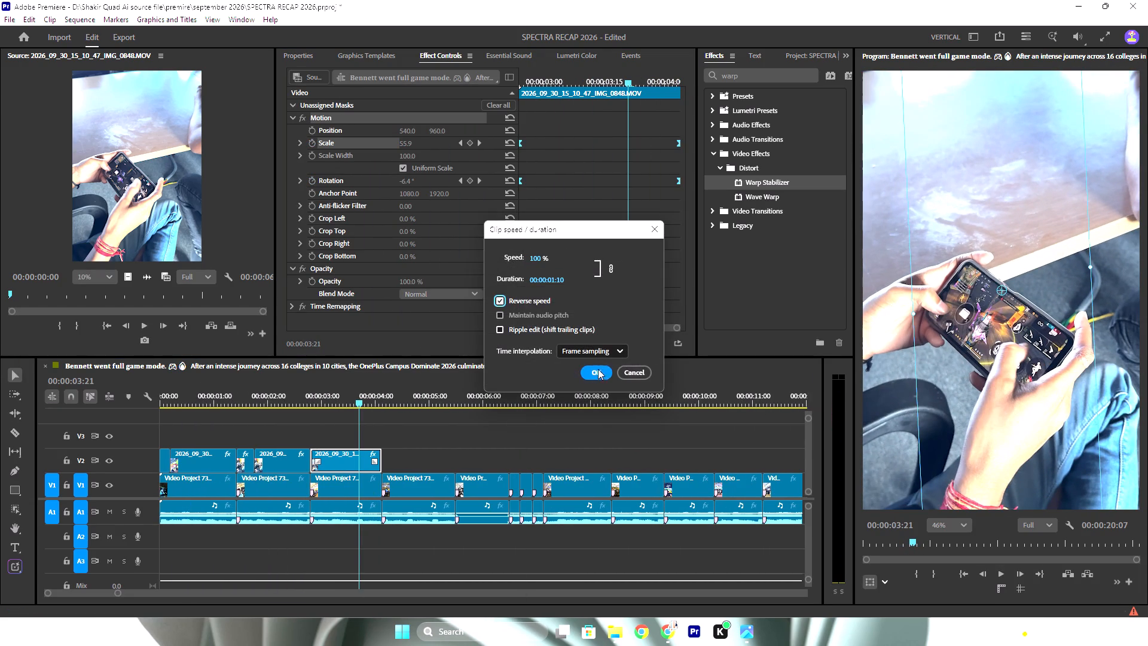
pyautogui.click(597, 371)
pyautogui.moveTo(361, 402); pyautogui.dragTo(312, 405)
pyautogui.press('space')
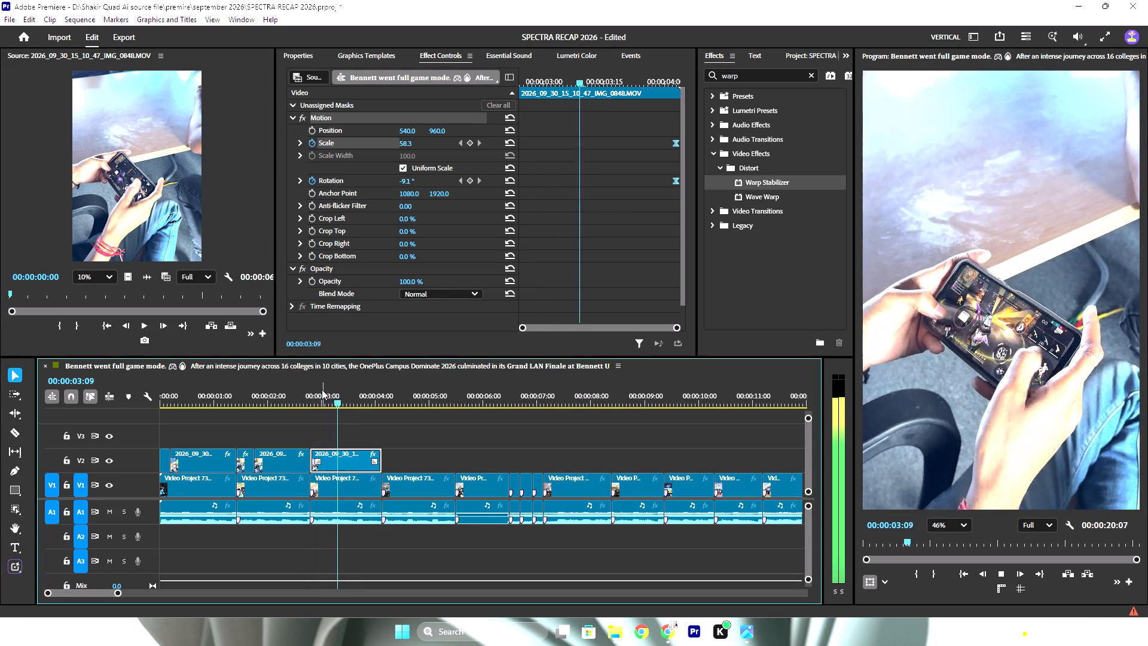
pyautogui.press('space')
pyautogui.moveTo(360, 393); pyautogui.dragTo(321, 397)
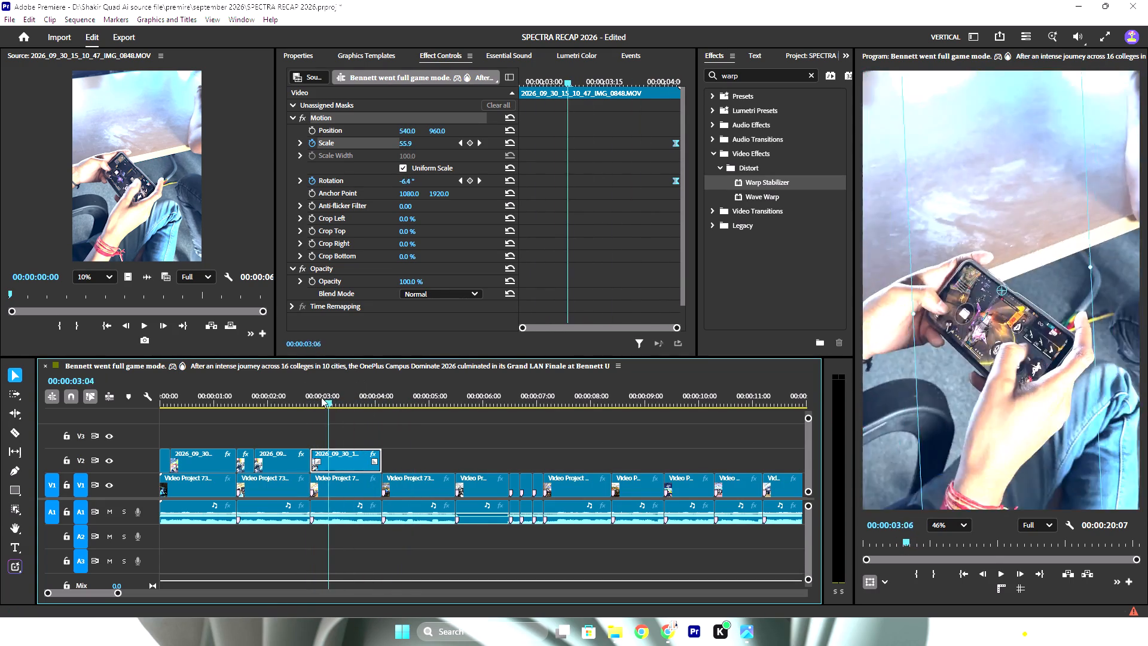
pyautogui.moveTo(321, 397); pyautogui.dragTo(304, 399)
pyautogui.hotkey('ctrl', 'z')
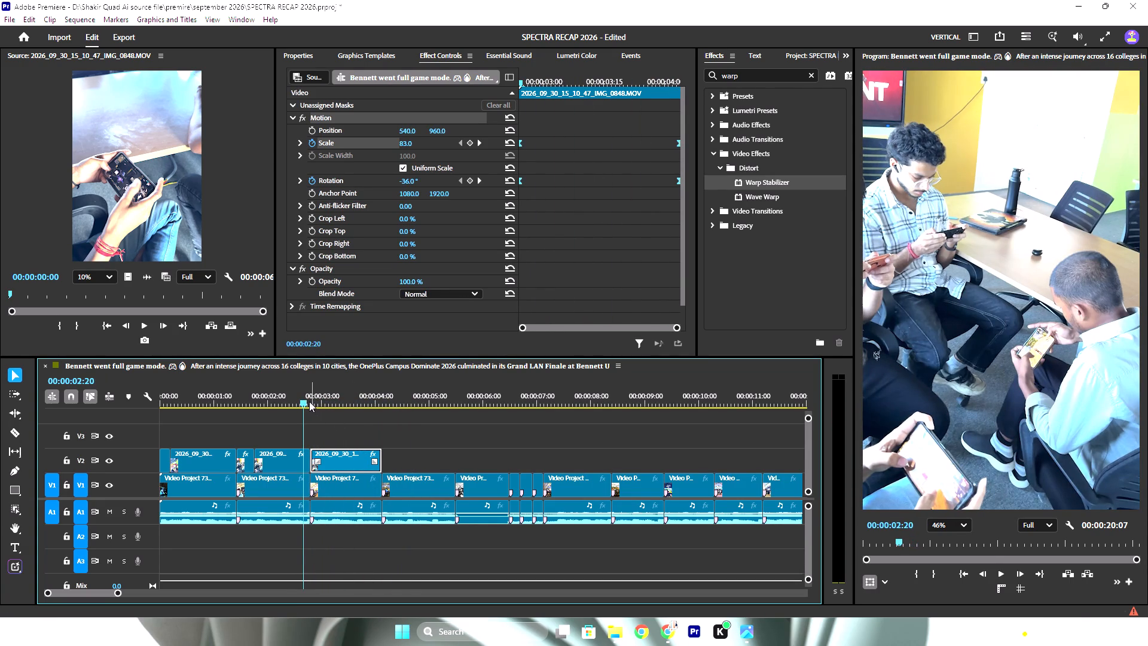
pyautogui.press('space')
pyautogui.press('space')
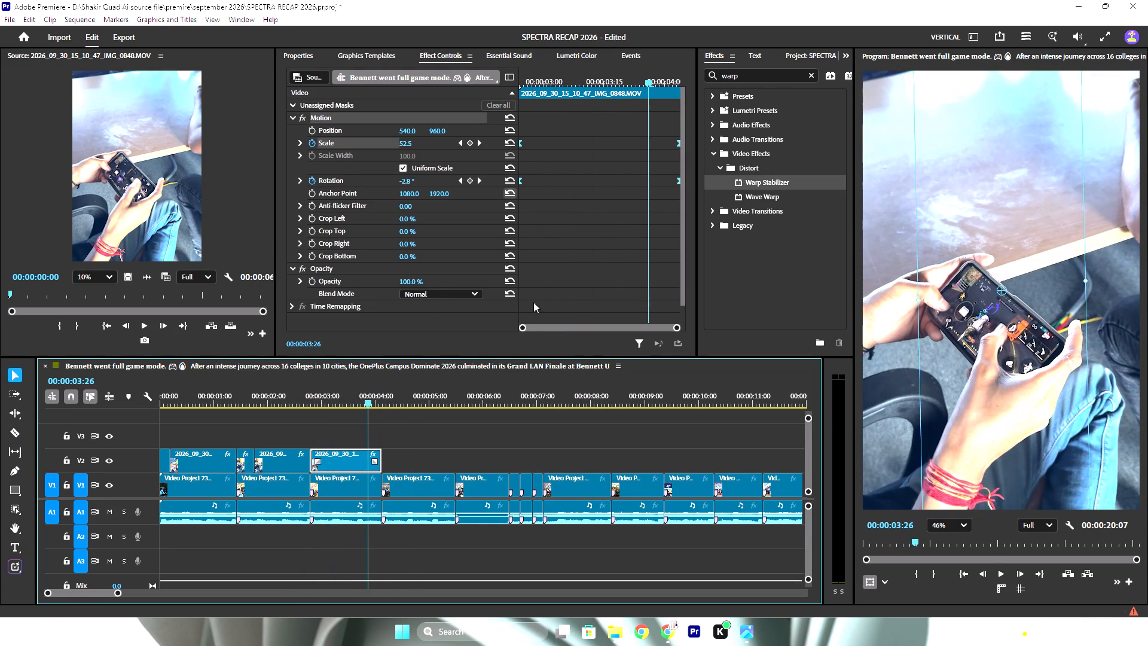
# Turn off Pin to Clip and move the IMG_0848 clip's starting scale and rotation keyframes about 6 frames before the clip's start.
pyautogui.click(468, 57)
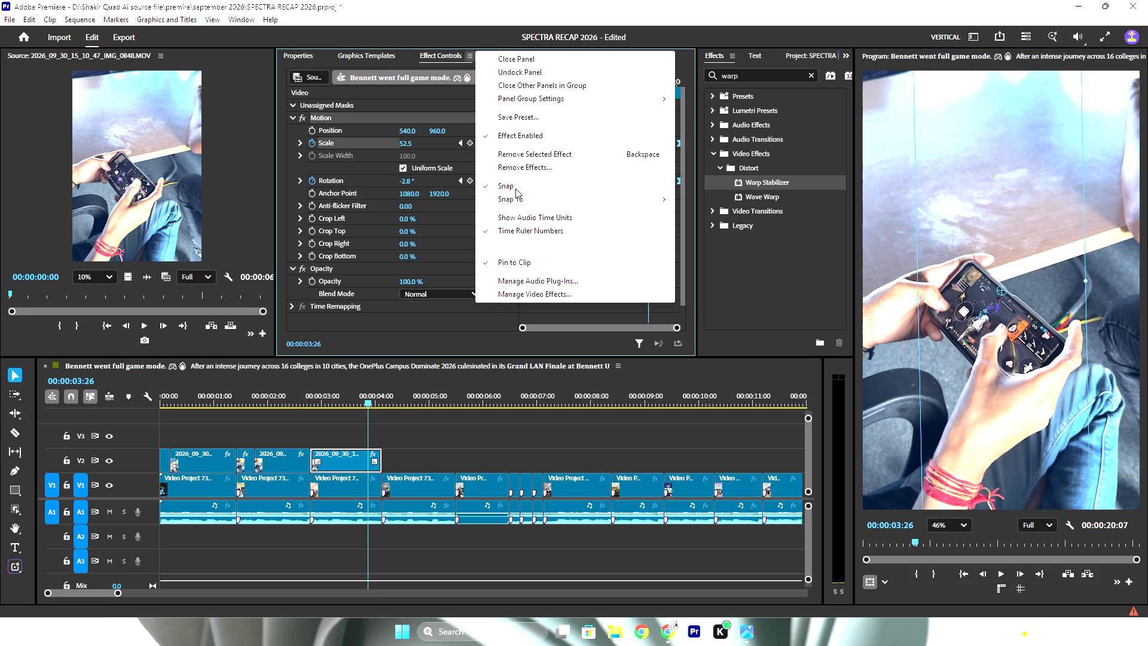
pyautogui.click(511, 261)
pyautogui.click(538, 327)
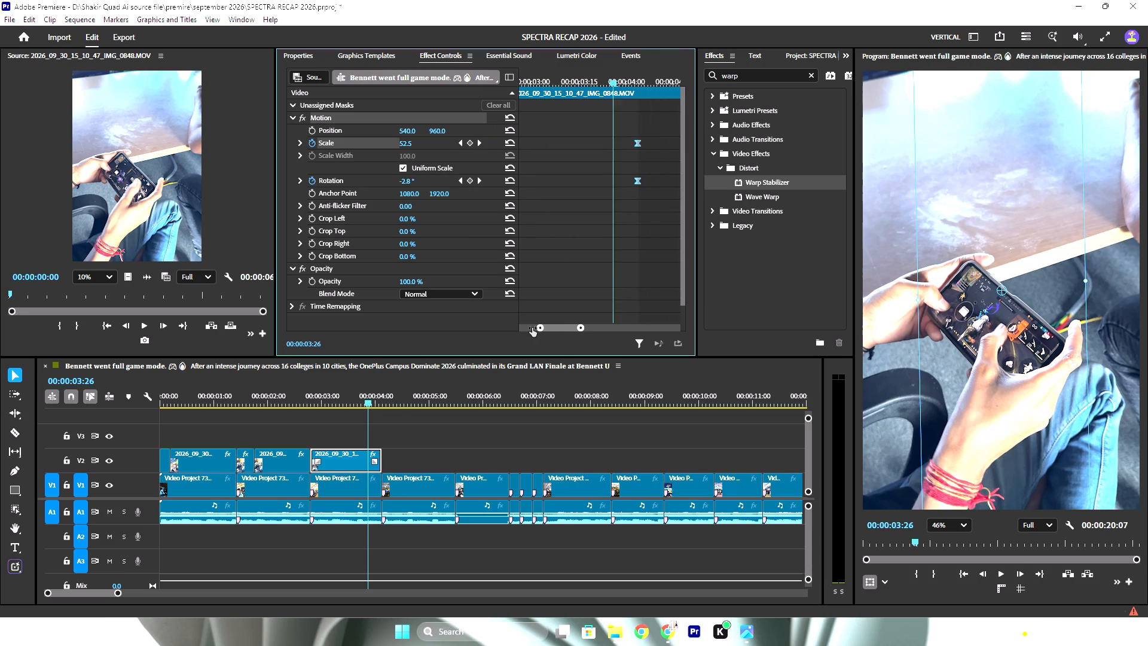
pyautogui.click(555, 330)
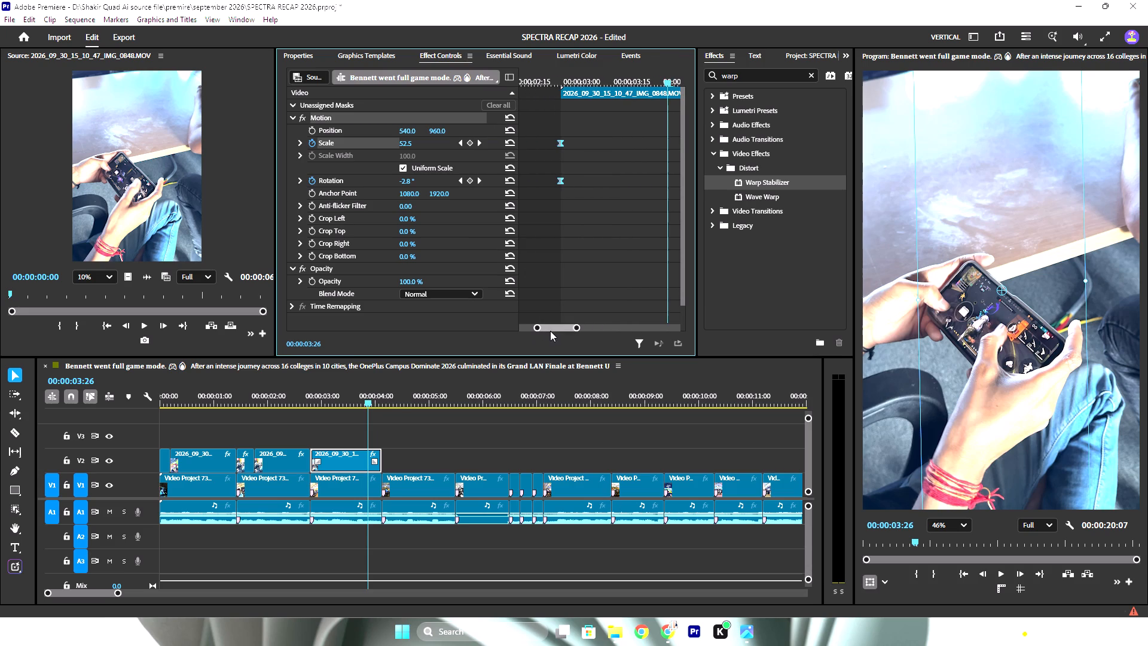
pyautogui.moveTo(558, 117); pyautogui.dragTo(573, 197)
pyautogui.moveTo(560, 179); pyautogui.dragTo(542, 181)
# Play the sequence from its beginning through the V2 clips and on into the following Bennett reference shots.
pyautogui.moveTo(368, 399); pyautogui.dragTo(117, 395)
pyautogui.press('space')
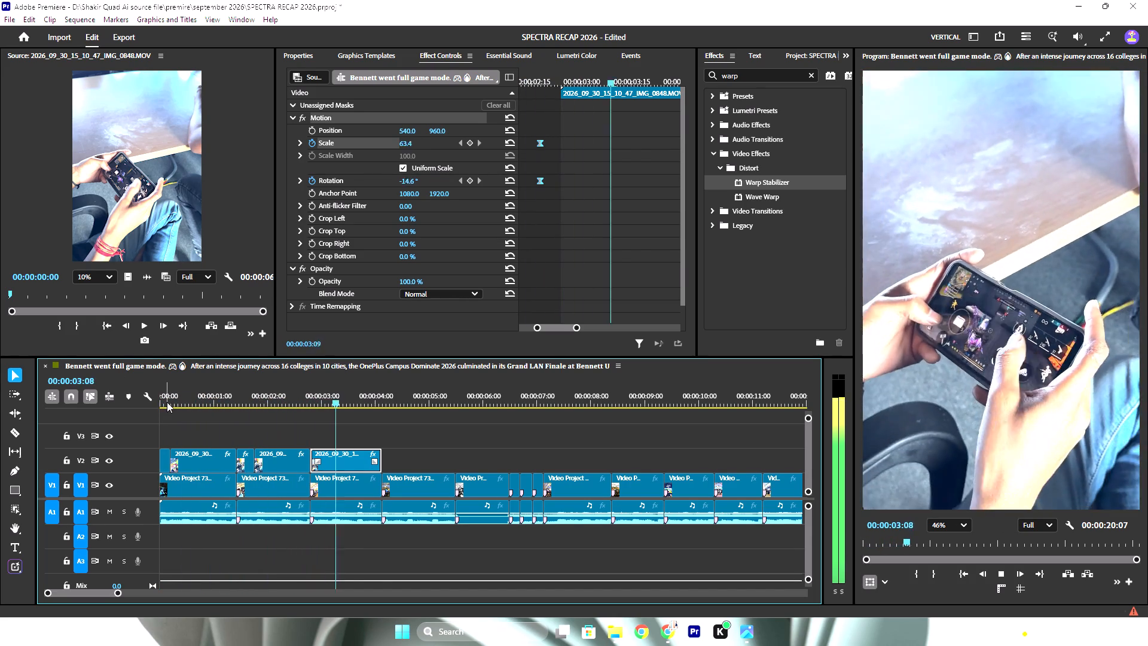
pyautogui.press('space')
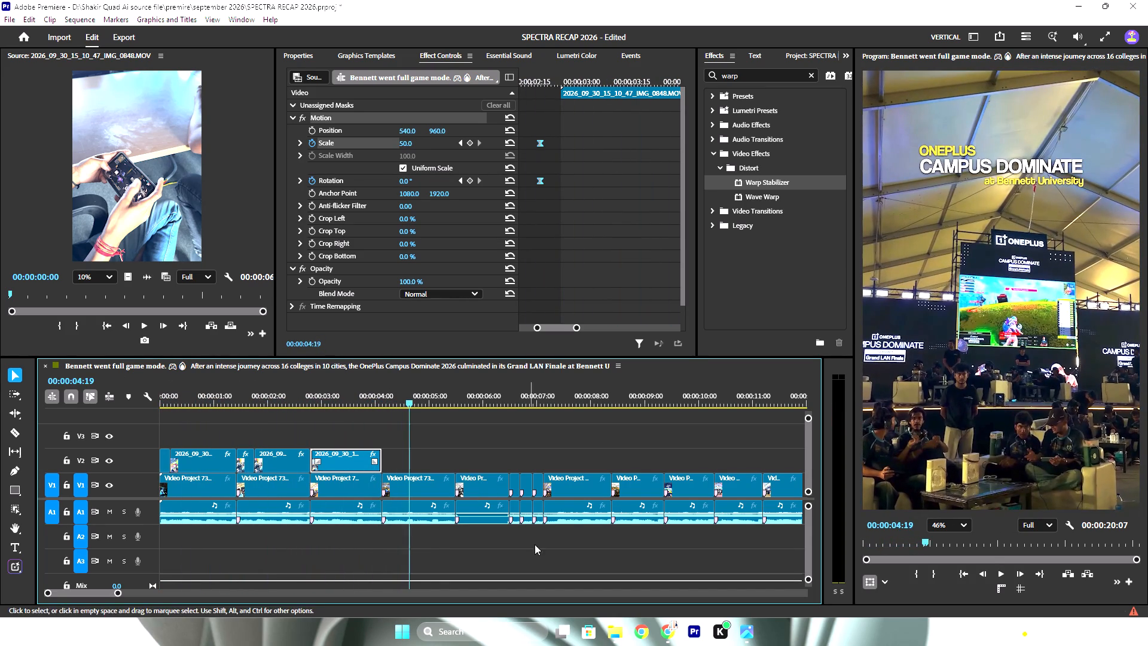
pyautogui.press('space')
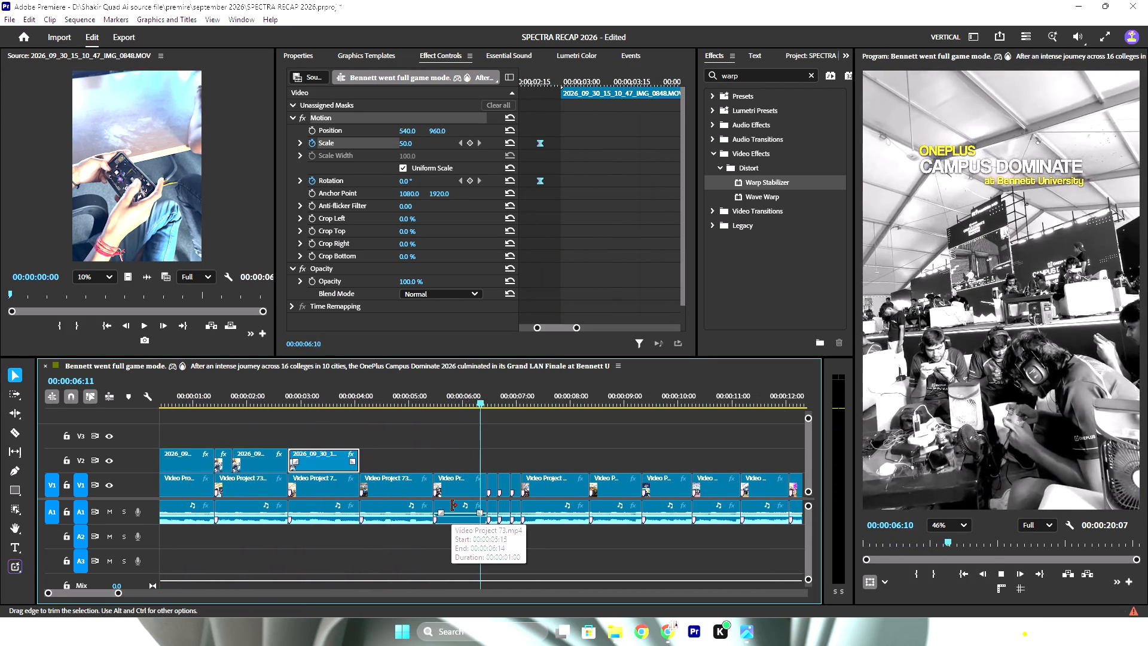
pyautogui.press('space')
pyautogui.keyDown('alt'); pyautogui.scroll(8, 291, 493); pyautogui.keyUp('alt')
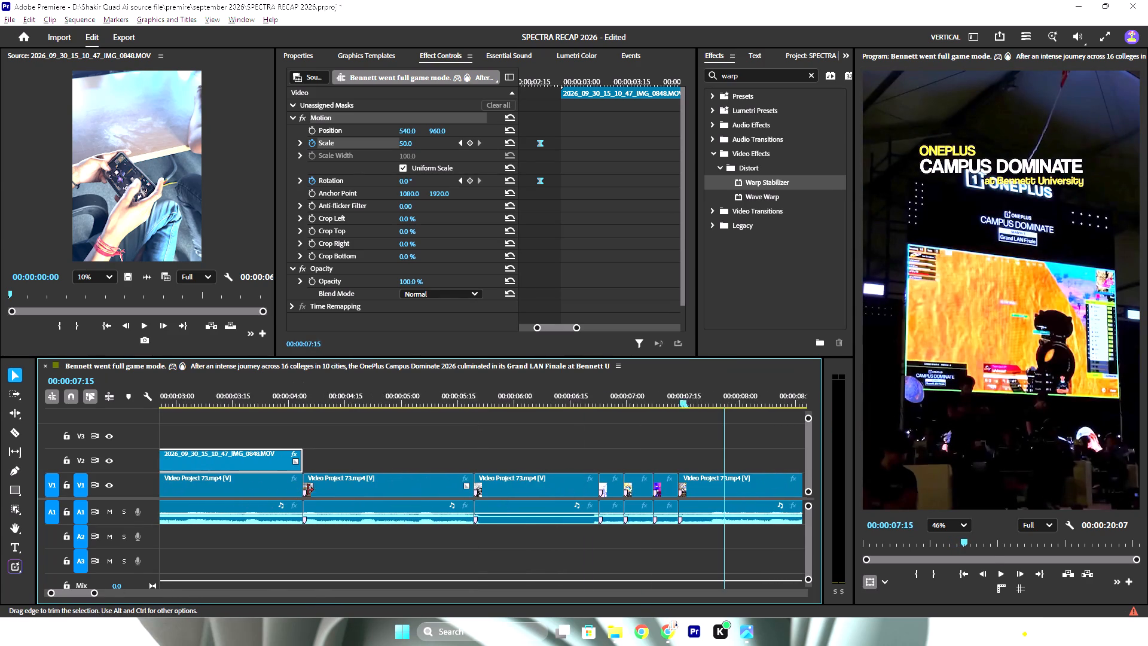
# Load 2026_09_30_15_05_20_IMG_0778.MOV from the Free Fire event's VIDEOS folder into the source monitor.
pyautogui.click(612, 639)
pyautogui.click(526, 558)
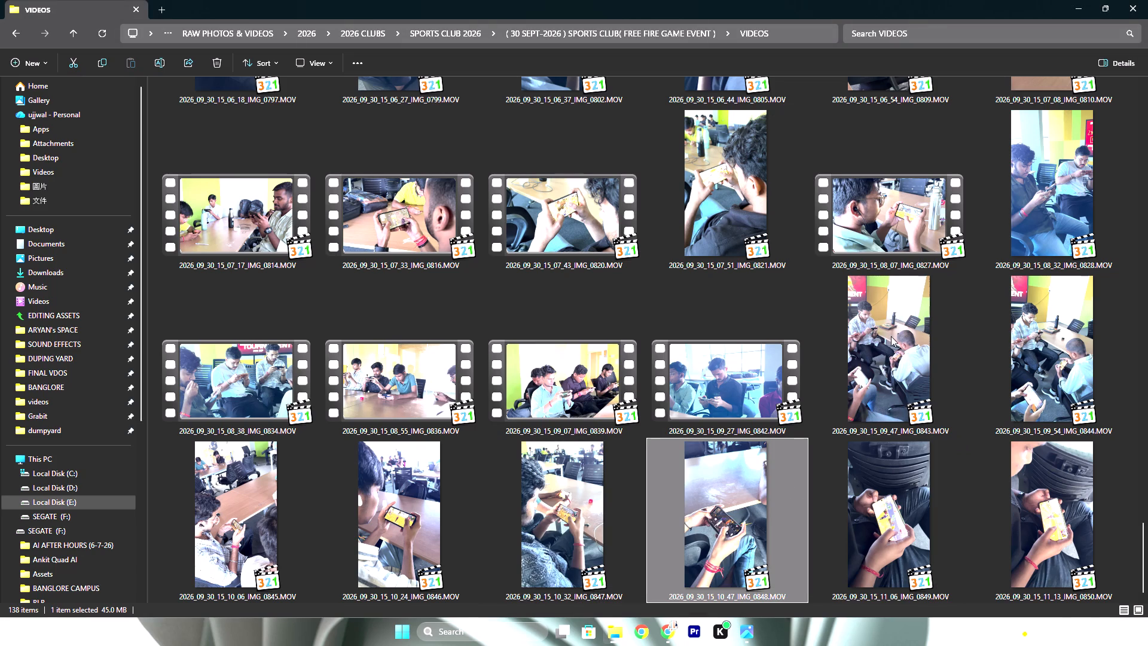
pyautogui.scroll(1, 940, 337)
pyautogui.keyDown('alt'); pyautogui.moveTo(1030, 182); pyautogui.dragTo(1036, 188); pyautogui.keyUp('alt')
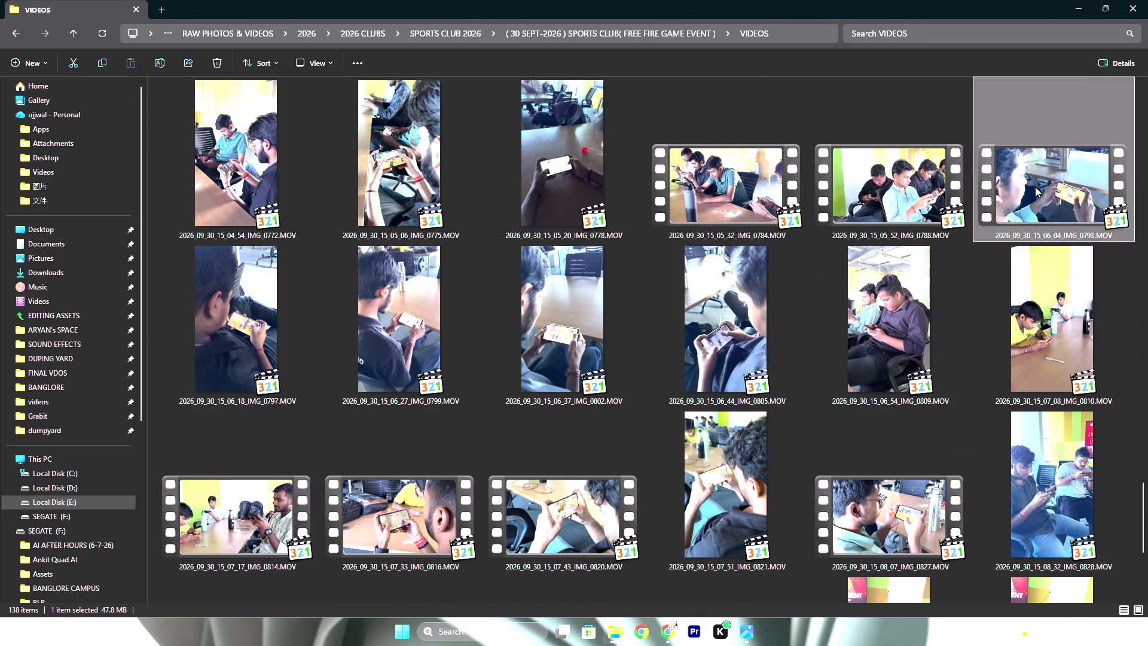
pyautogui.moveTo(575, 154); pyautogui.dragTo(145, 178)
pyautogui.hotkey('alt', 'Tab')
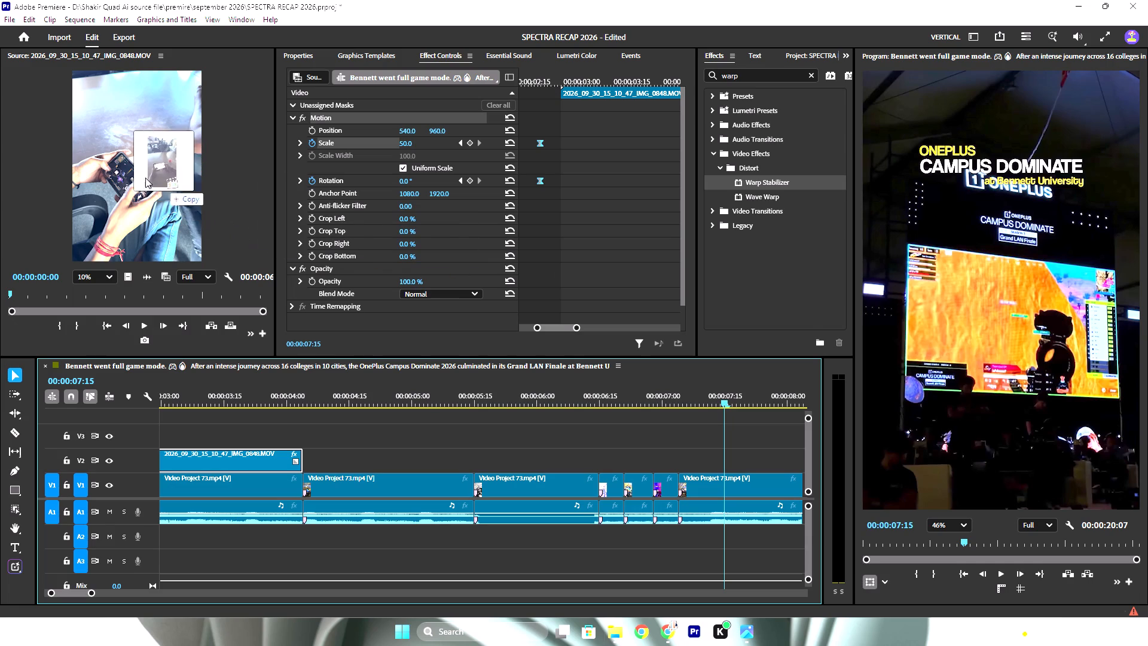
pyautogui.moveTo(145, 178); pyautogui.dragTo(141, 176)
# Preview the IMG_0778 source clip and mark in and out points, with the out point at about 00:00:01:48.
pyautogui.moveTo(56, 285); pyautogui.dragTo(96, 290)
pyautogui.moveTo(65, 290); pyautogui.dragTo(101, 292)
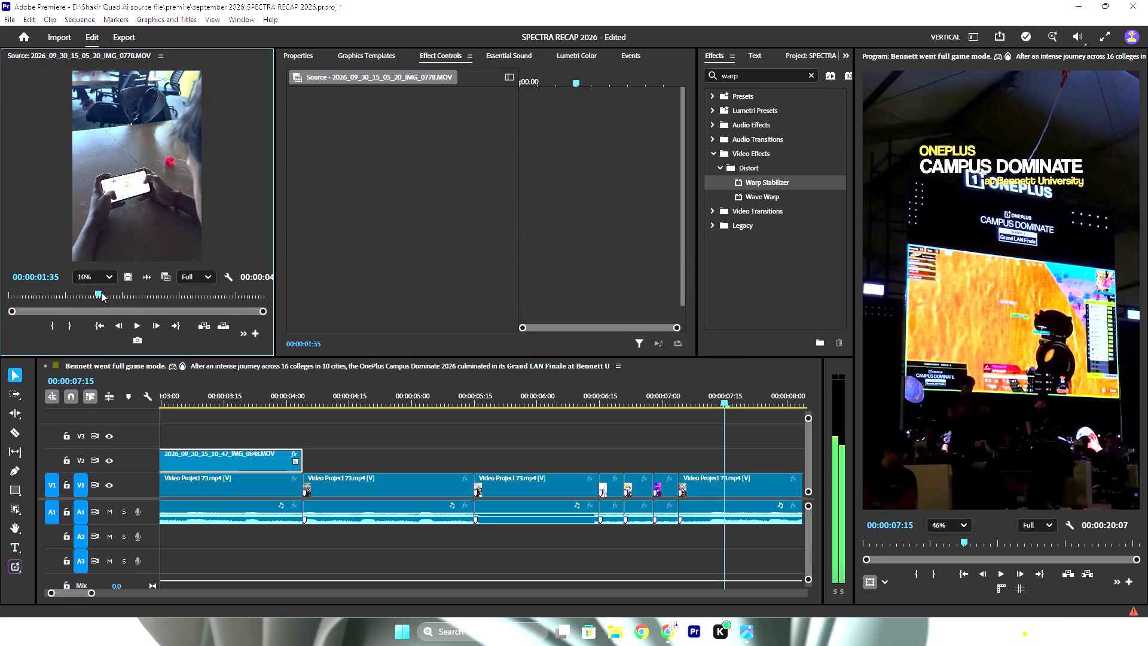
pyautogui.moveTo(101, 292); pyautogui.dragTo(0, 304)
pyautogui.press('space')
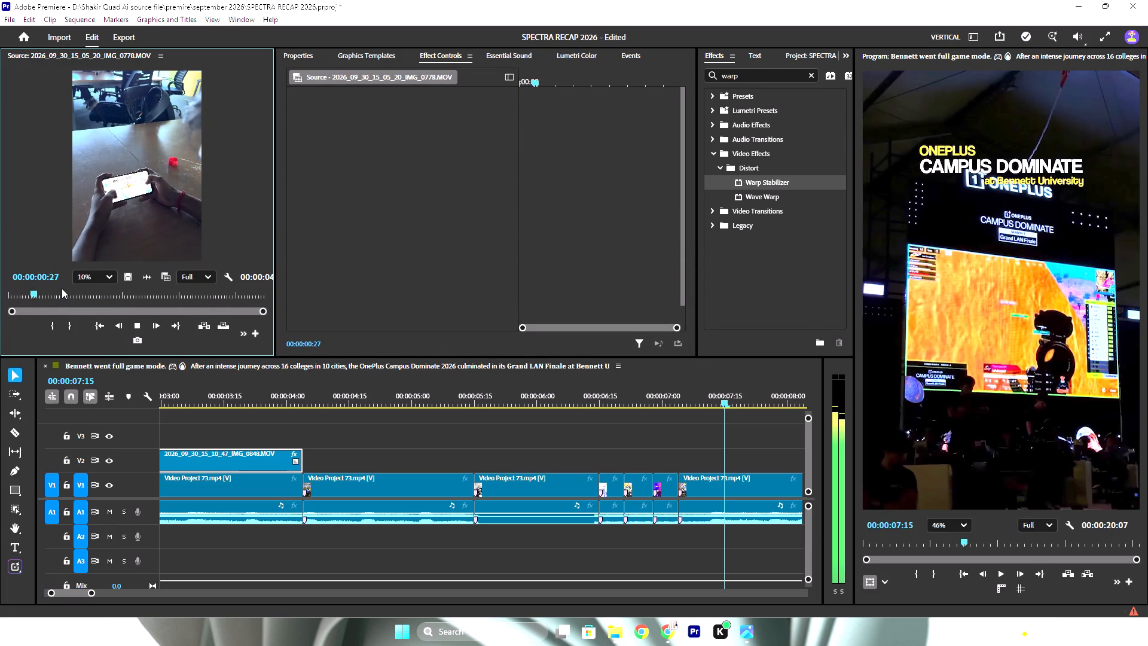
pyautogui.press('space')
pyautogui.press('i')
pyautogui.press('space')
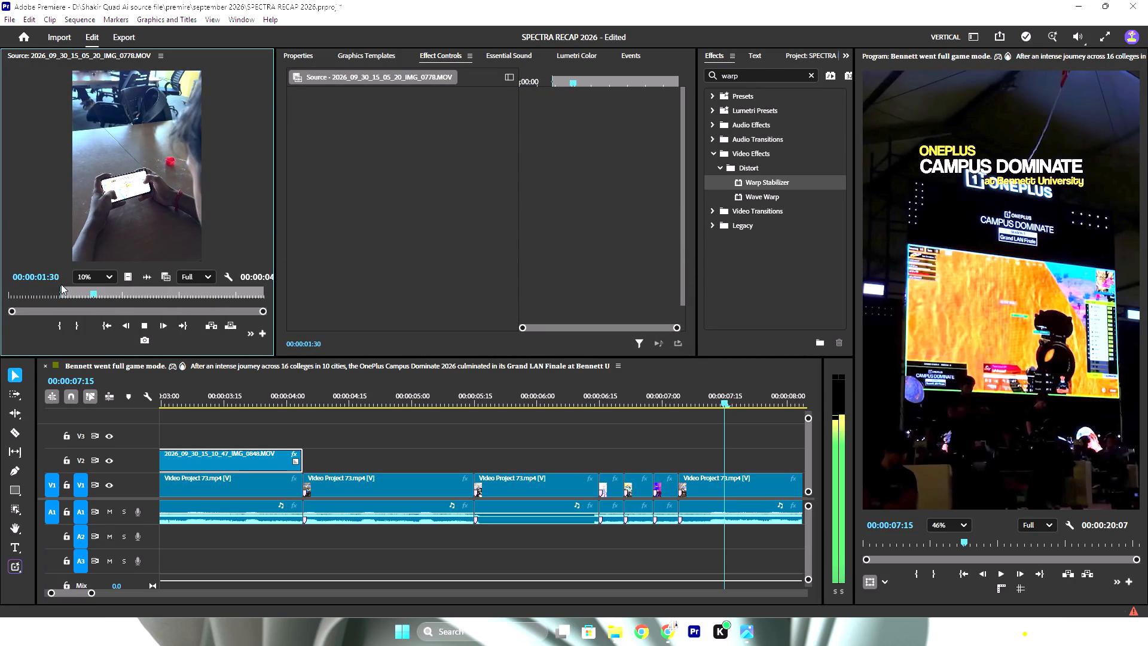
pyautogui.press('space')
pyautogui.write('o')
# Place the marked IMG_0778 section, video only, on V2 directly after the IMG_0848 clip and play it.
pyautogui.moveTo(130, 279); pyautogui.dragTo(233, 359)
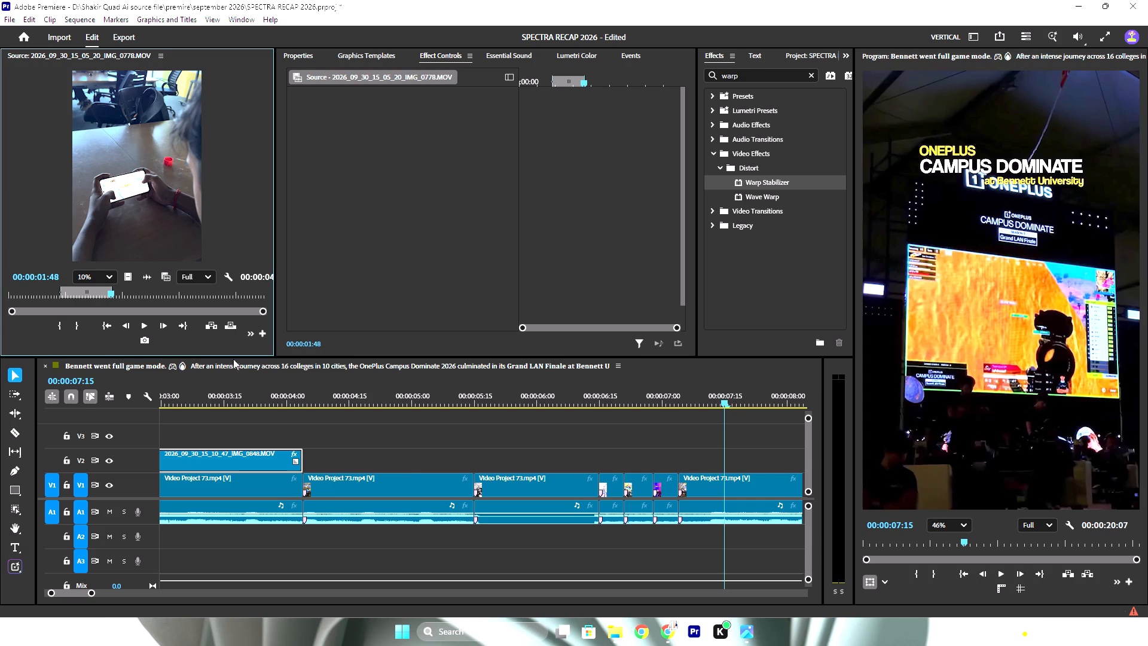
pyautogui.moveTo(233, 359); pyautogui.dragTo(307, 460)
pyautogui.moveTo(364, 400); pyautogui.dragTo(316, 401)
pyautogui.press('space')
pyautogui.press('space')
# Set the IMG_0778 clip's scale to 50.
pyautogui.click(360, 468)
pyautogui.click(448, 450)
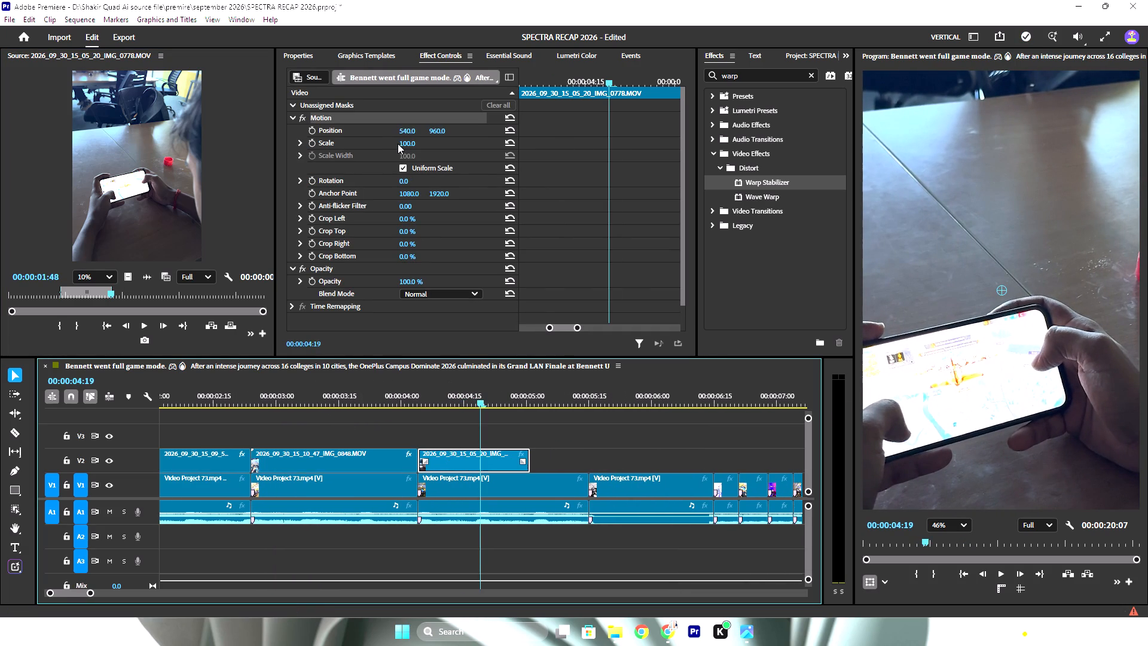
pyautogui.click(398, 144)
pyautogui.click(404, 142)
pyautogui.write('50')
pyautogui.press('Return')
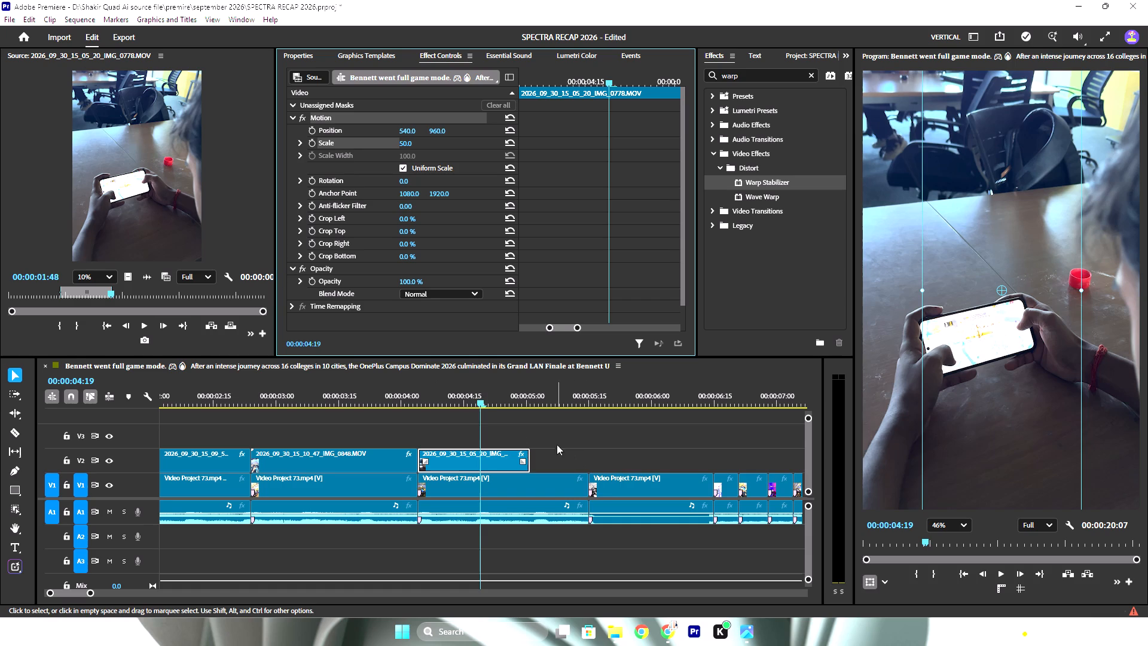
# Set the IMG_0778 clip's speed to 250% and extend its end to about 00:00:05:01.
pyautogui.rightClick(463, 459)
pyautogui.click(507, 379)
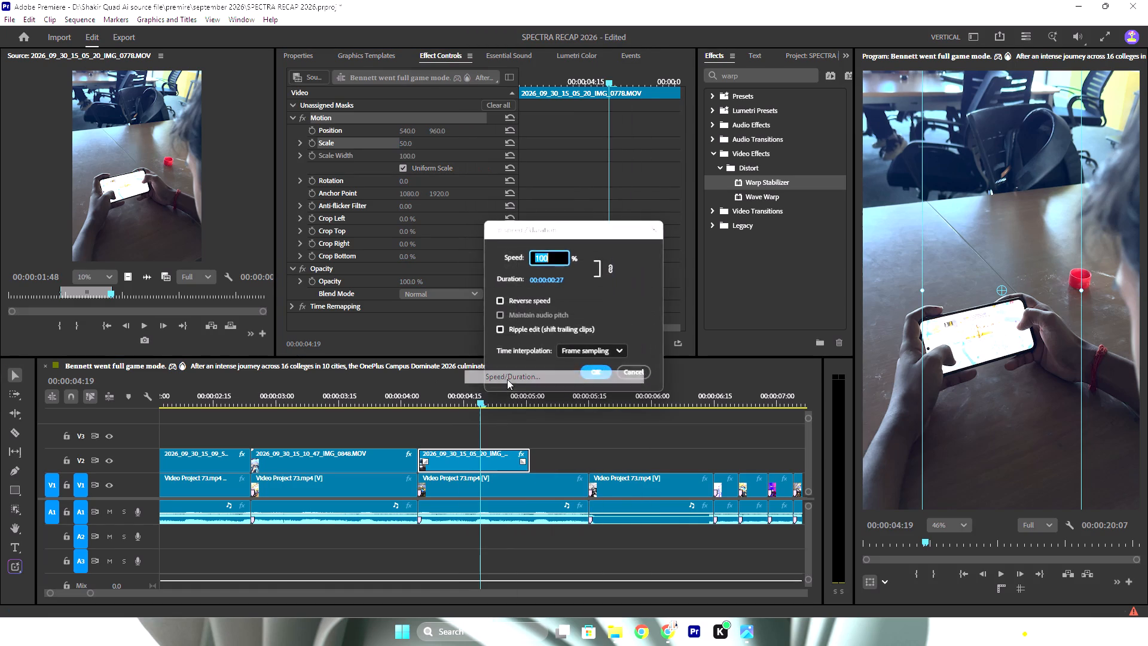
pyautogui.press('3')
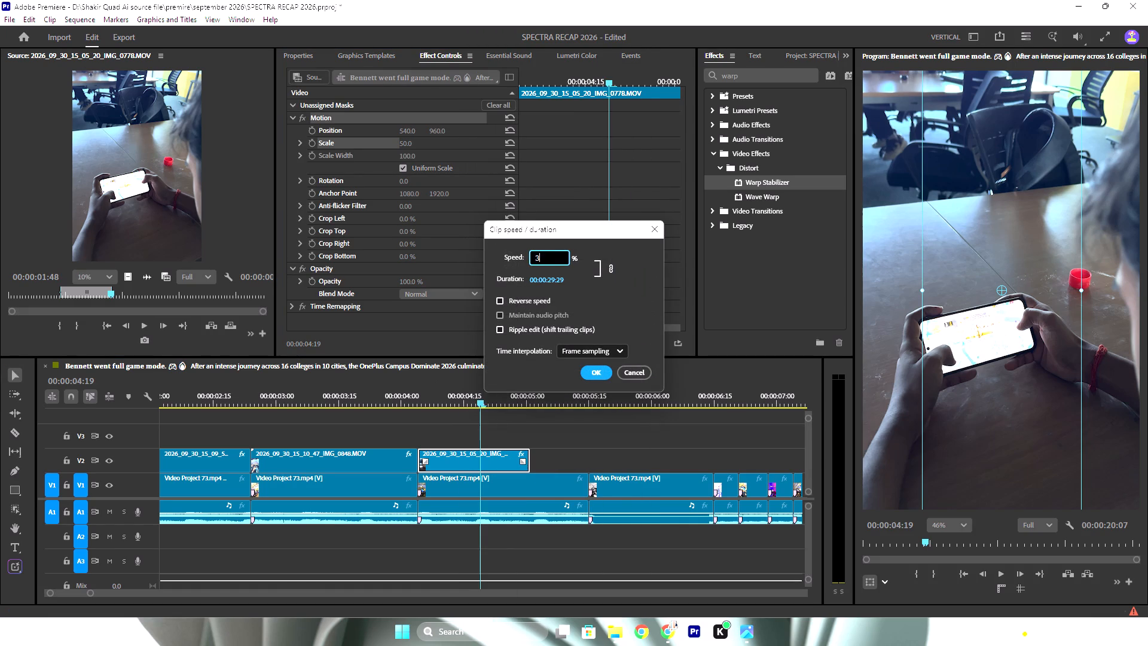
pyautogui.press('BackSpace')
pyautogui.write('250')
pyautogui.press('Return')
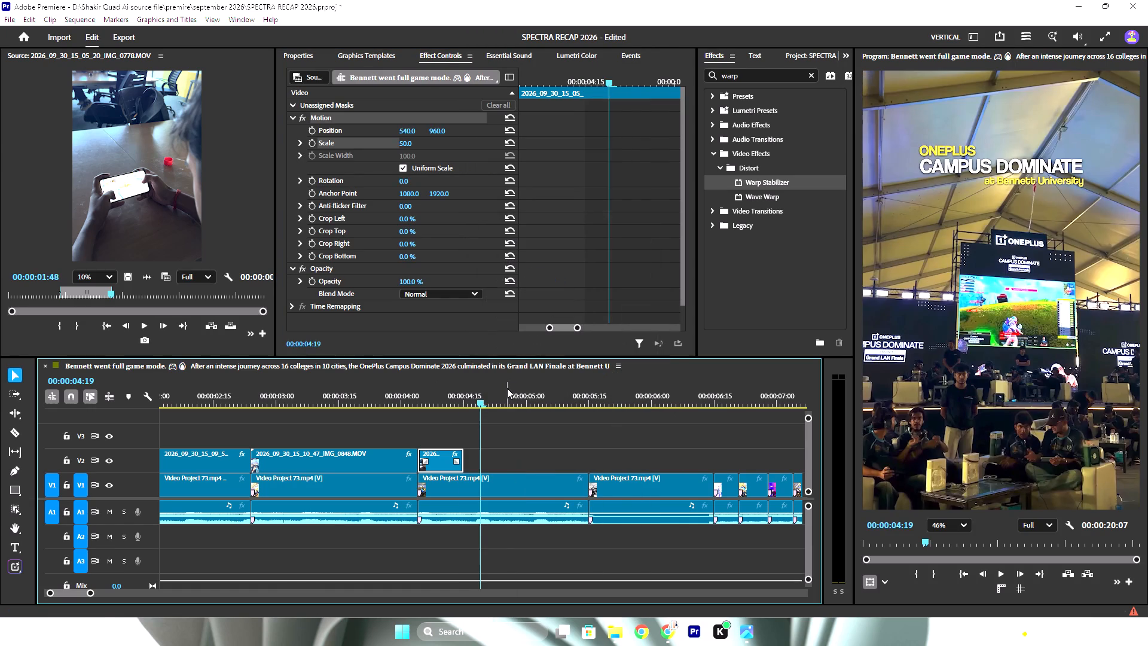
pyautogui.moveTo(445, 394); pyautogui.dragTo(423, 398)
pyautogui.moveTo(469, 460); pyautogui.dragTo(535, 460)
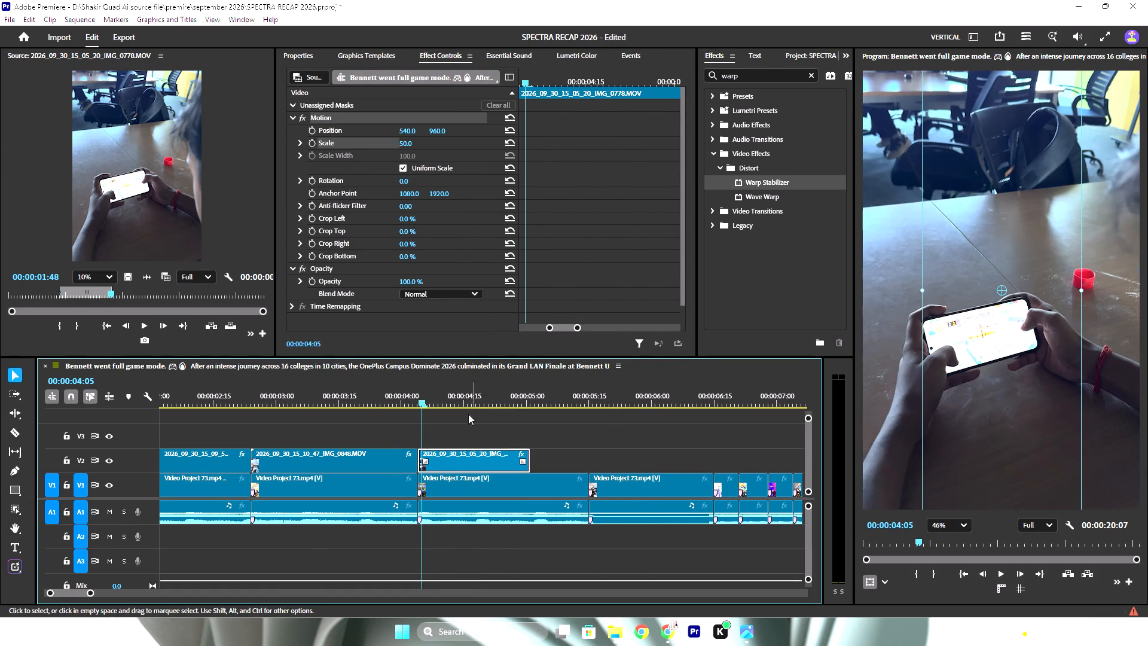
# Play the start of the IMG_0778 clip and split it at about 00:00:04:14.
pyautogui.moveTo(422, 399); pyautogui.dragTo(416, 398)
pyautogui.press('space')
pyautogui.press('space')
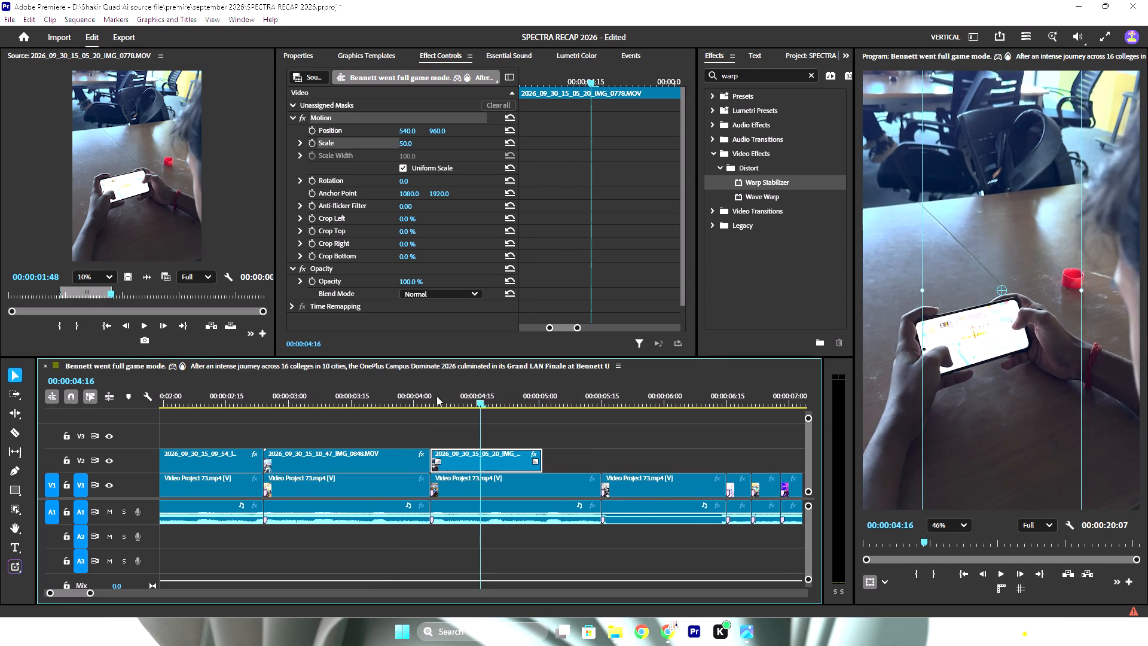
pyautogui.moveTo(476, 394); pyautogui.dragTo(431, 398)
pyautogui.press('space')
pyautogui.press('space')
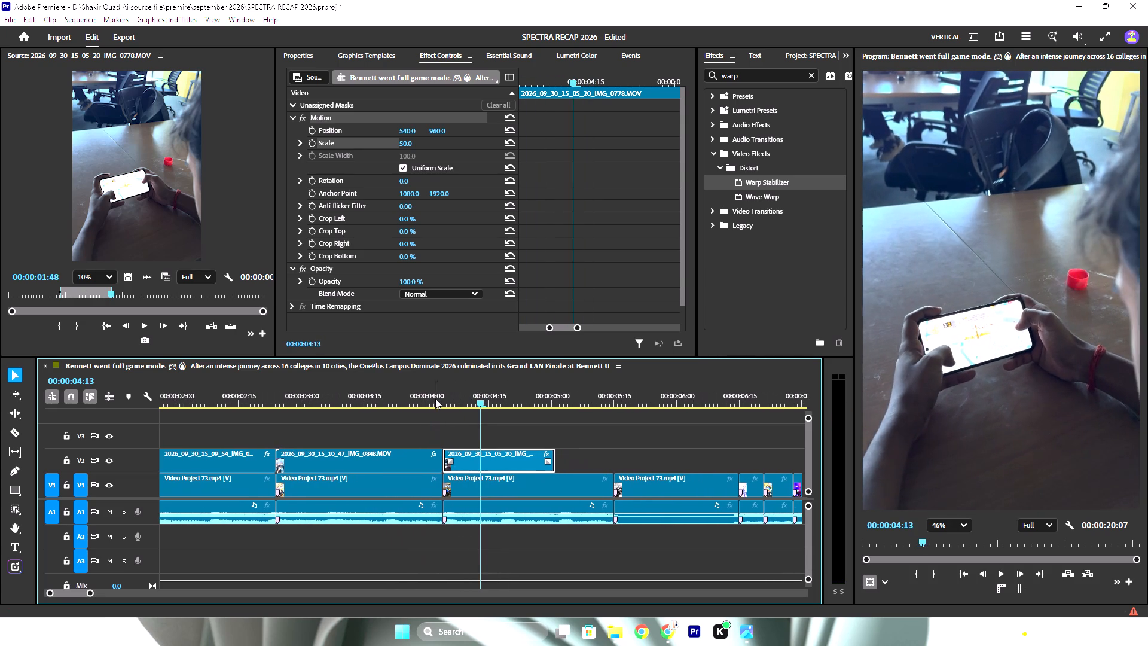
pyautogui.click(13, 437)
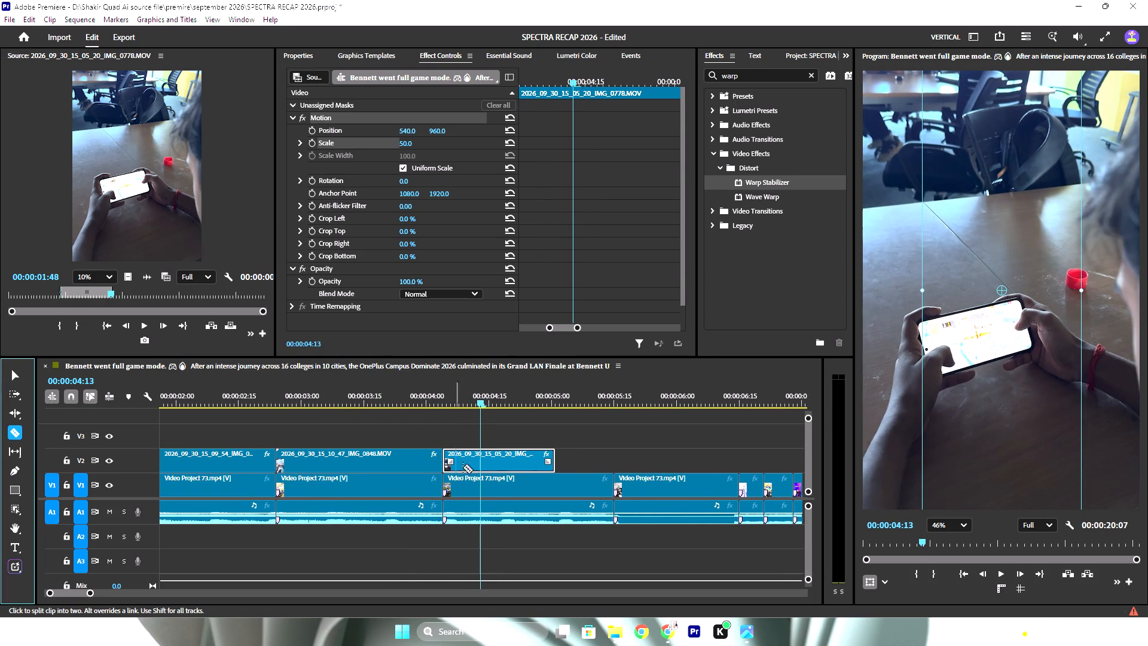
pyautogui.click(486, 463)
pyautogui.click(22, 374)
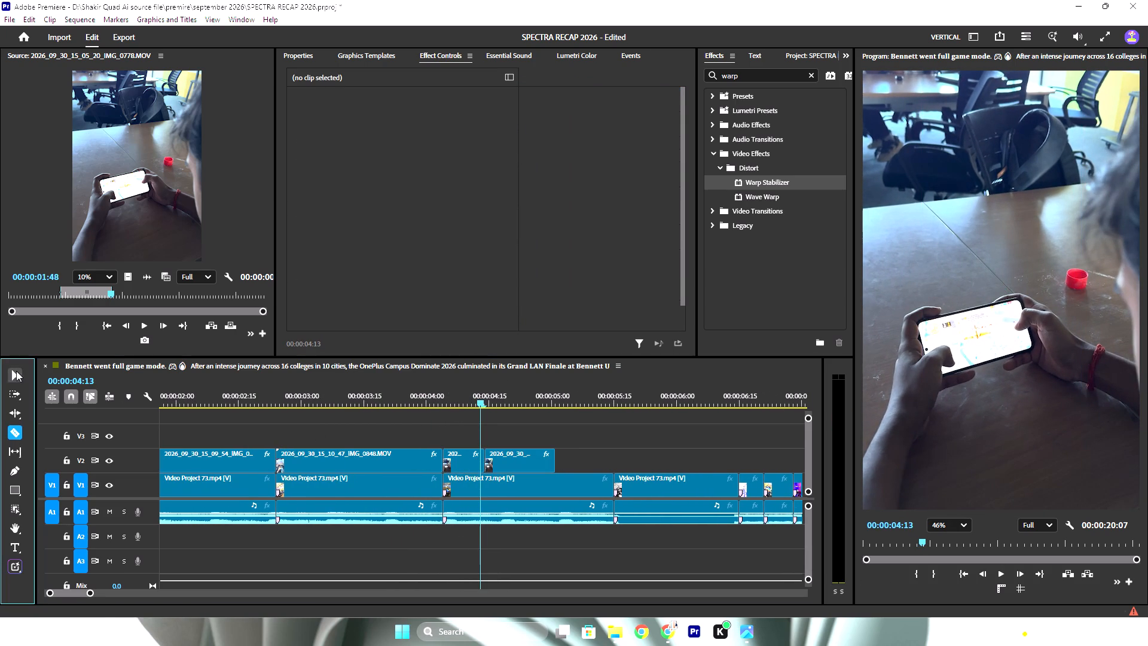
pyautogui.click(16, 371)
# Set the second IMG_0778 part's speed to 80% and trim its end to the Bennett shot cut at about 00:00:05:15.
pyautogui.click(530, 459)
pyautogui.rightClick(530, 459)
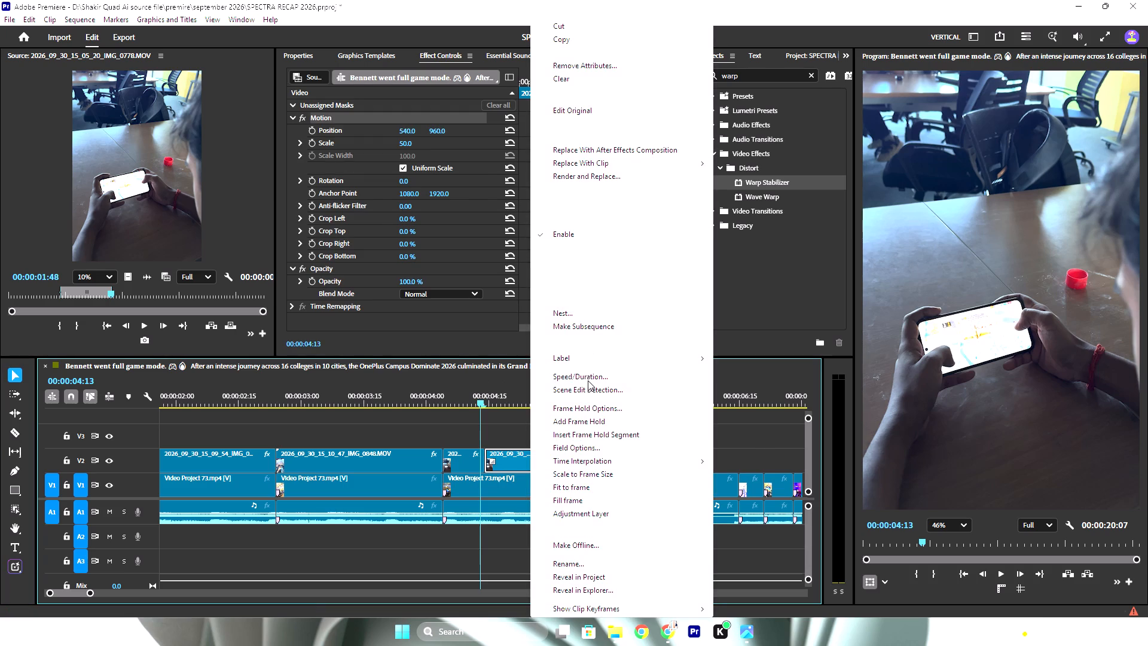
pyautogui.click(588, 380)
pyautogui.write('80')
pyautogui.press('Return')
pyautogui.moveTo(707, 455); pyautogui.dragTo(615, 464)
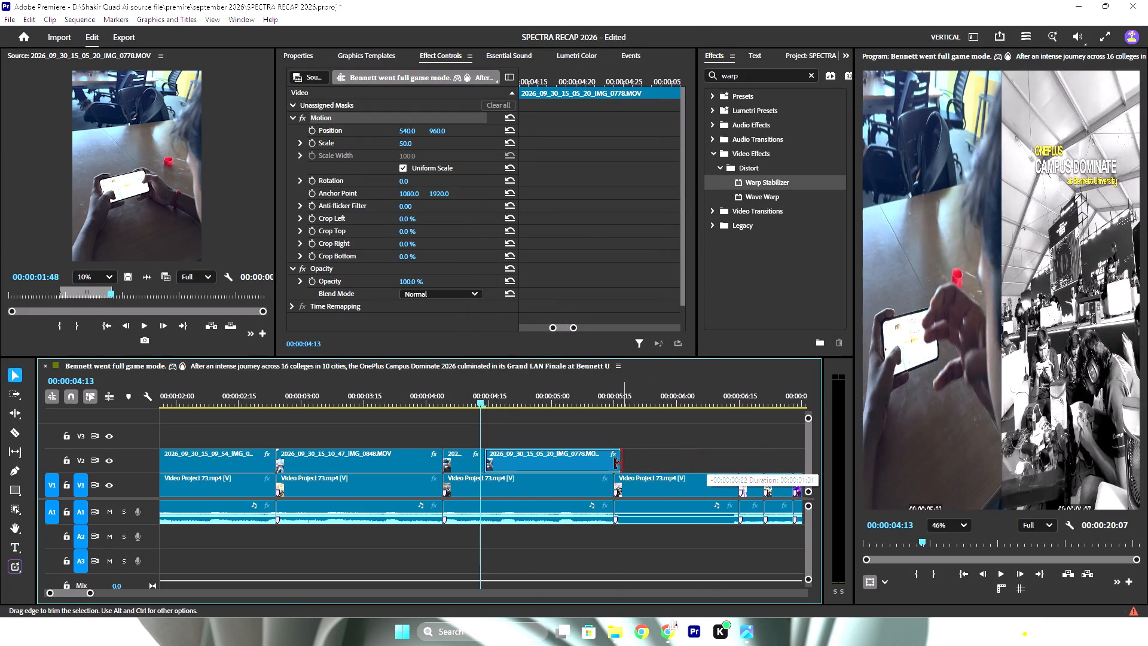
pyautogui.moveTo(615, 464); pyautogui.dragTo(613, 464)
# Save the project.
pyautogui.keyDown('alt'); pyautogui.scroll(-14, 550, 442); pyautogui.keyUp('alt')
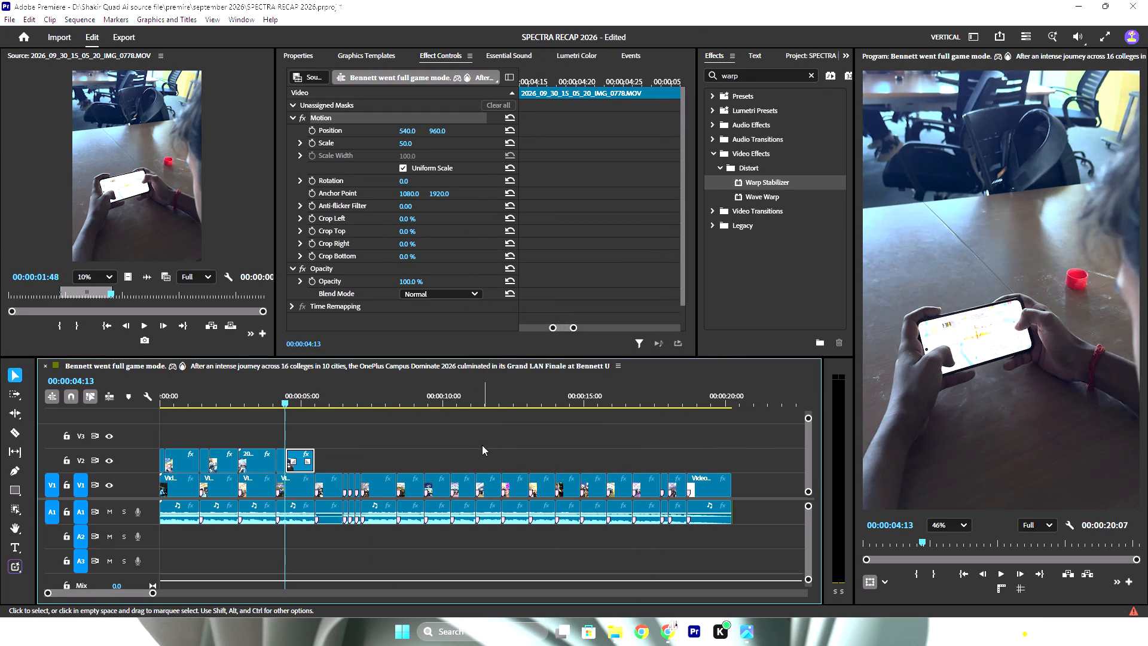
pyautogui.hotkey('ctrl', 's')
pyautogui.hotkey('ctrl', 's')
pyautogui.hotkey('ctrl', 's')
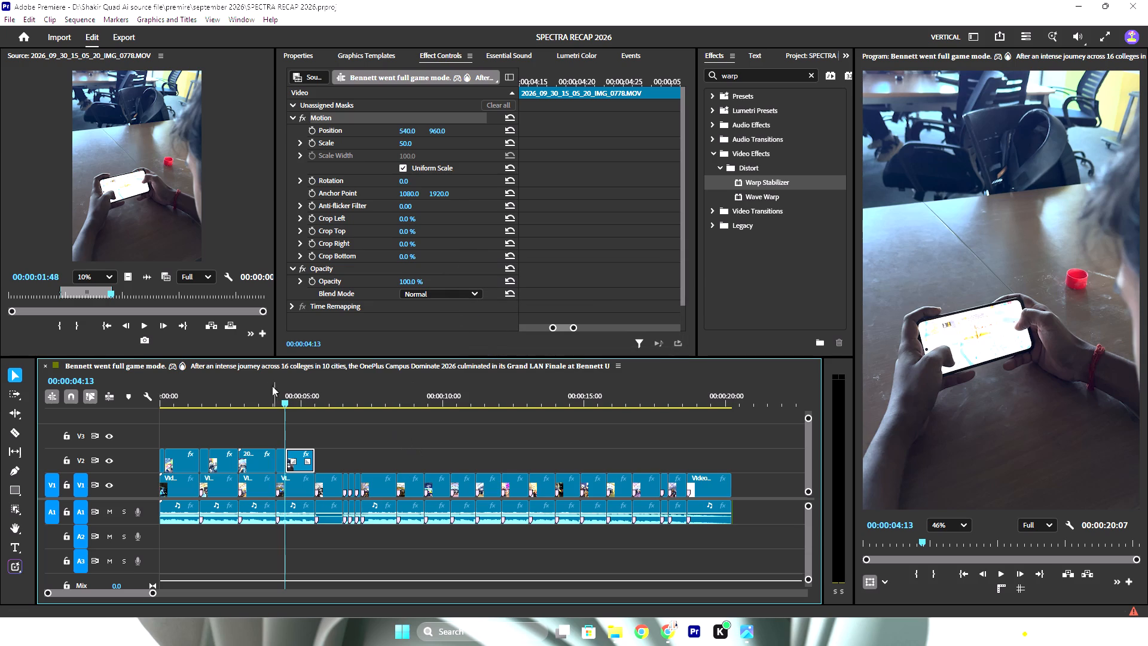
# Play the sequence from its beginning through the V2 clips and past the end of the IMG_0778 clip.
pyautogui.moveTo(286, 394); pyautogui.dragTo(124, 394)
pyautogui.press('space')
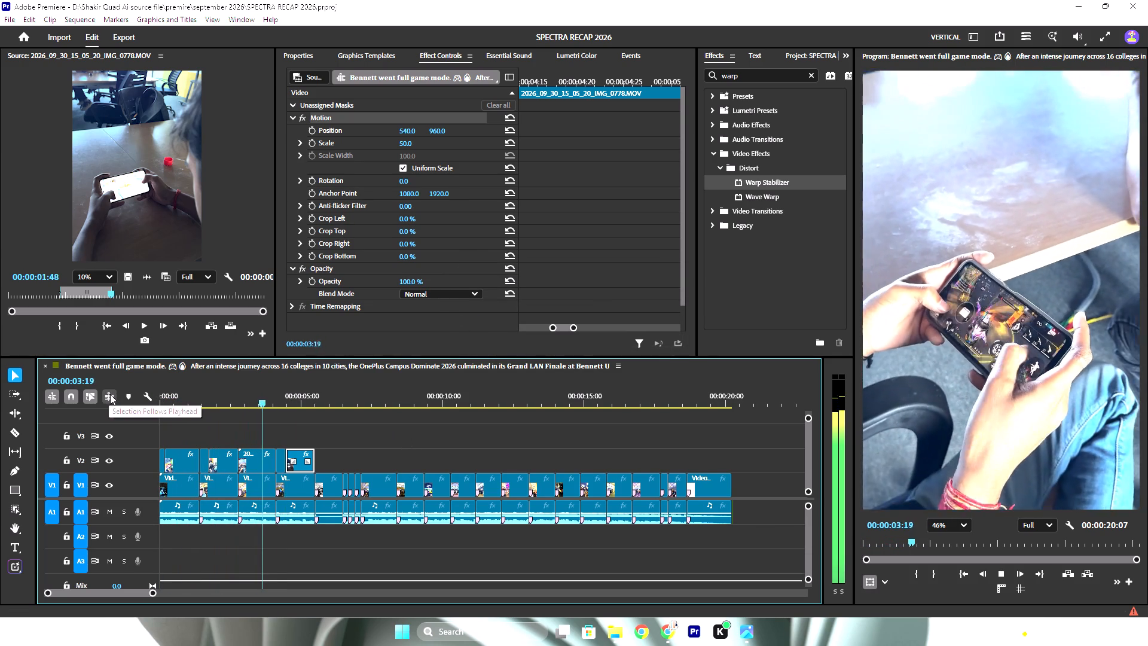
pyautogui.press('space')
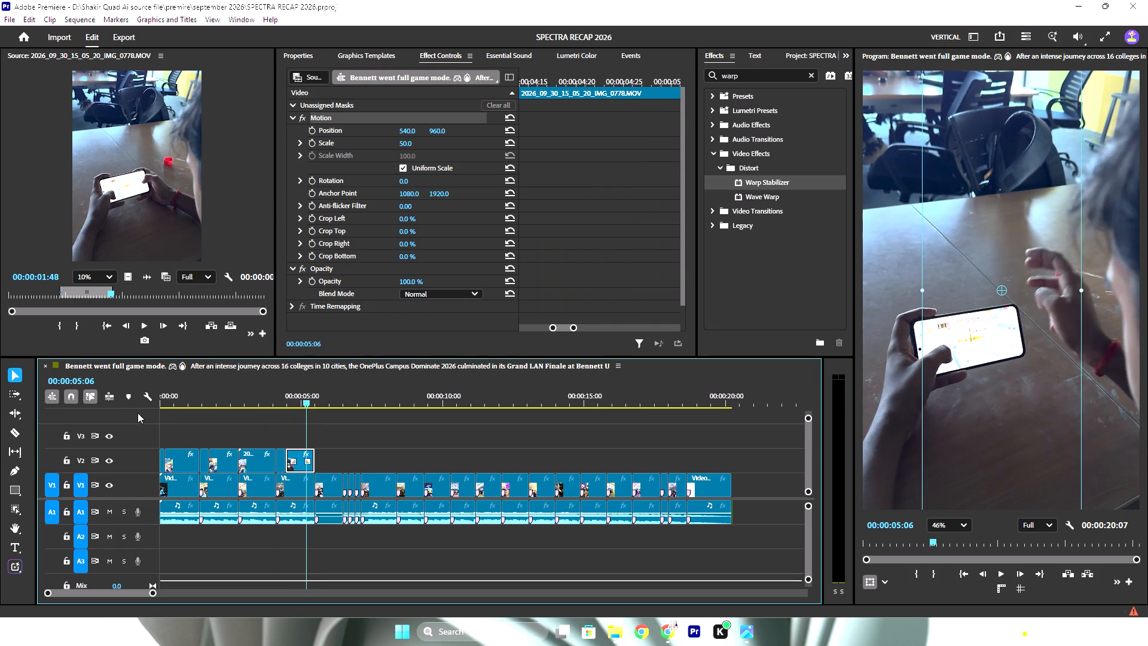
pyautogui.press('space')
pyautogui.press('space')
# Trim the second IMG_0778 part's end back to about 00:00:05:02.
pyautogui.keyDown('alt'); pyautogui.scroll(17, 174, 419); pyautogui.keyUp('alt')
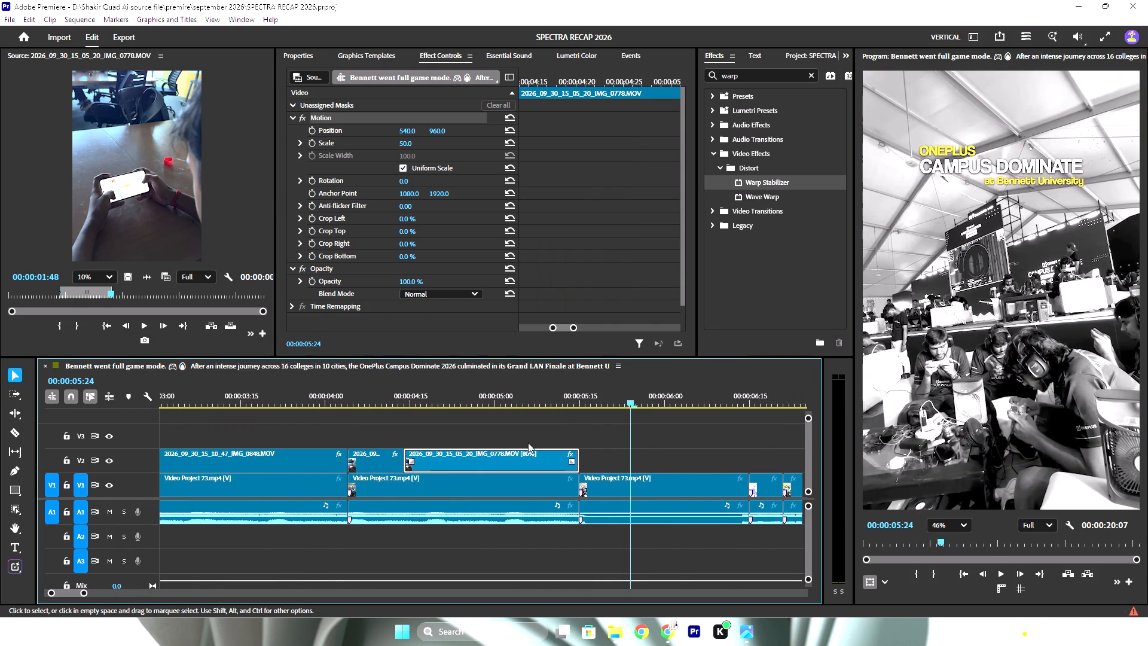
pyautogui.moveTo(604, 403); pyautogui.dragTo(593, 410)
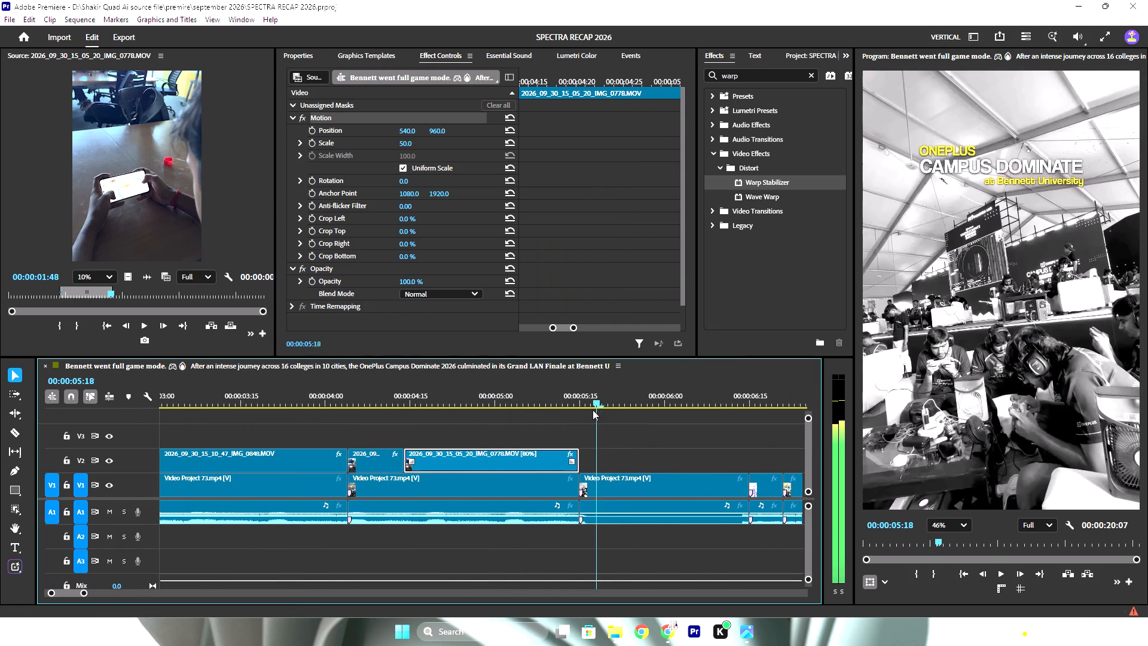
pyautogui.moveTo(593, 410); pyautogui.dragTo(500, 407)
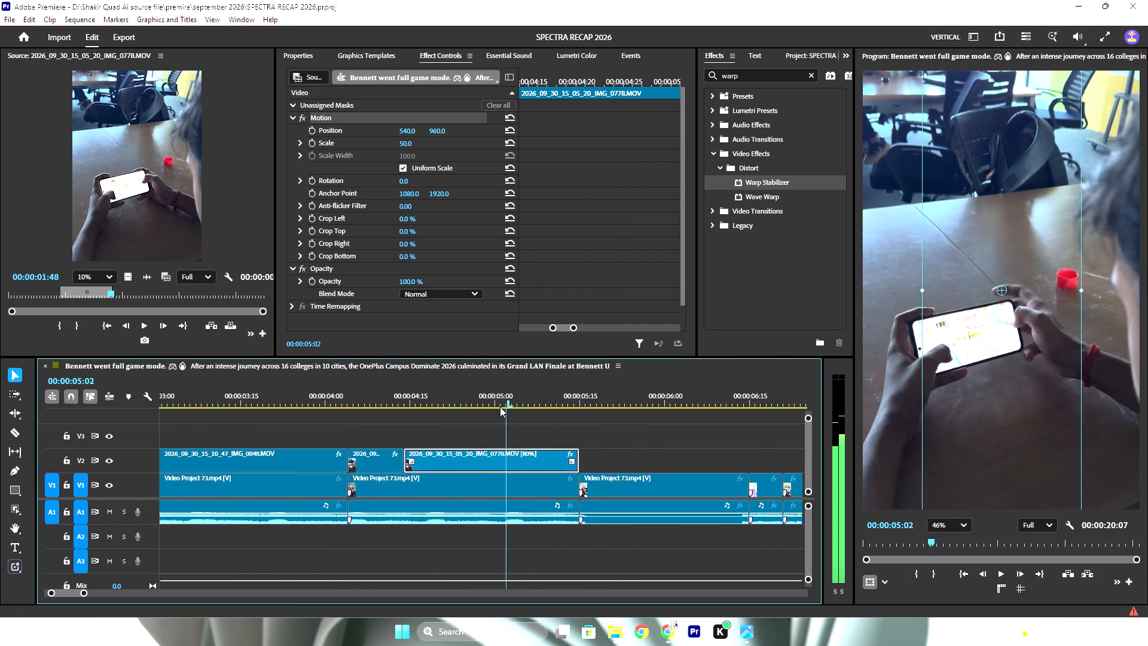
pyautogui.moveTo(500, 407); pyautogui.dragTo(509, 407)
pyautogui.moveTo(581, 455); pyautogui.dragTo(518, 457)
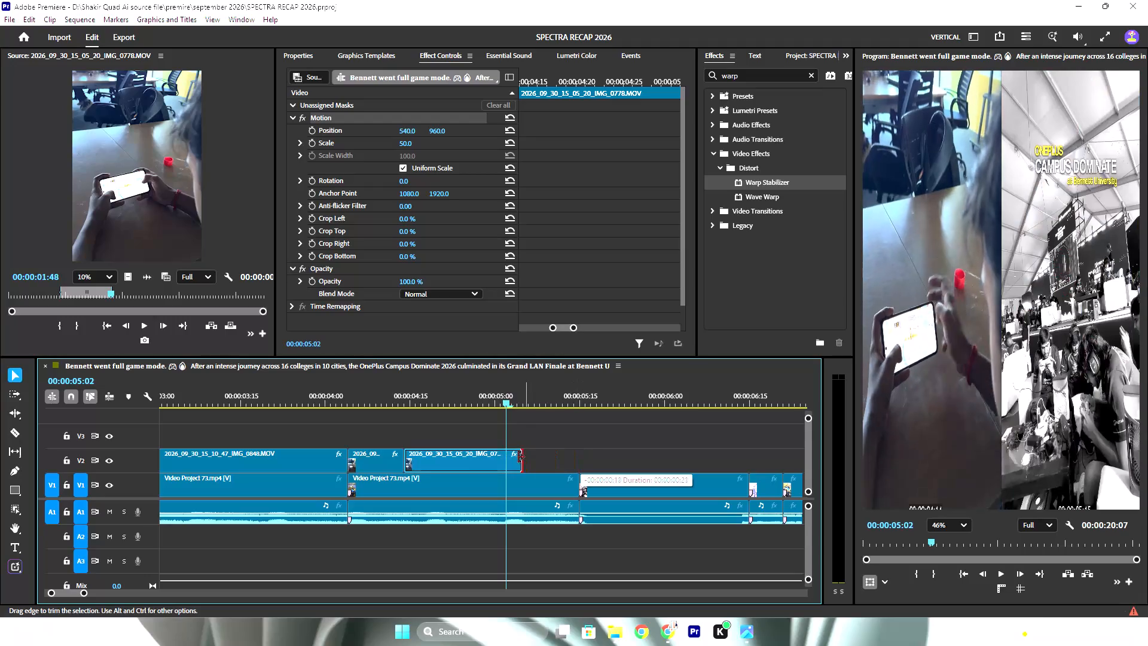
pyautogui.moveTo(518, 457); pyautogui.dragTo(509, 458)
# Set the second IMG_0778 part's speed to 60%, extend its end to the cut at about 00:00:05:15, and play it.
pyautogui.rightClick(483, 462)
pyautogui.click(548, 378)
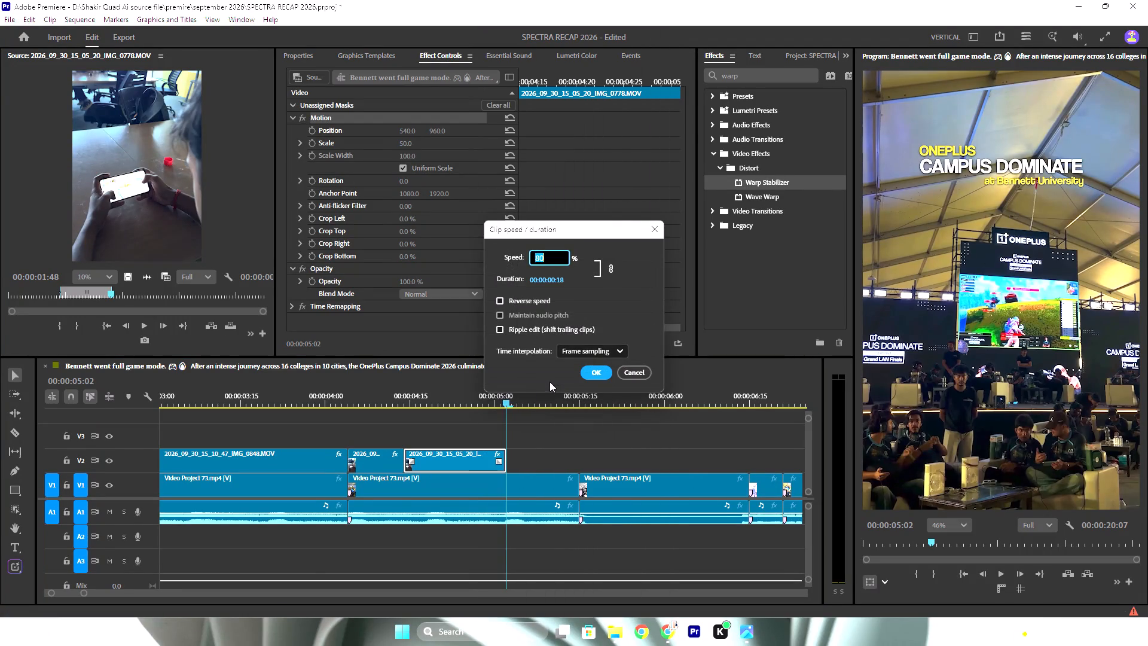
pyautogui.write('60')
pyautogui.press('Return')
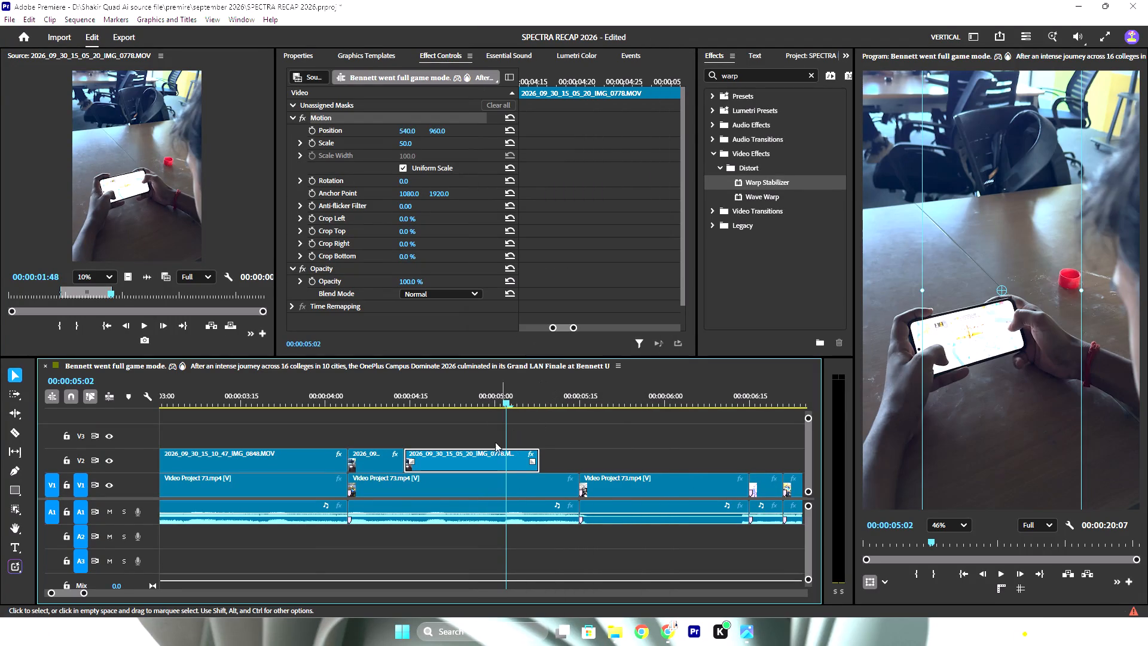
pyautogui.moveTo(544, 458); pyautogui.dragTo(584, 458)
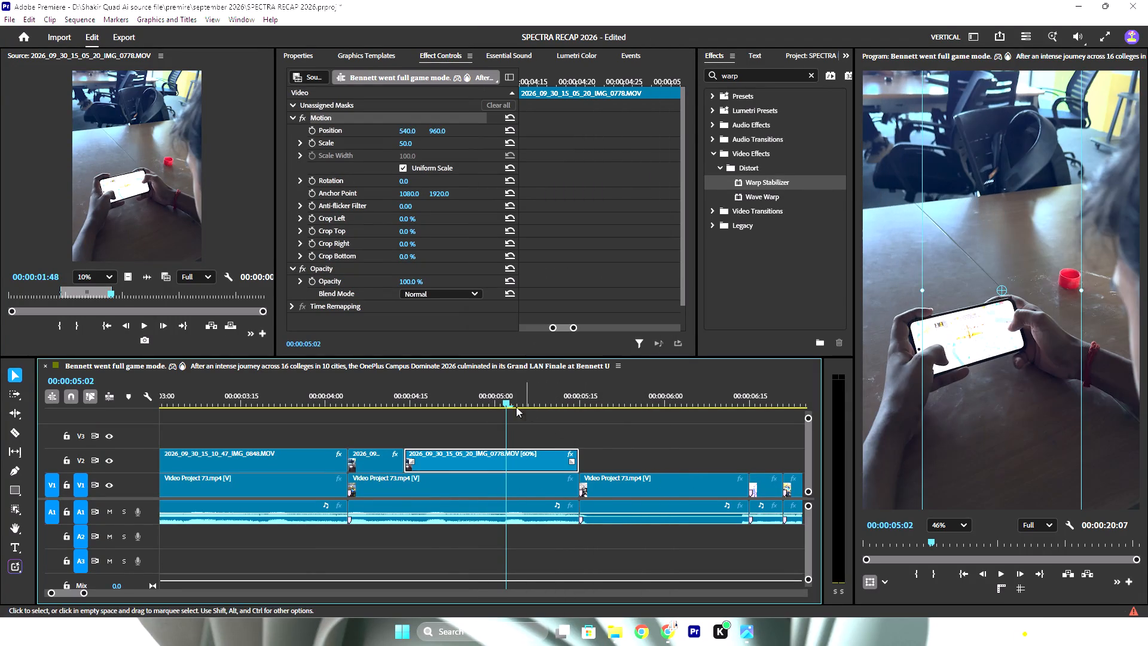
pyautogui.moveTo(486, 398); pyautogui.dragTo(418, 395)
pyautogui.press('space')
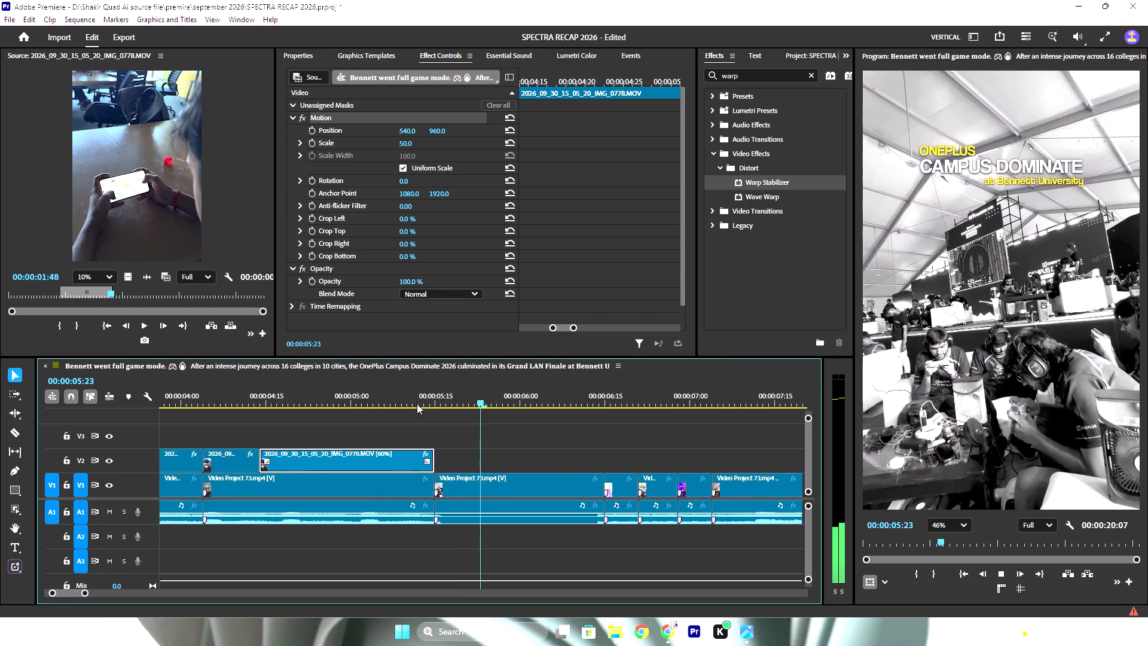
pyautogui.press('space')
# Load 2026_09_30_14_36_29_IMG_0665.MOV from the Free Fire event's VIDEOS folder into the source monitor.
pyautogui.keyDown('alt'); pyautogui.scroll(-6, 444, 447); pyautogui.keyUp('alt')
pyautogui.click(622, 625)
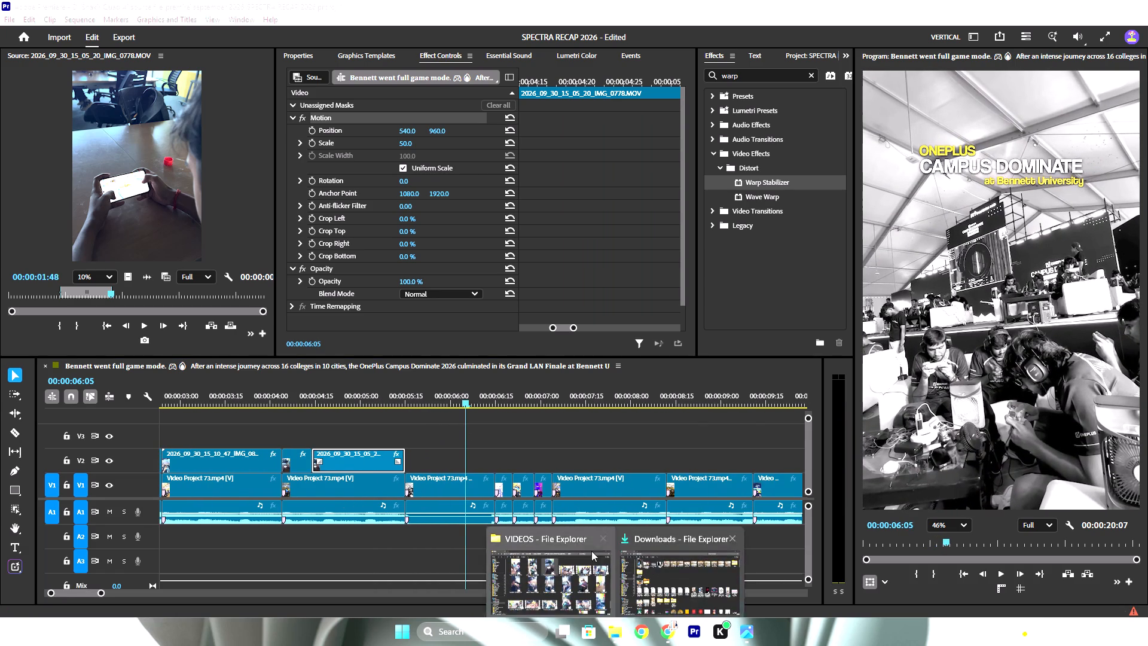
pyautogui.click(541, 554)
pyautogui.scroll(2, 648, 332)
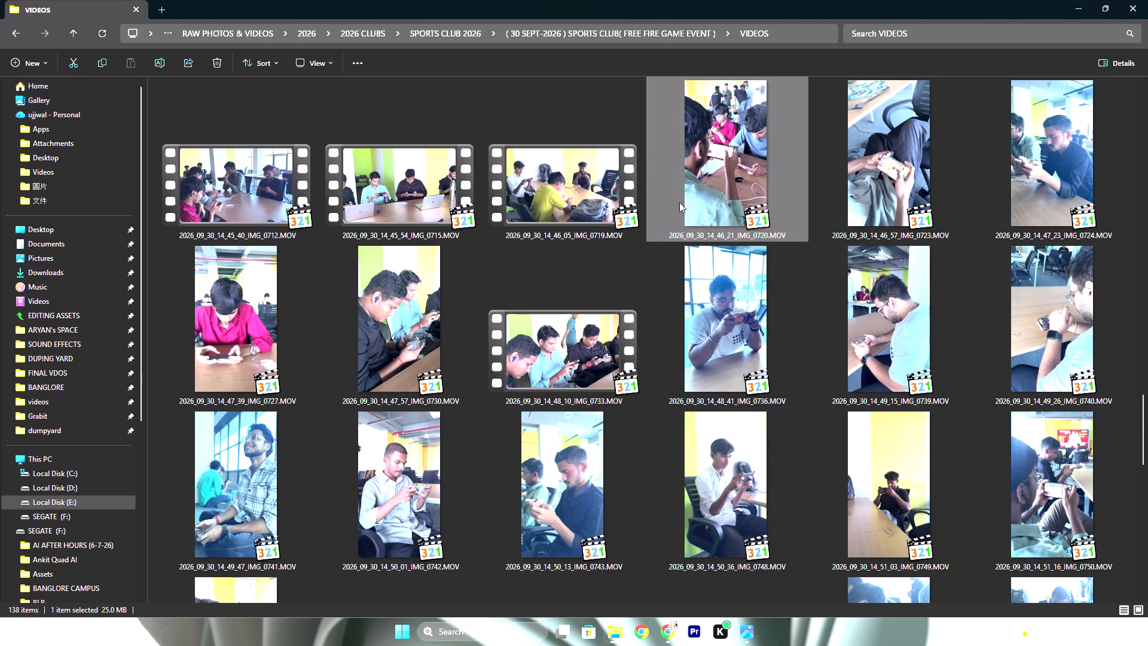
pyautogui.scroll(1, 725, 269)
pyautogui.scroll(1, 773, 276)
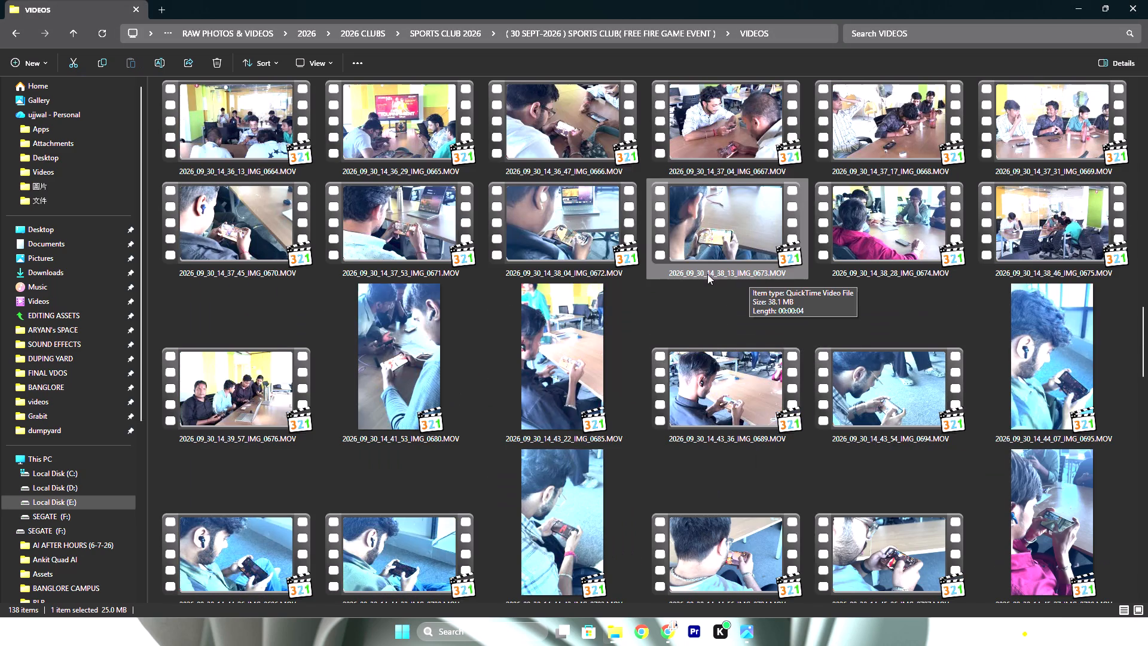
pyautogui.scroll(1, 525, 285)
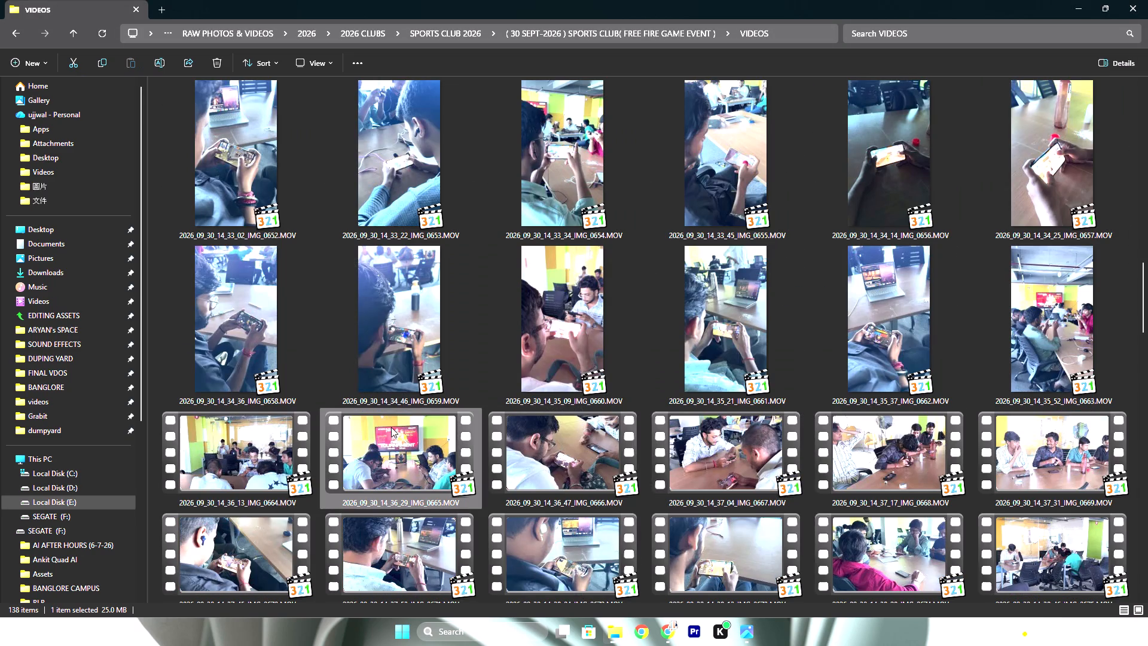
pyautogui.moveTo(401, 441); pyautogui.dragTo(146, 200)
pyautogui.hotkey('alt', 'Tab')
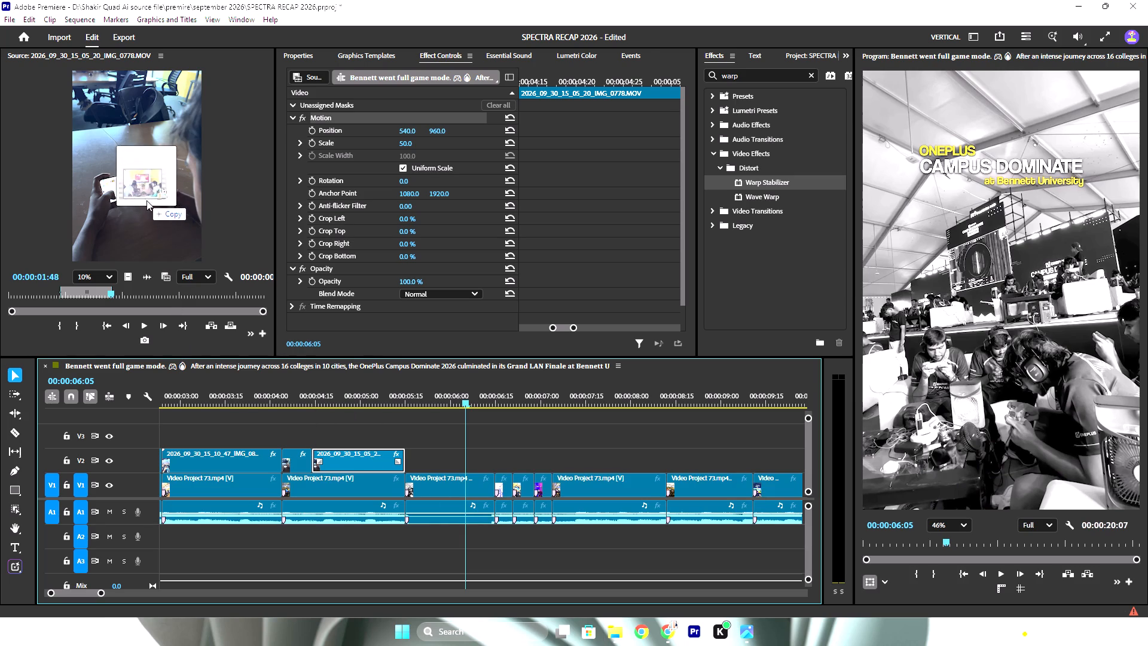
pyautogui.moveTo(146, 200); pyautogui.dragTo(146, 200)
pyautogui.moveTo(39, 297); pyautogui.dragTo(233, 305)
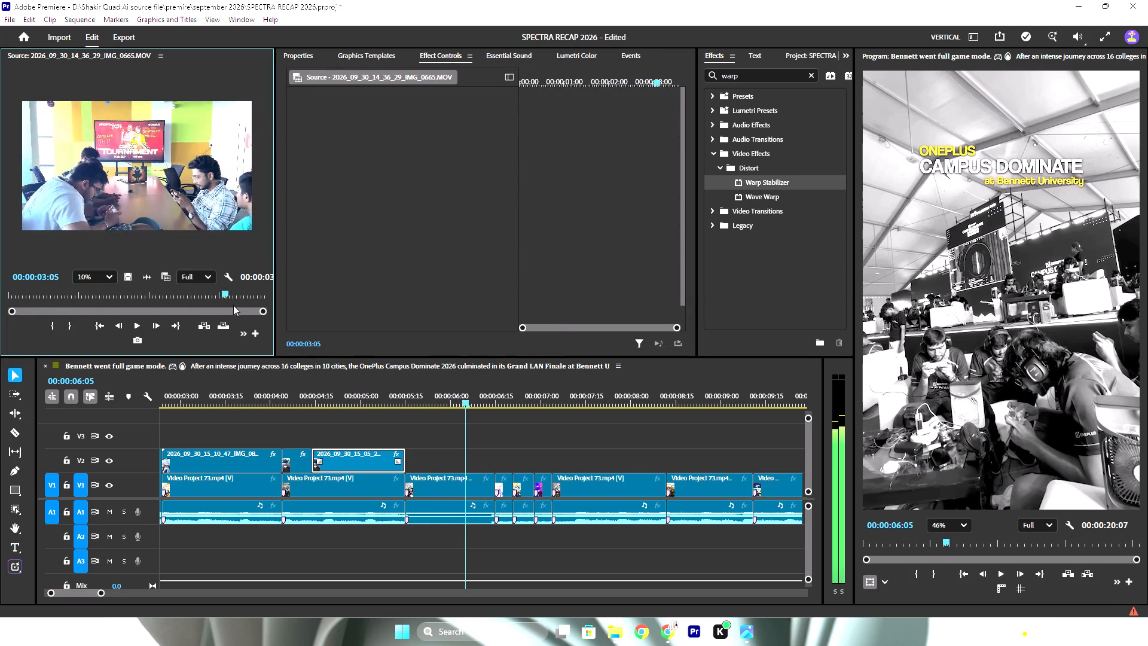
pyautogui.moveTo(233, 305); pyautogui.dragTo(0, 284)
pyautogui.moveTo(124, 274); pyautogui.dragTo(316, 393)
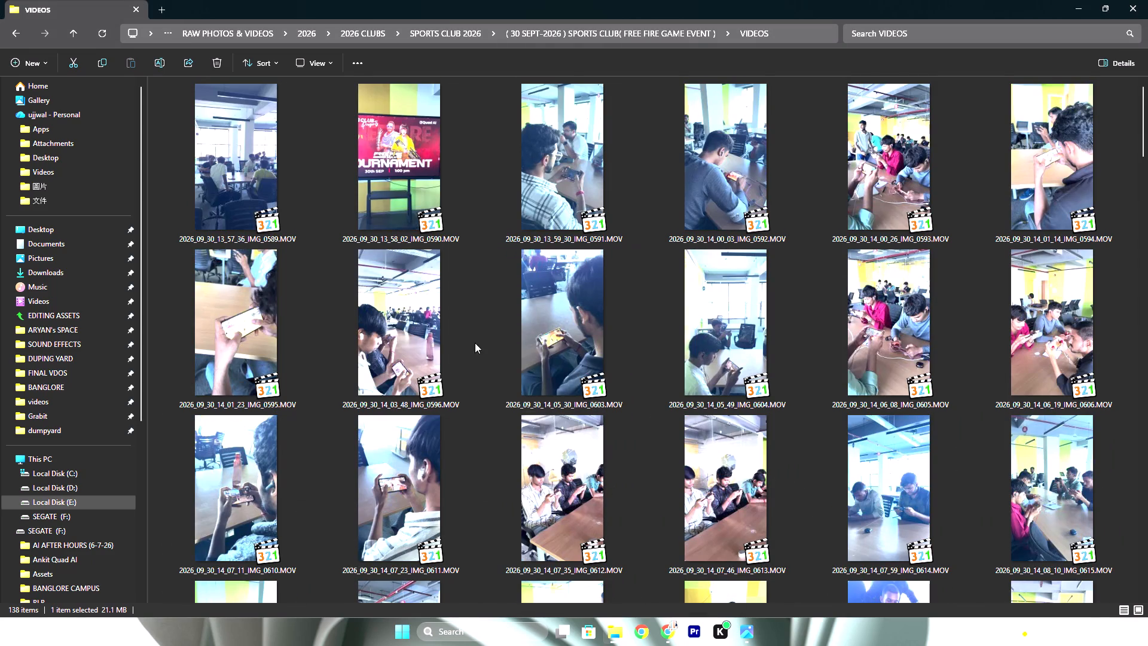
pyautogui.doubleClick(387, 178)
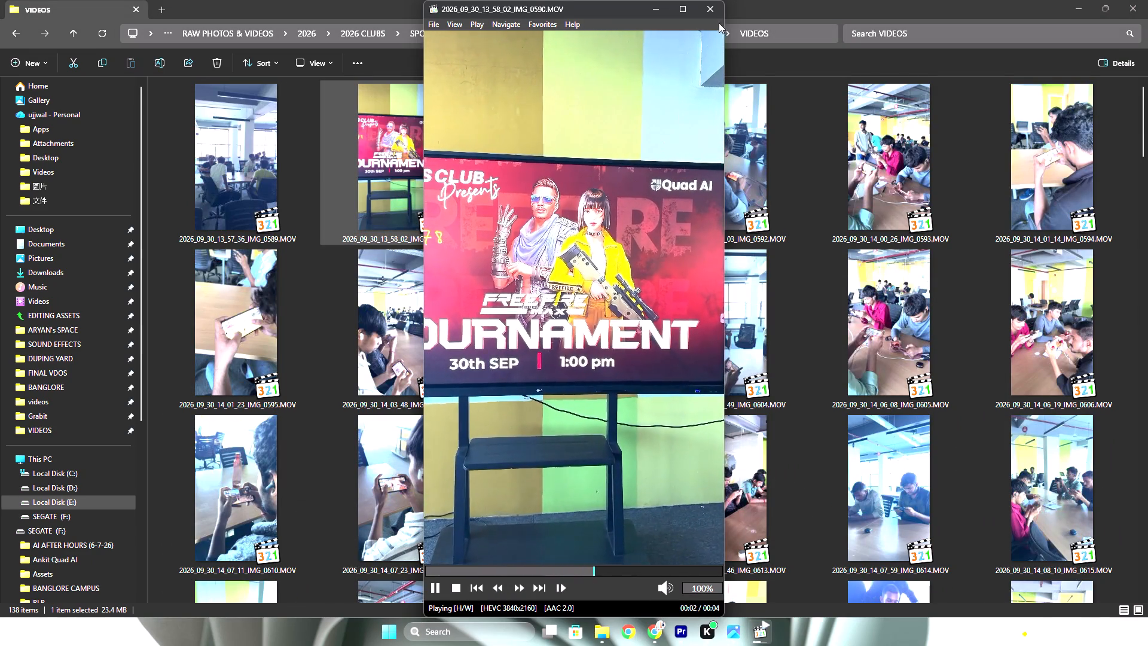
pyautogui.click(718, 9)
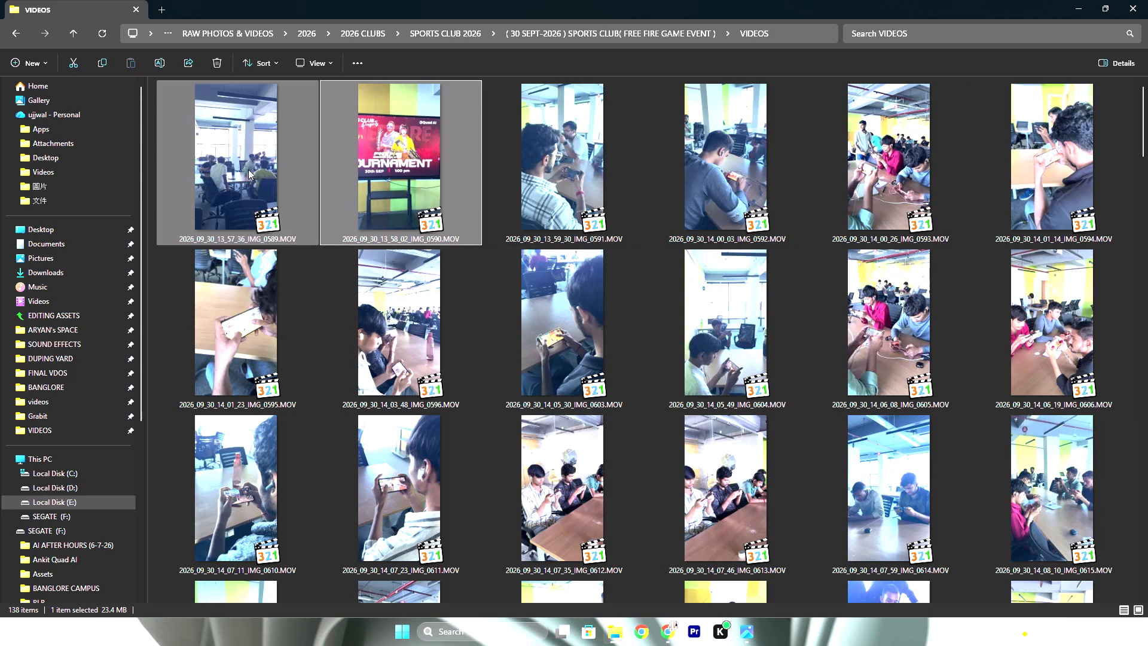
pyautogui.doubleClick(881, 281)
pyautogui.click(706, 1)
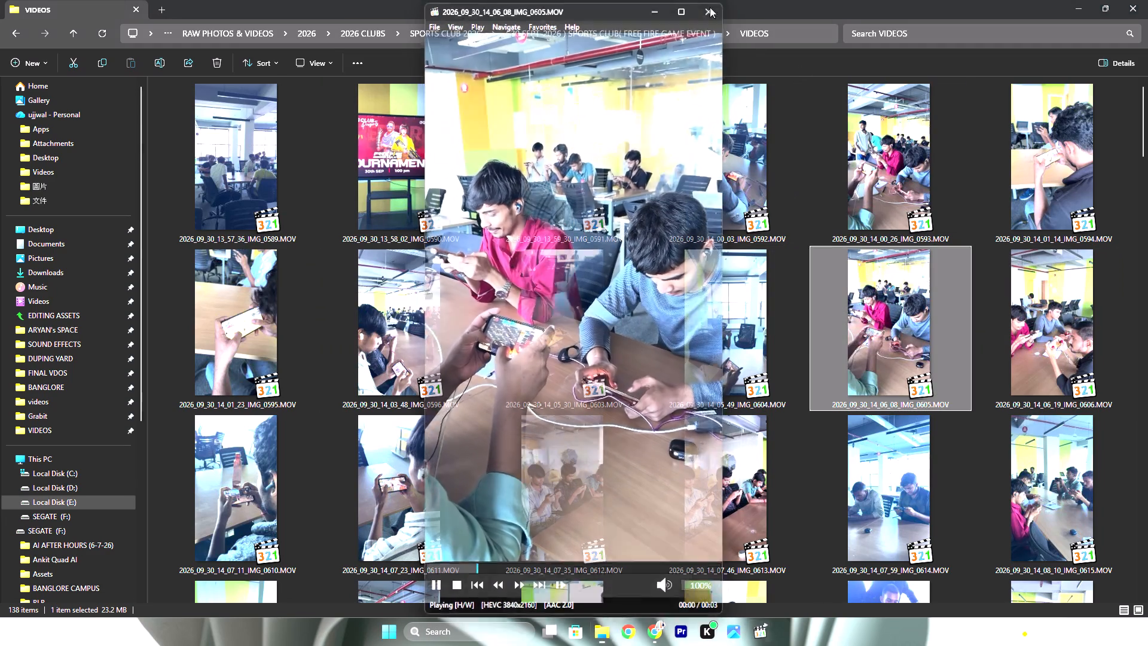
pyautogui.doubleClick(869, 125)
pyautogui.click(716, 16)
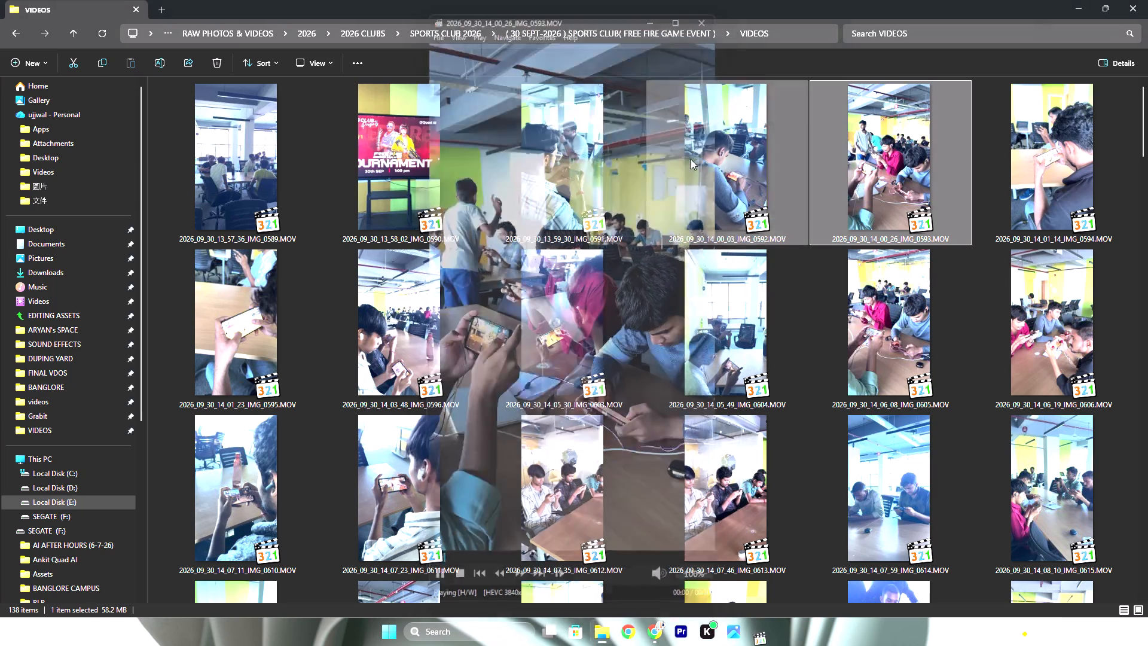
pyautogui.doubleClick(347, 312)
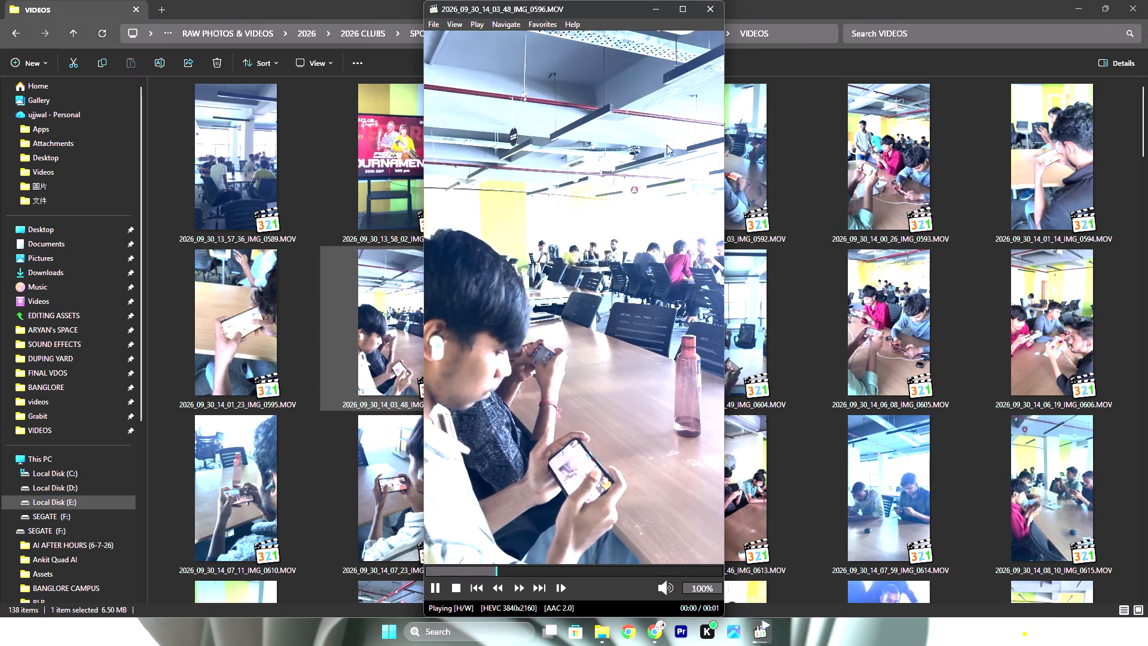
pyautogui.click(700, 4)
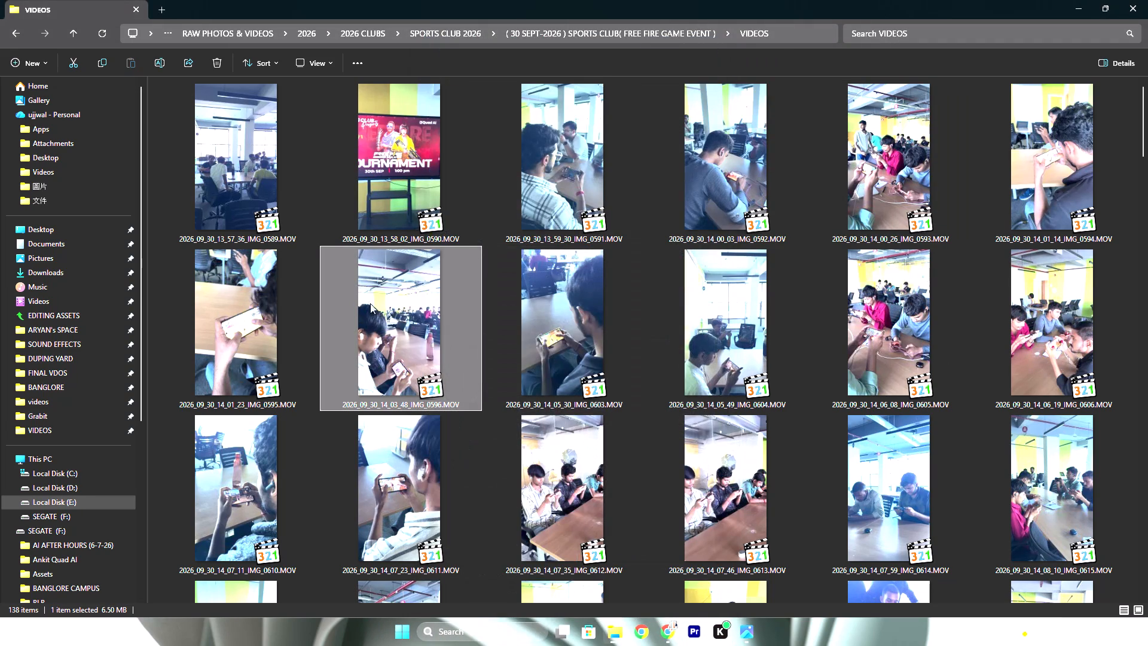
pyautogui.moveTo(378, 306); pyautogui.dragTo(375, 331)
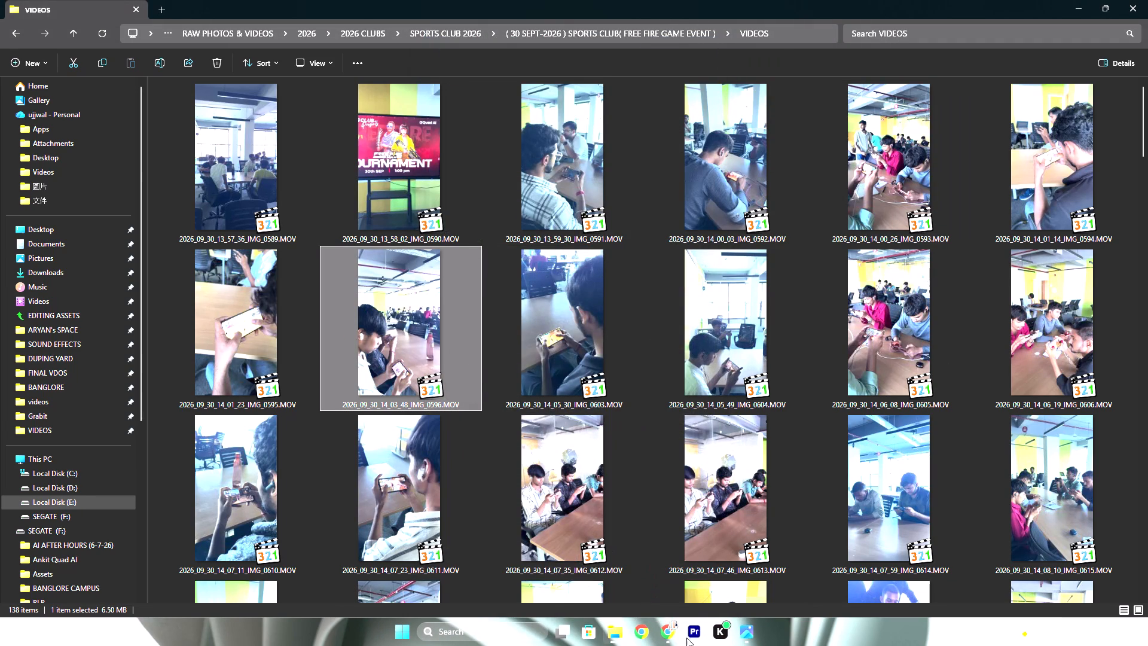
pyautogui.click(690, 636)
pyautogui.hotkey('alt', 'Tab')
# Look through the video thumbnails in the VIDEOS folder for another suitable shot.
pyautogui.scroll(-1, 420, 350)
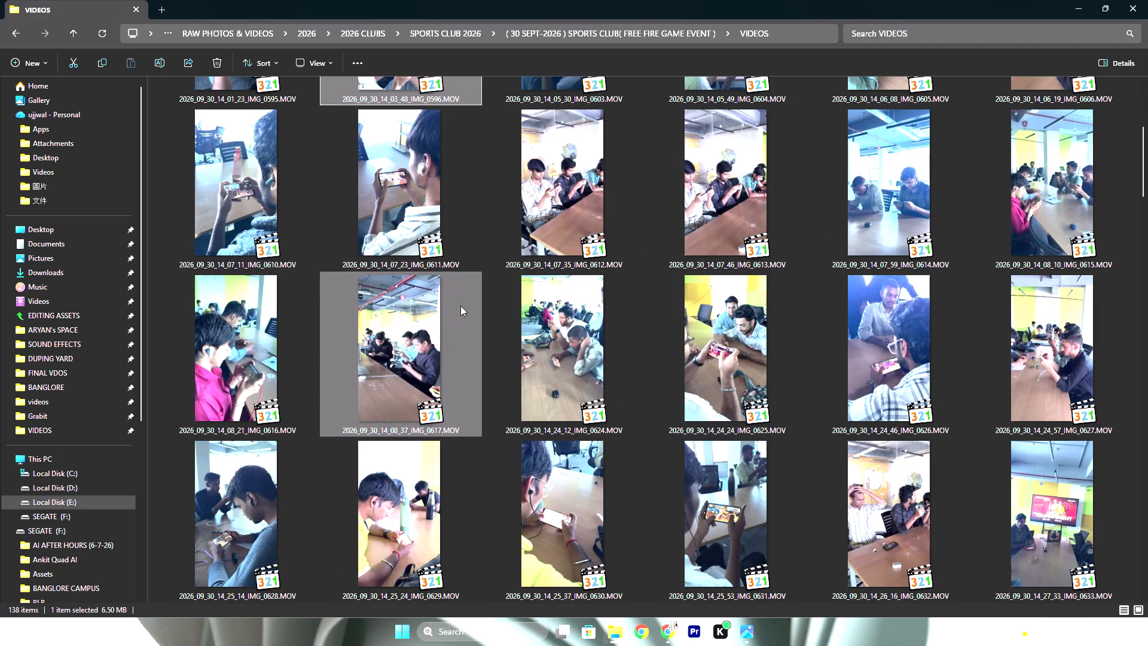
pyautogui.scroll(-1, 785, 376)
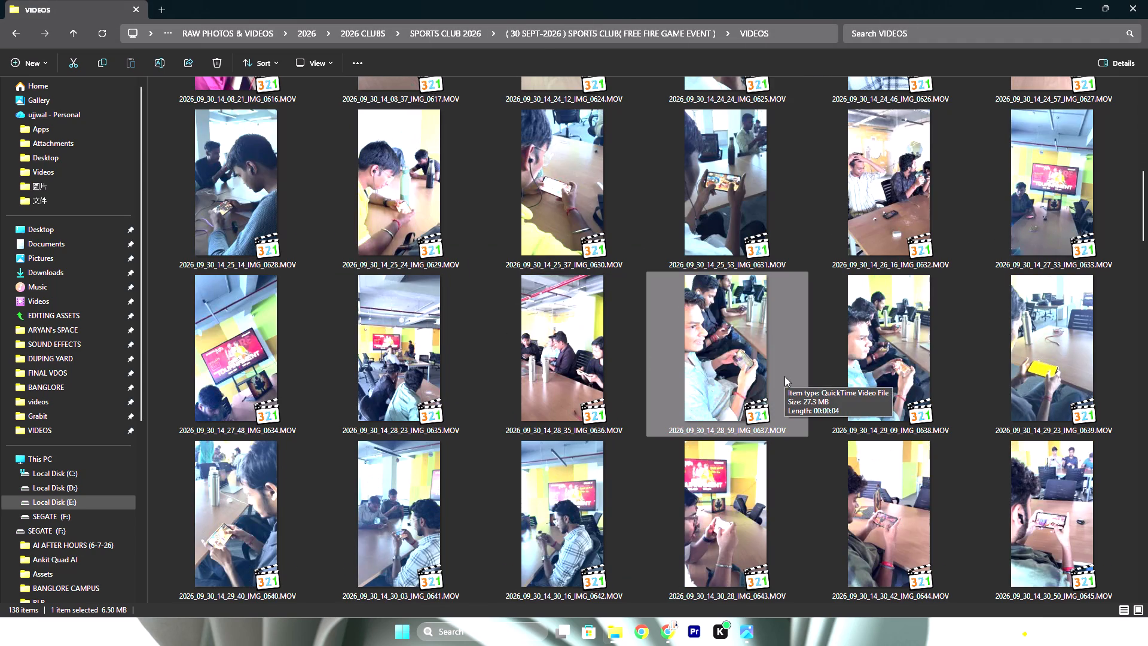
pyautogui.scroll(-3, 778, 377)
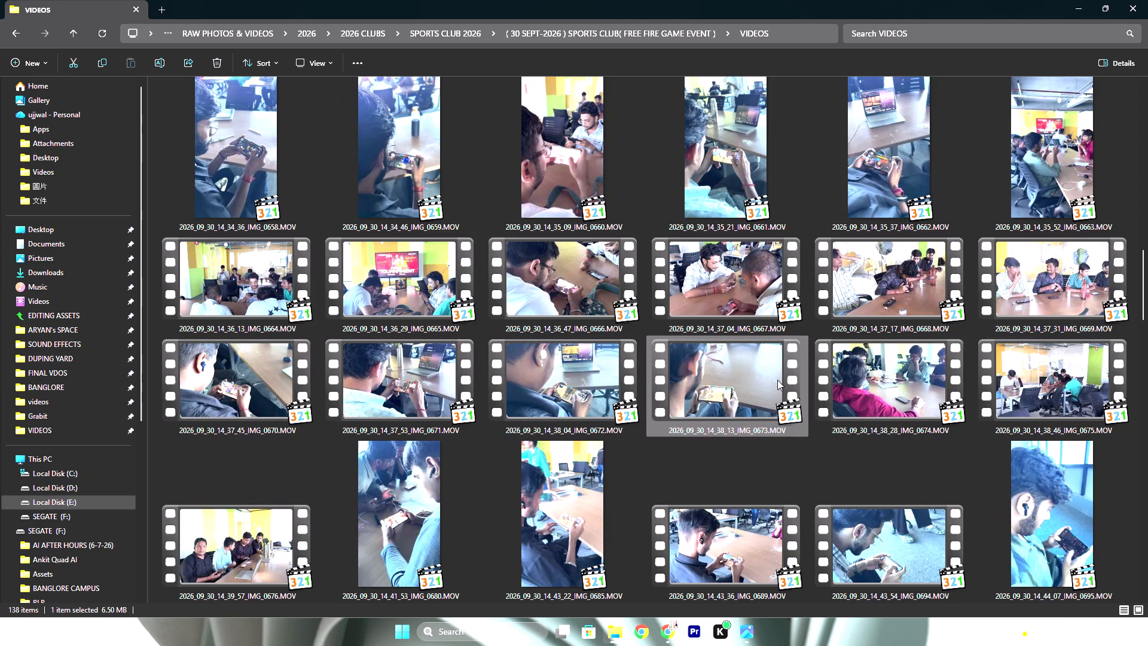
pyautogui.scroll(-2, 777, 380)
pyautogui.scroll(2, 777, 380)
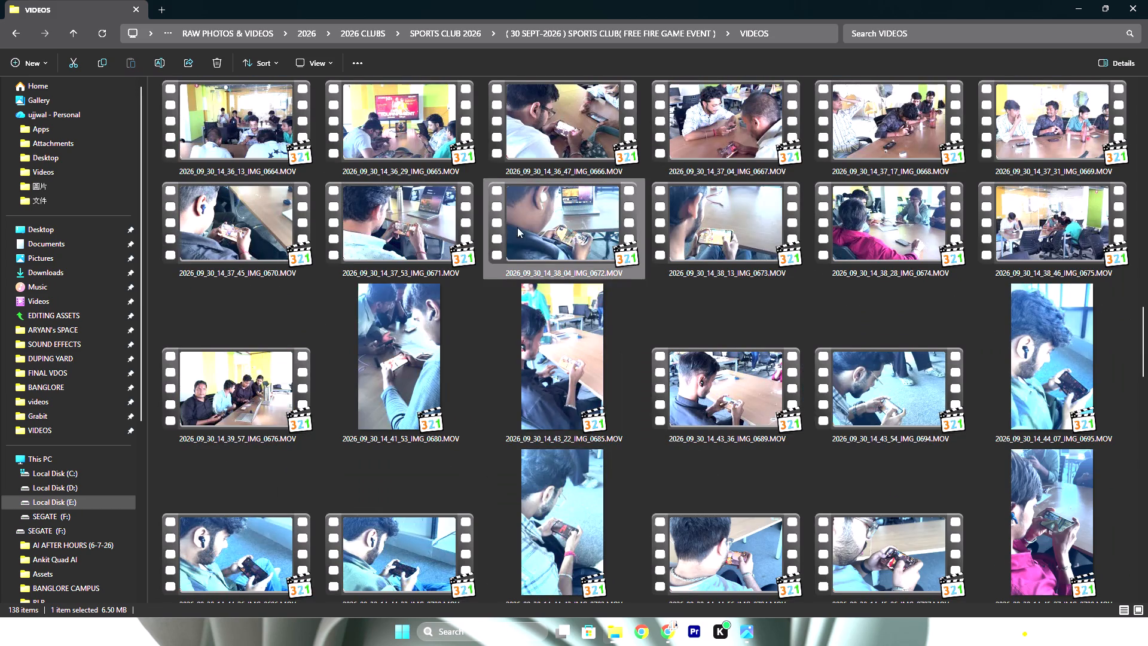
pyautogui.scroll(2, 581, 324)
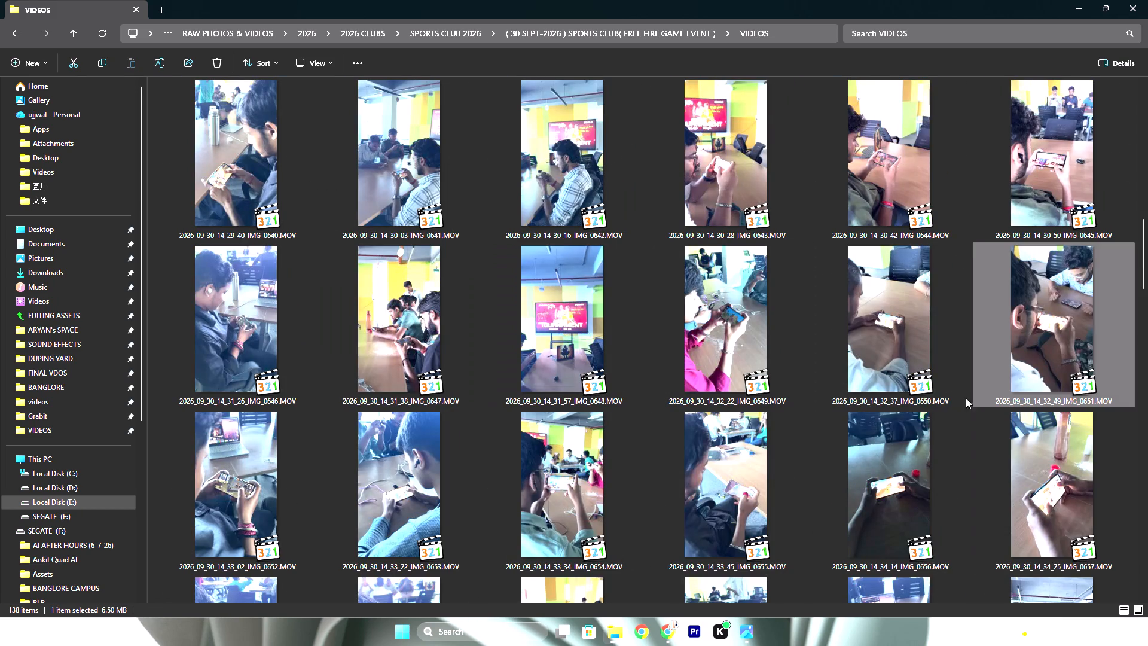
pyautogui.scroll(3, 852, 383)
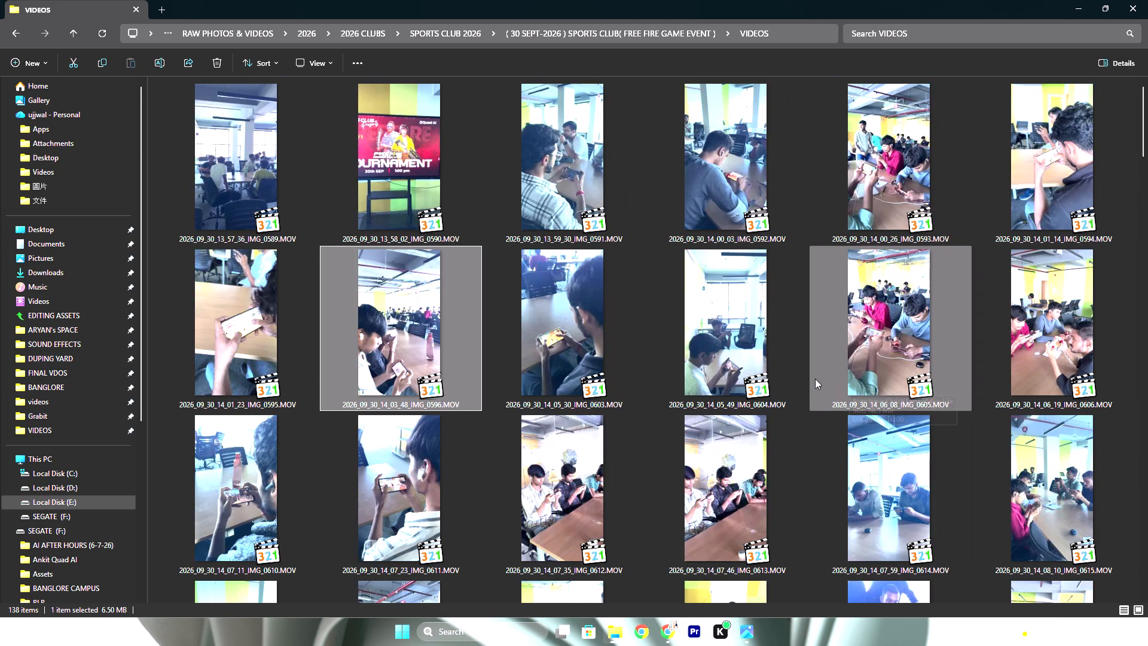
# Load 2026_09_30_14_03_48_IMG_0596.MOV from the VIDEOS folder into the source monitor.
pyautogui.moveTo(386, 319); pyautogui.dragTo(391, 337)
pyautogui.hotkey('alt', 'Tab')
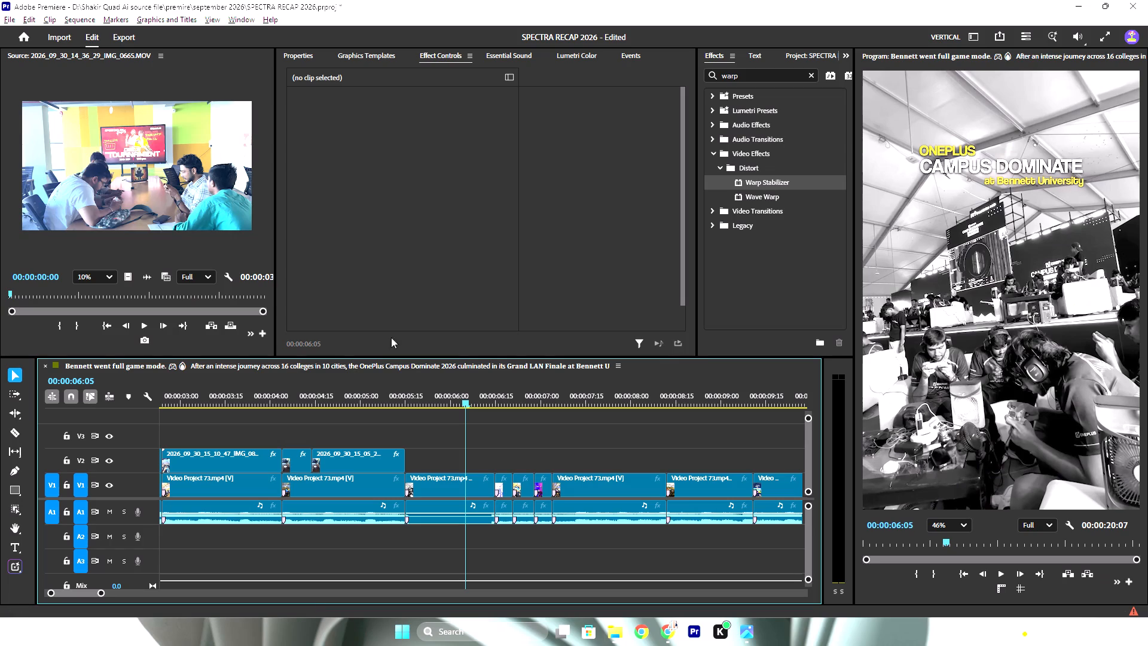
pyautogui.moveTo(391, 337); pyautogui.dragTo(132, 191)
# Skim the IMG_0596 source and place its video on V2 after the second IMG_0778 part, ending at the cut near 00:00:06:15.
pyautogui.moveTo(39, 291); pyautogui.dragTo(178, 302)
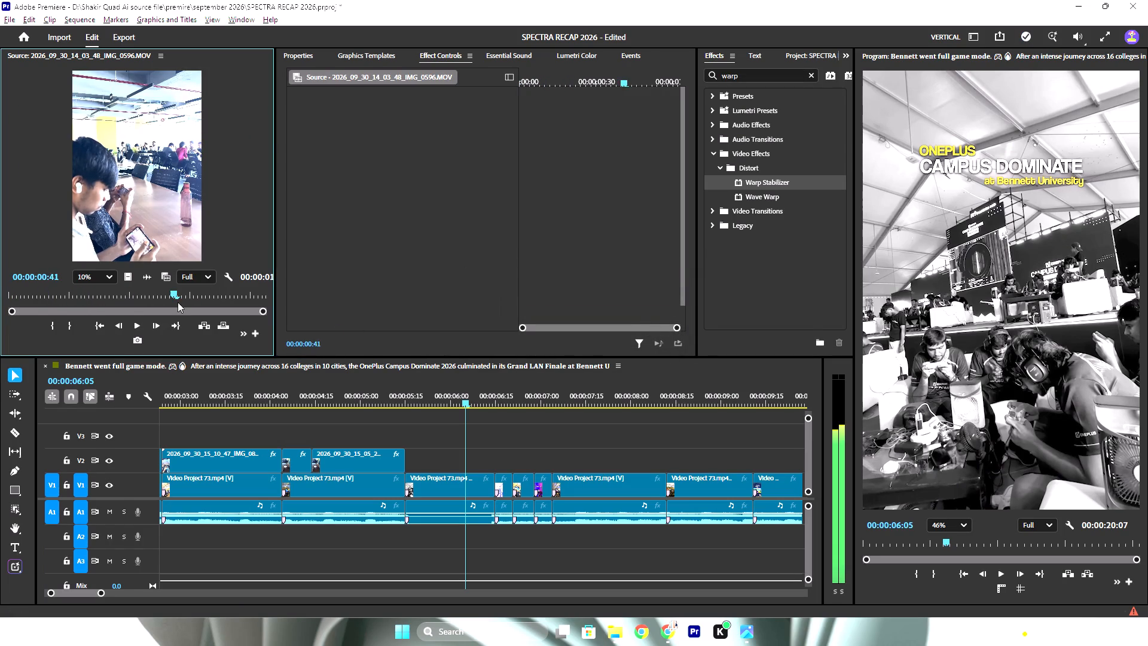
pyautogui.moveTo(178, 302); pyautogui.dragTo(79, 293)
pyautogui.moveTo(130, 277); pyautogui.dragTo(405, 463)
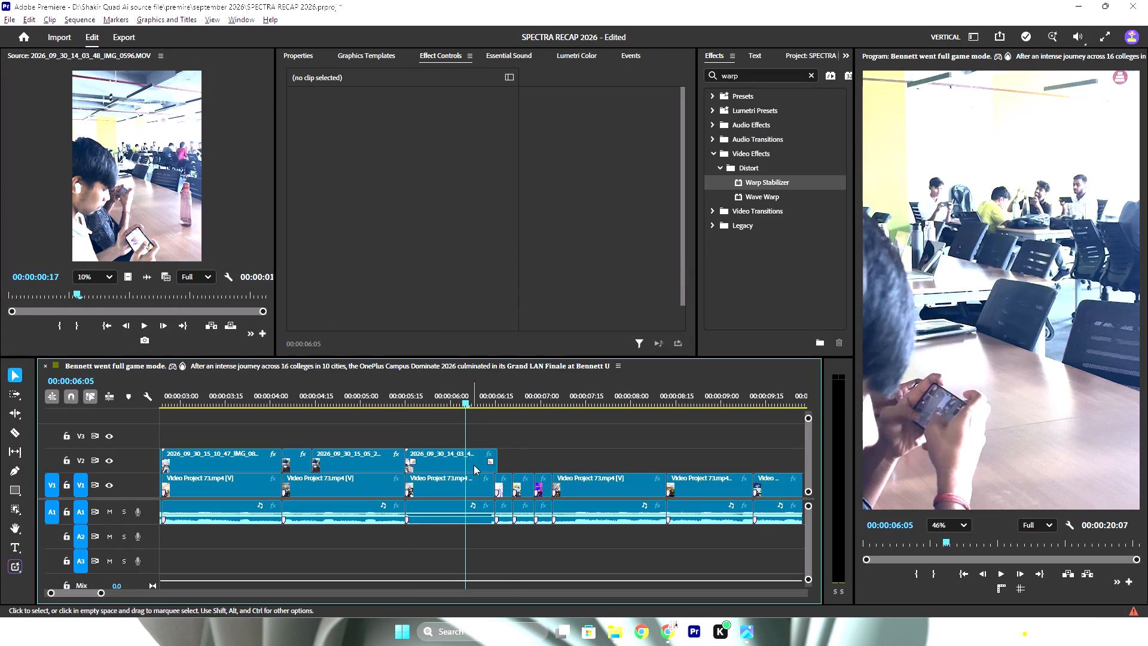
pyautogui.click(503, 457)
# Set the IMG_0596 clip's scale to 50.
pyautogui.click(449, 459)
pyautogui.click(409, 142)
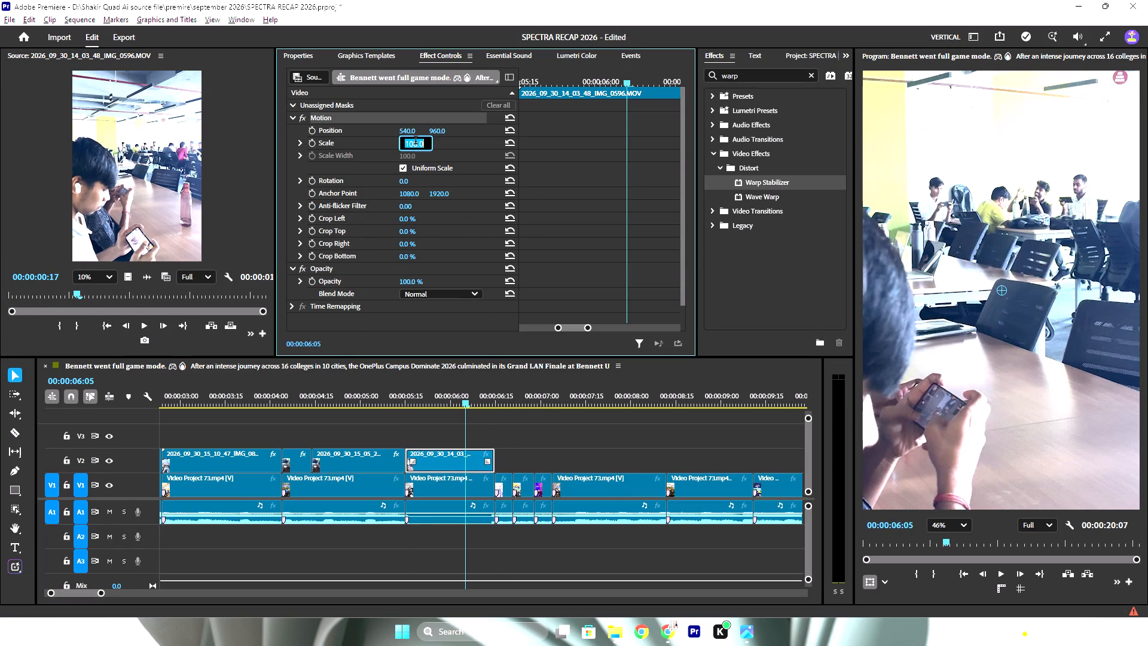
pyautogui.write('50')
pyautogui.press('Return')
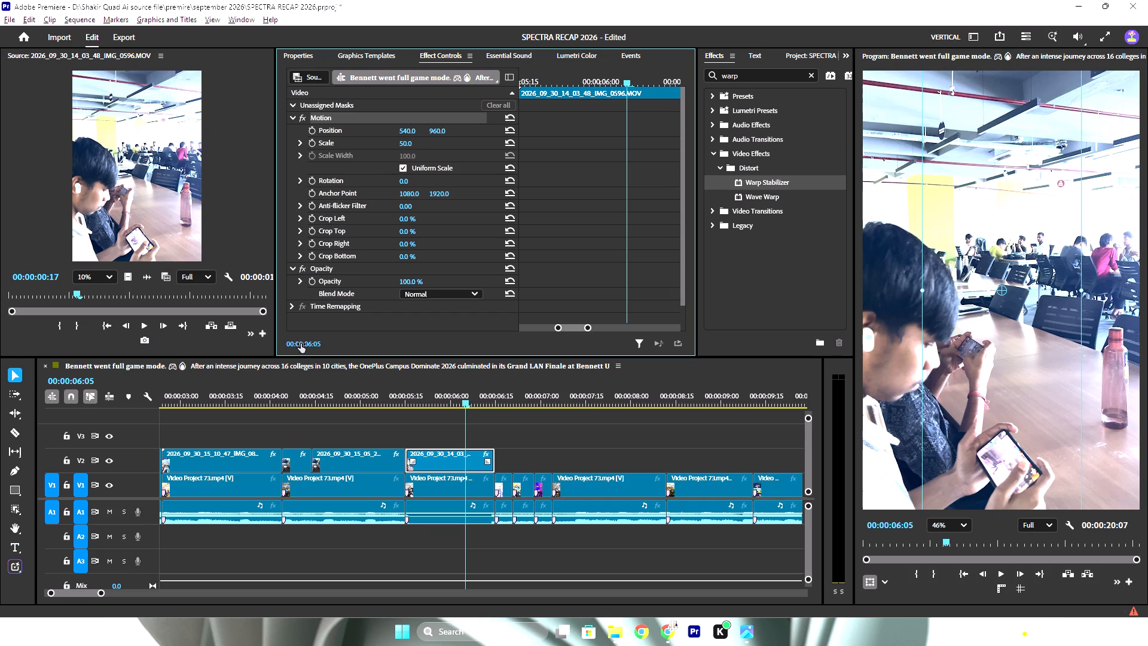
# Play back the sequence from the start through the new IMG_0596 clip to check the edit.
pyautogui.moveTo(454, 398); pyautogui.dragTo(395, 409)
pyautogui.press('space')
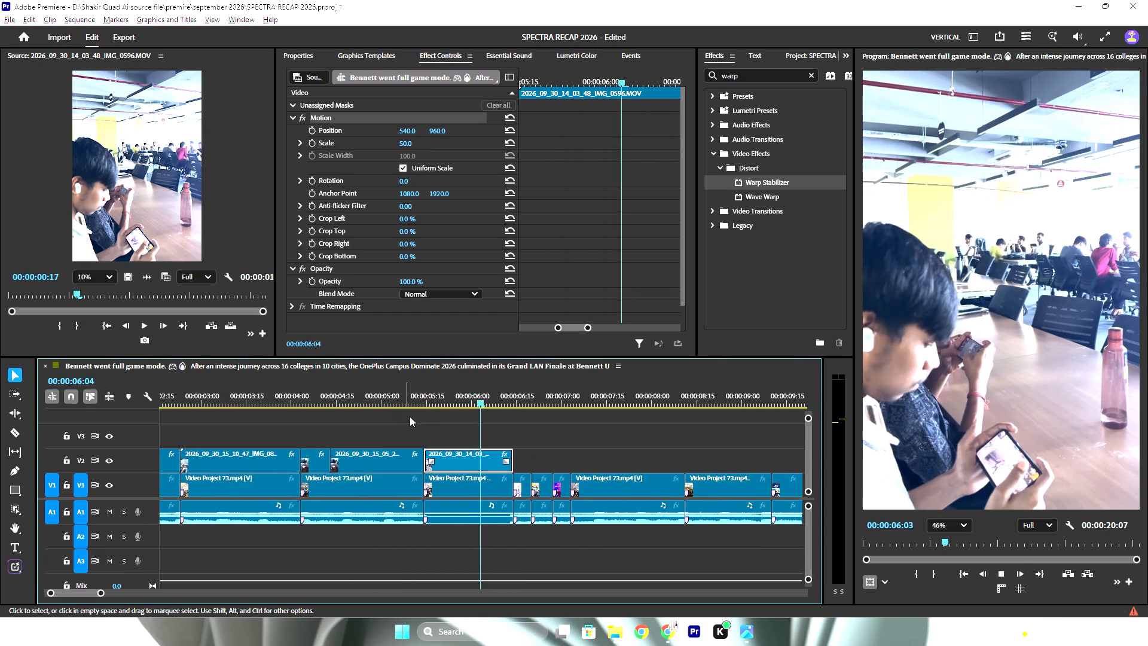
pyautogui.press('space')
pyautogui.moveTo(479, 400); pyautogui.dragTo(395, 403)
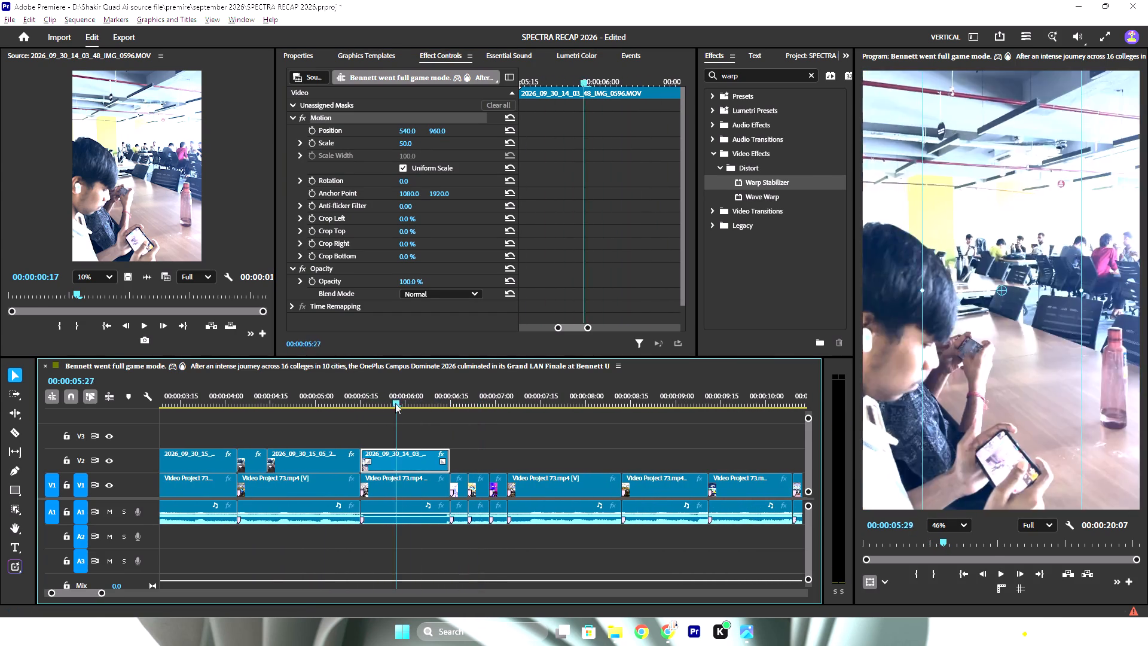
pyautogui.moveTo(395, 403); pyautogui.dragTo(0, 373)
pyautogui.press('space')
pyautogui.keyDown('alt'); pyautogui.scroll(-11, 399, 443); pyautogui.keyUp('alt')
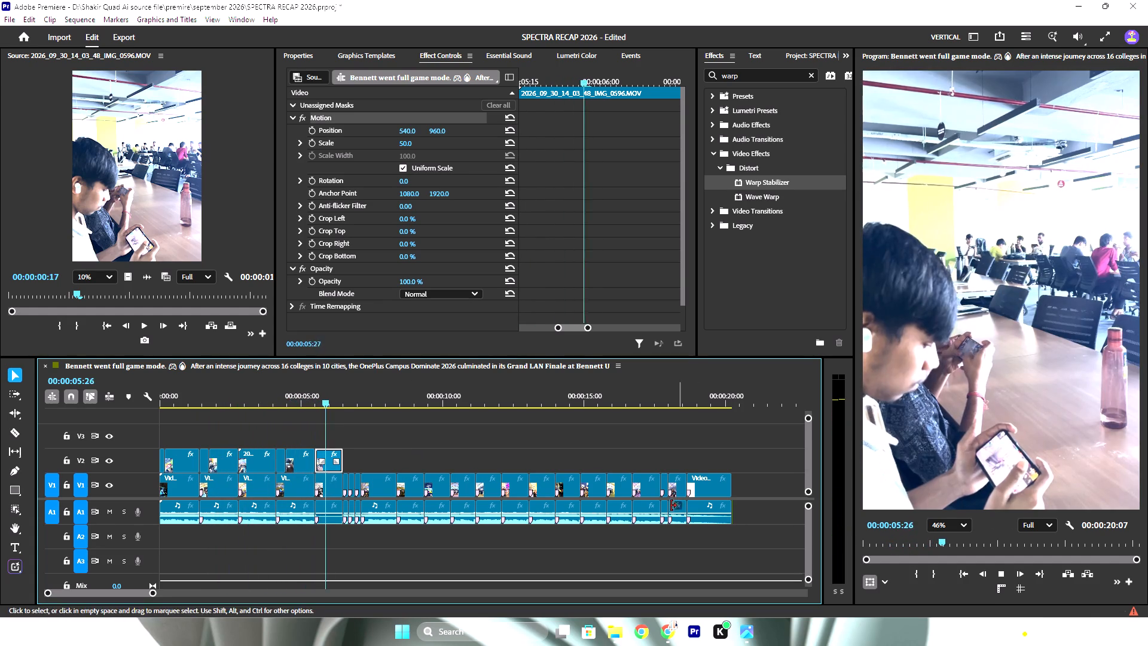
pyautogui.press('space')
# Load the photo 2026_09_30_14_04_10_IMG_0598.HEIC from the event's PHOTOS folder into the source monitor.
pyautogui.keyDown('alt'); pyautogui.scroll(16, 336, 498); pyautogui.keyUp('alt')
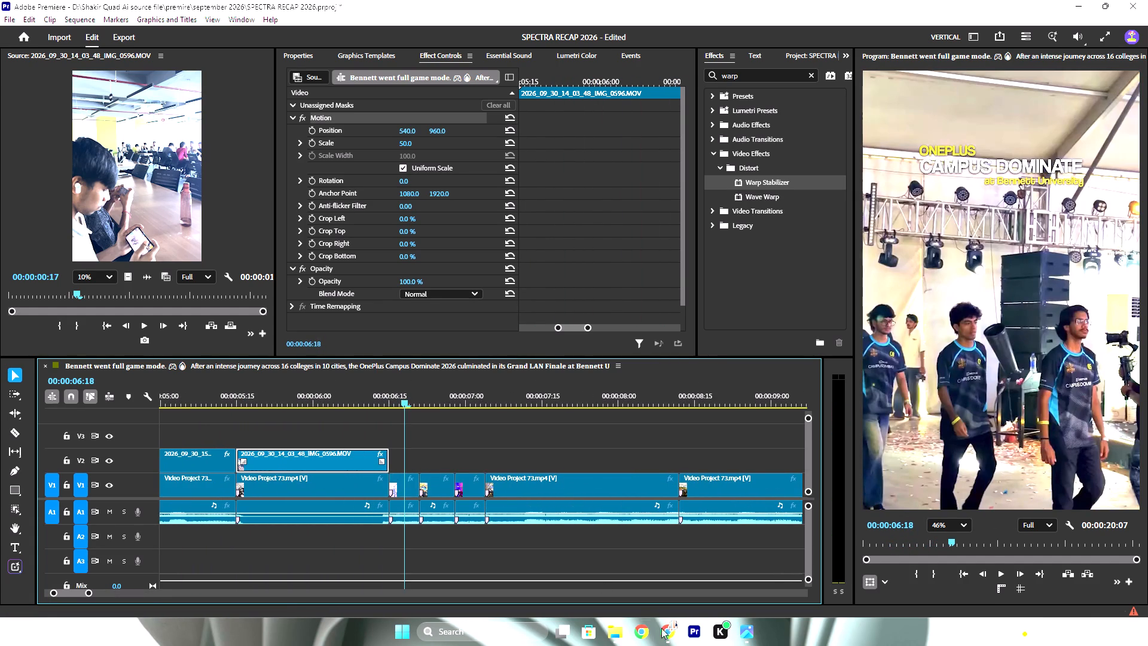
pyautogui.click(620, 635)
pyautogui.click(588, 576)
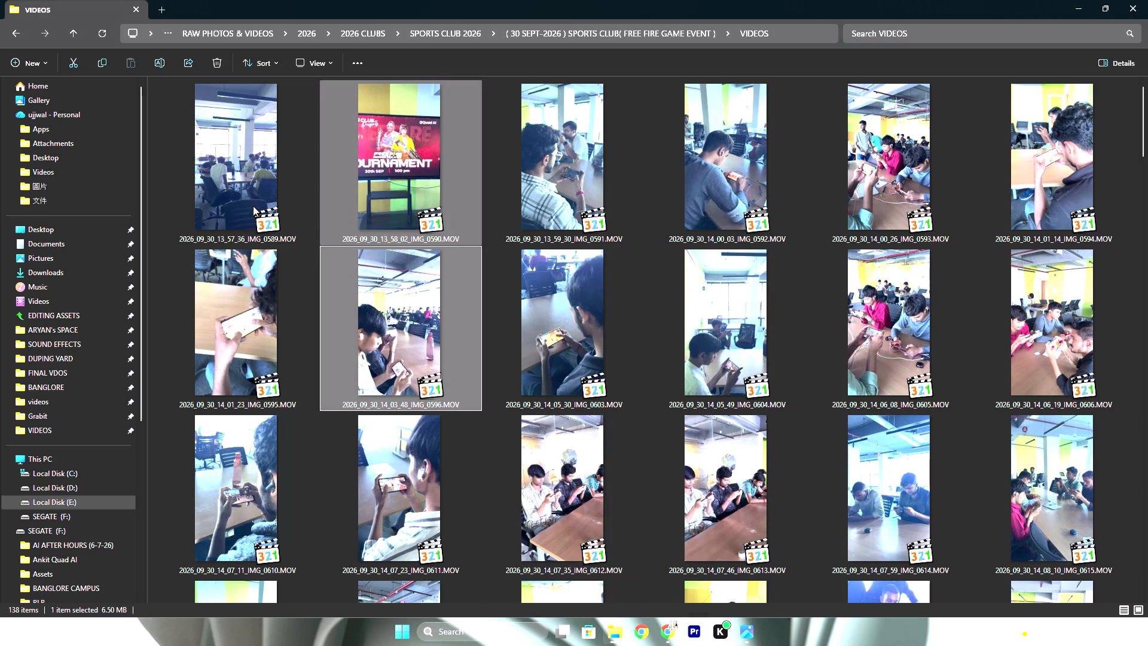
pyautogui.click(69, 31)
pyautogui.doubleClick(193, 100)
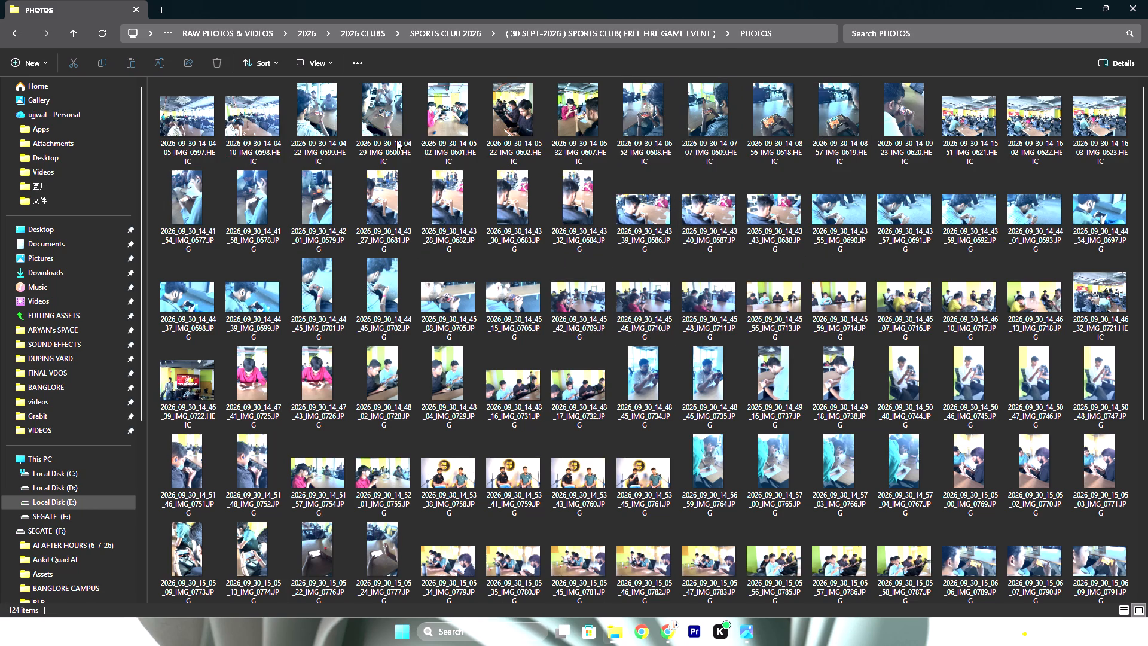
pyautogui.moveTo(255, 115); pyautogui.dragTo(236, 264)
pyautogui.hotkey('alt', 'Tab')
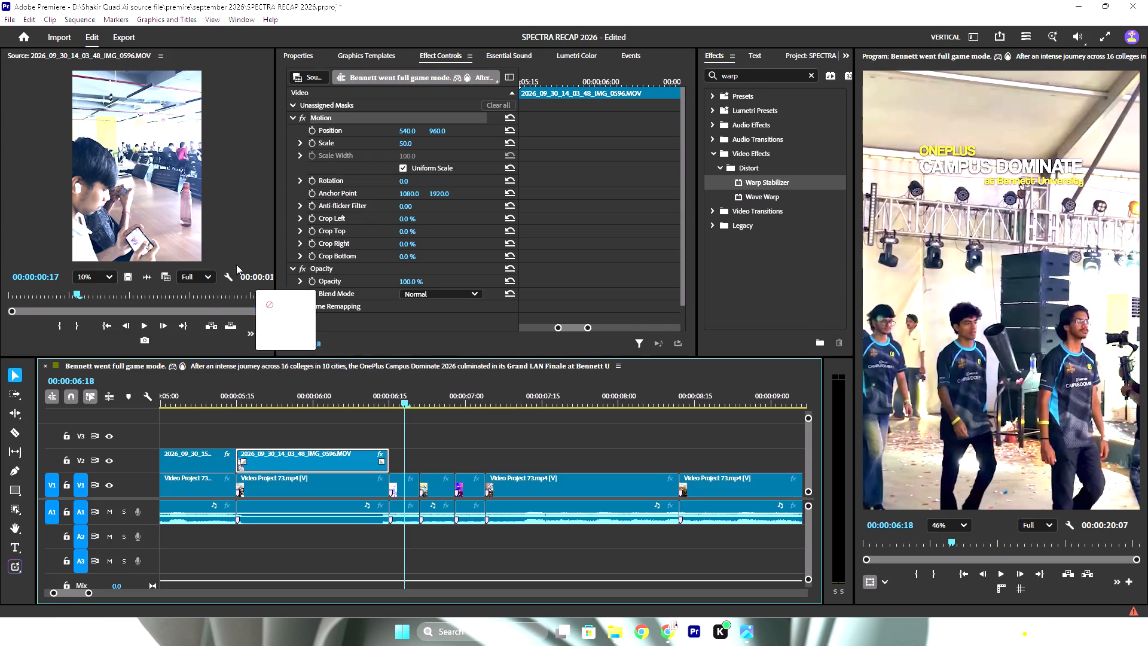
pyautogui.moveTo(236, 264); pyautogui.dragTo(151, 147)
# Place the IMG_0598 photo on V2 directly after IMG_0596 and trim its end to the V1 cut at about 00:00:06:21.
pyautogui.moveTo(129, 273); pyautogui.dragTo(395, 456)
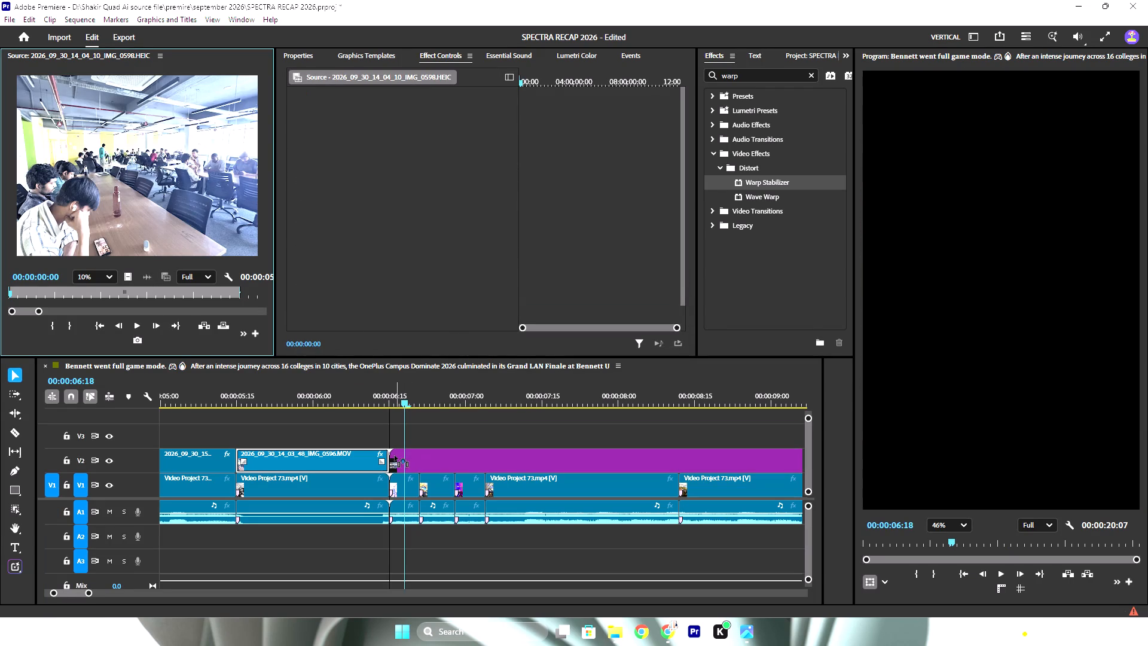
pyautogui.moveTo(395, 456); pyautogui.dragTo(393, 456)
pyautogui.keyDown('alt'); pyautogui.scroll(-13, 460, 447); pyautogui.keyUp('alt')
pyautogui.moveTo(609, 458); pyautogui.dragTo(567, 459)
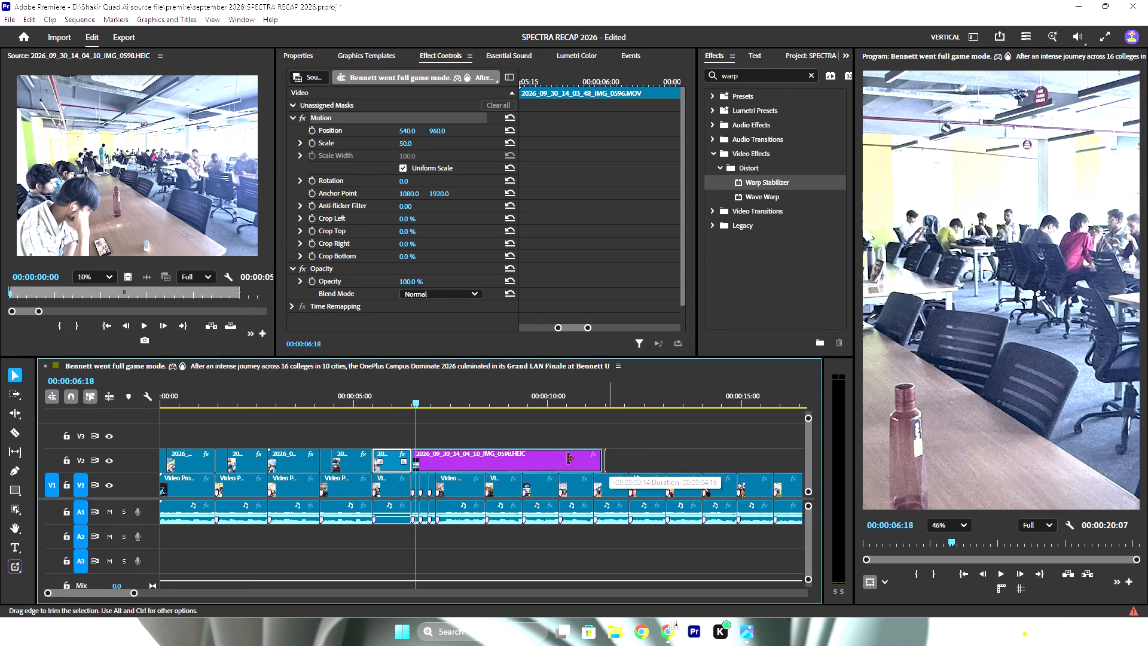
pyautogui.moveTo(567, 459); pyautogui.dragTo(420, 465)
pyautogui.keyDown('alt'); pyautogui.scroll(16, 402, 467); pyautogui.keyUp('alt')
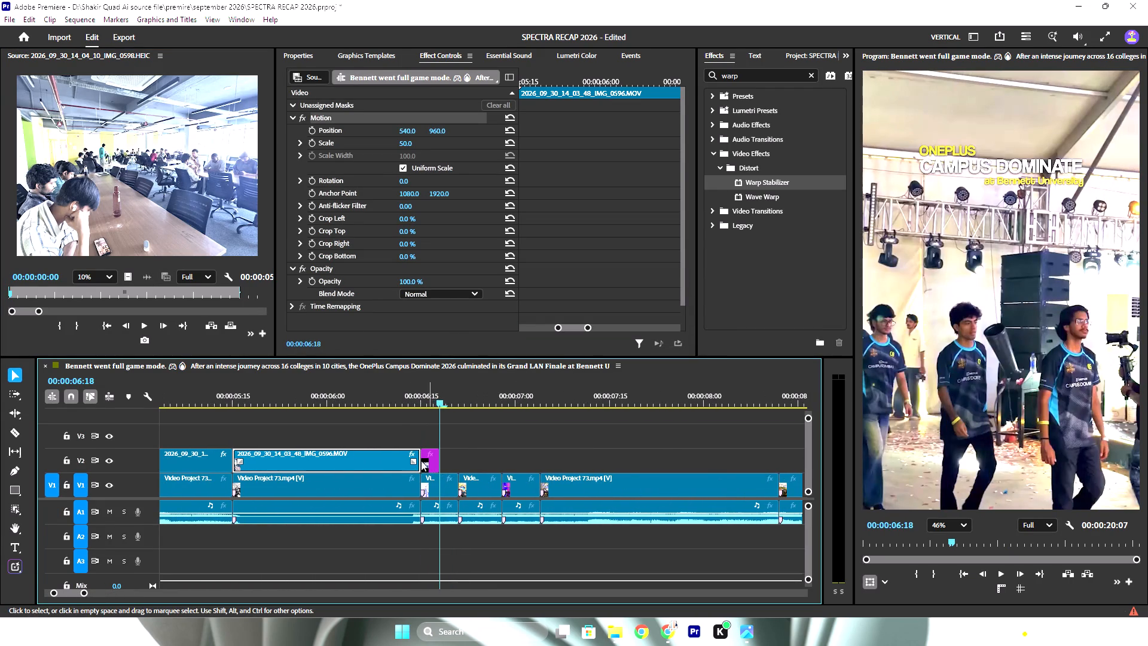
pyautogui.moveTo(439, 456); pyautogui.dragTo(457, 456)
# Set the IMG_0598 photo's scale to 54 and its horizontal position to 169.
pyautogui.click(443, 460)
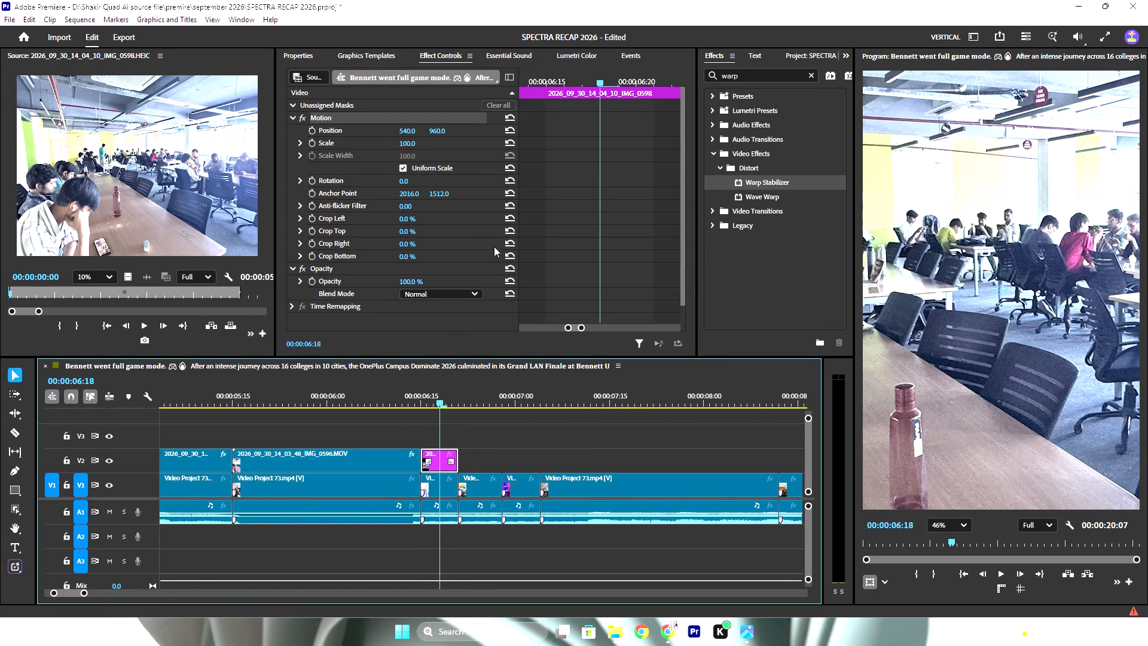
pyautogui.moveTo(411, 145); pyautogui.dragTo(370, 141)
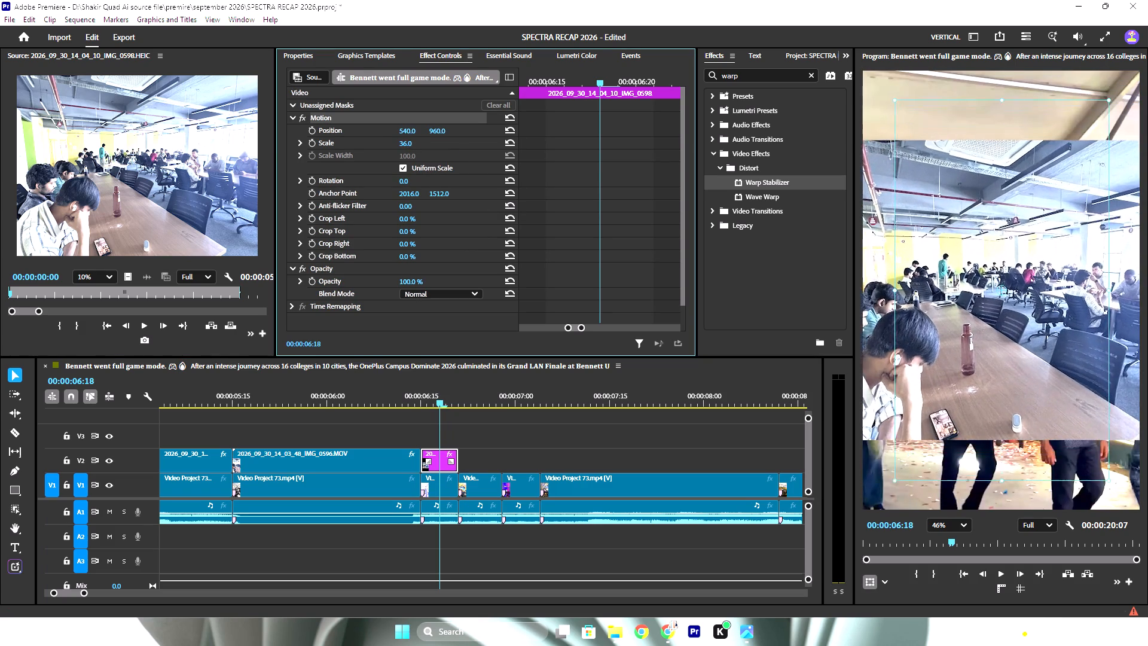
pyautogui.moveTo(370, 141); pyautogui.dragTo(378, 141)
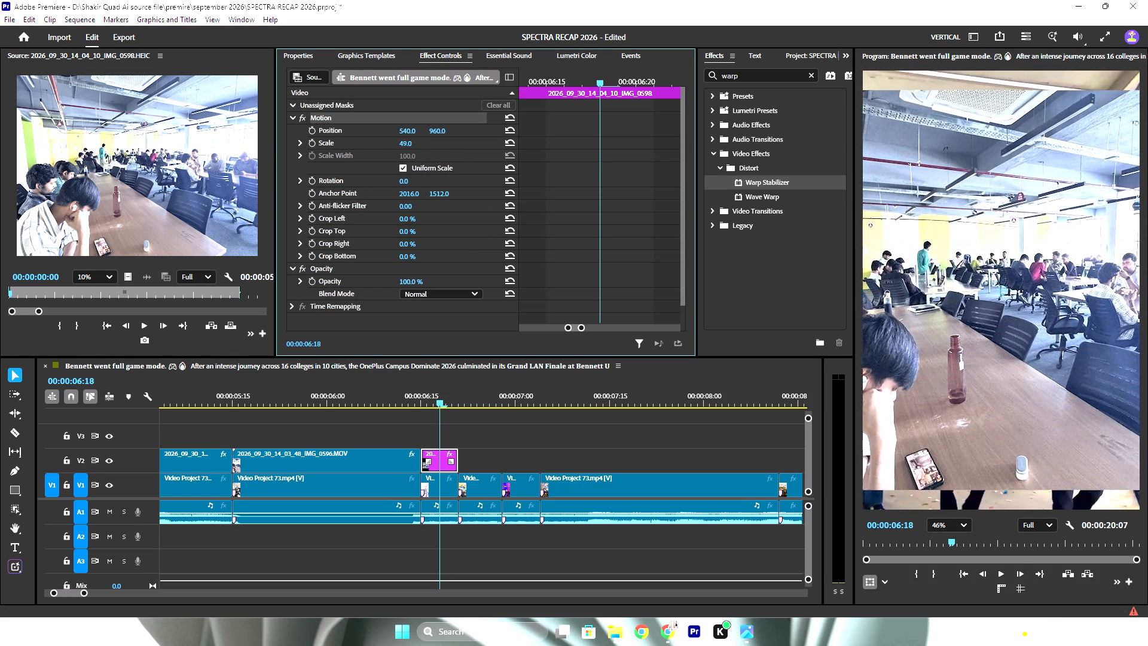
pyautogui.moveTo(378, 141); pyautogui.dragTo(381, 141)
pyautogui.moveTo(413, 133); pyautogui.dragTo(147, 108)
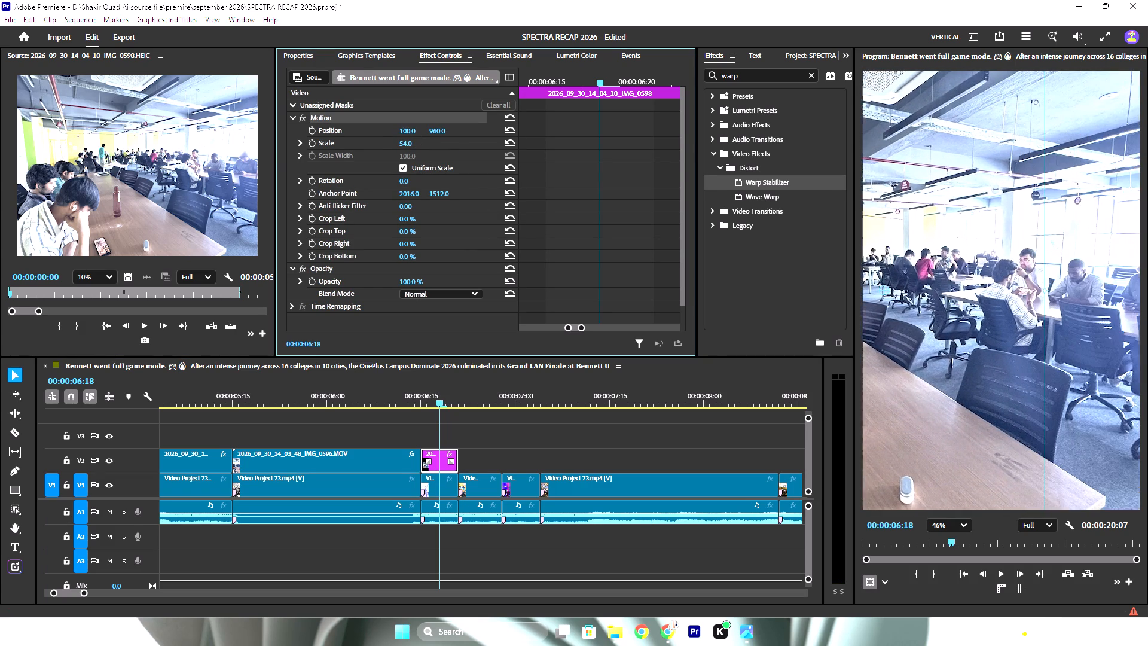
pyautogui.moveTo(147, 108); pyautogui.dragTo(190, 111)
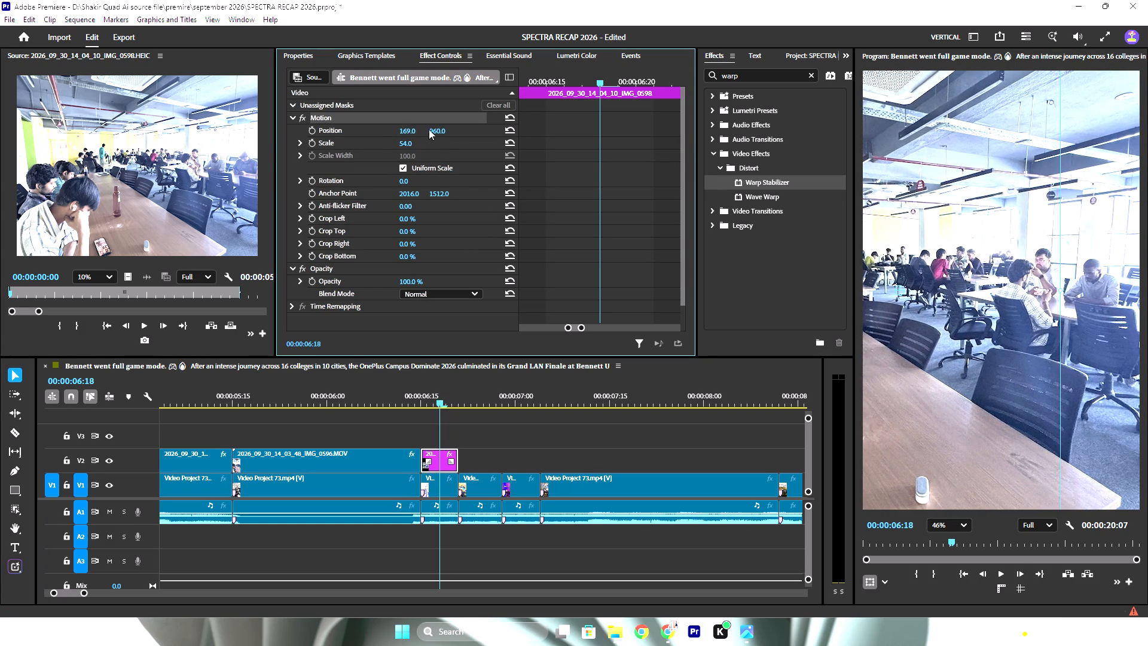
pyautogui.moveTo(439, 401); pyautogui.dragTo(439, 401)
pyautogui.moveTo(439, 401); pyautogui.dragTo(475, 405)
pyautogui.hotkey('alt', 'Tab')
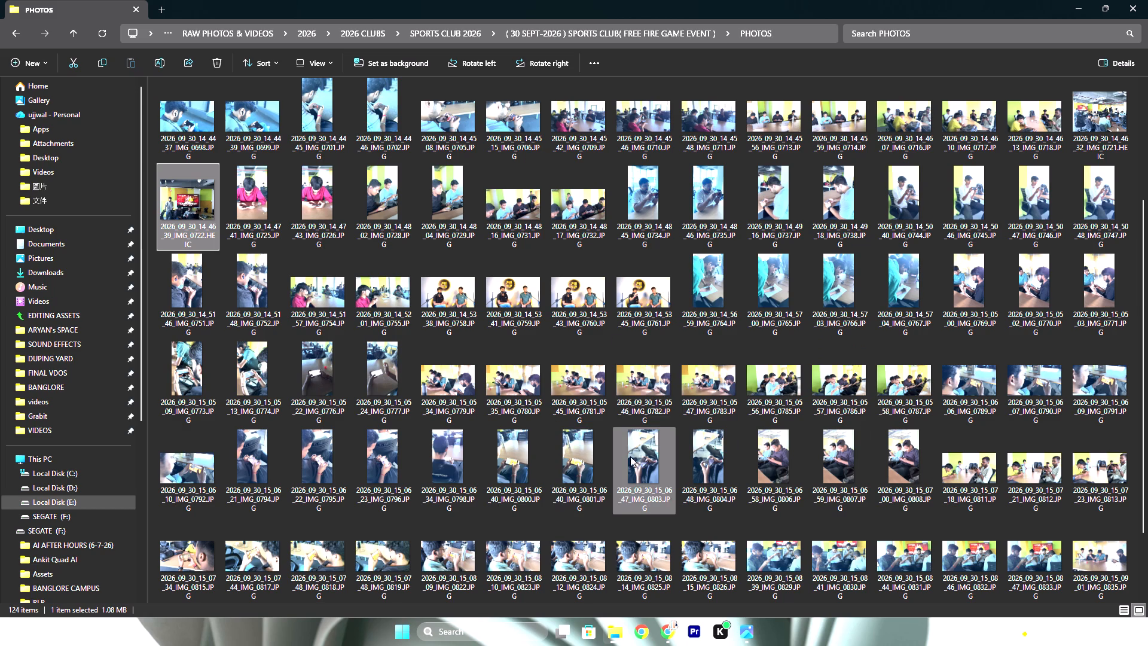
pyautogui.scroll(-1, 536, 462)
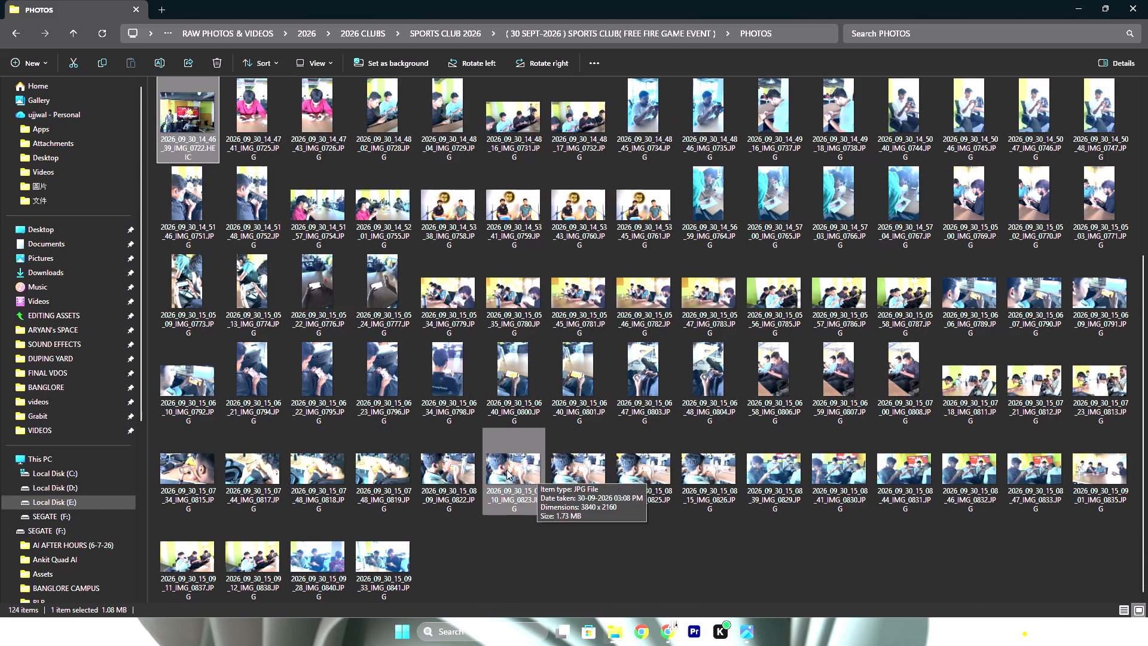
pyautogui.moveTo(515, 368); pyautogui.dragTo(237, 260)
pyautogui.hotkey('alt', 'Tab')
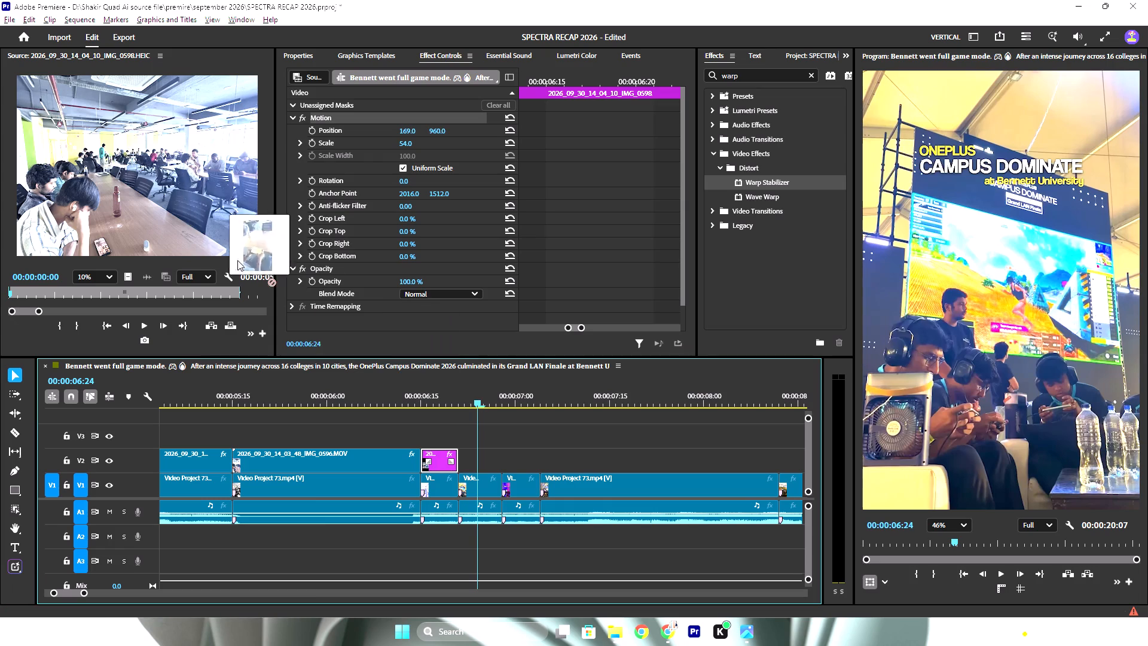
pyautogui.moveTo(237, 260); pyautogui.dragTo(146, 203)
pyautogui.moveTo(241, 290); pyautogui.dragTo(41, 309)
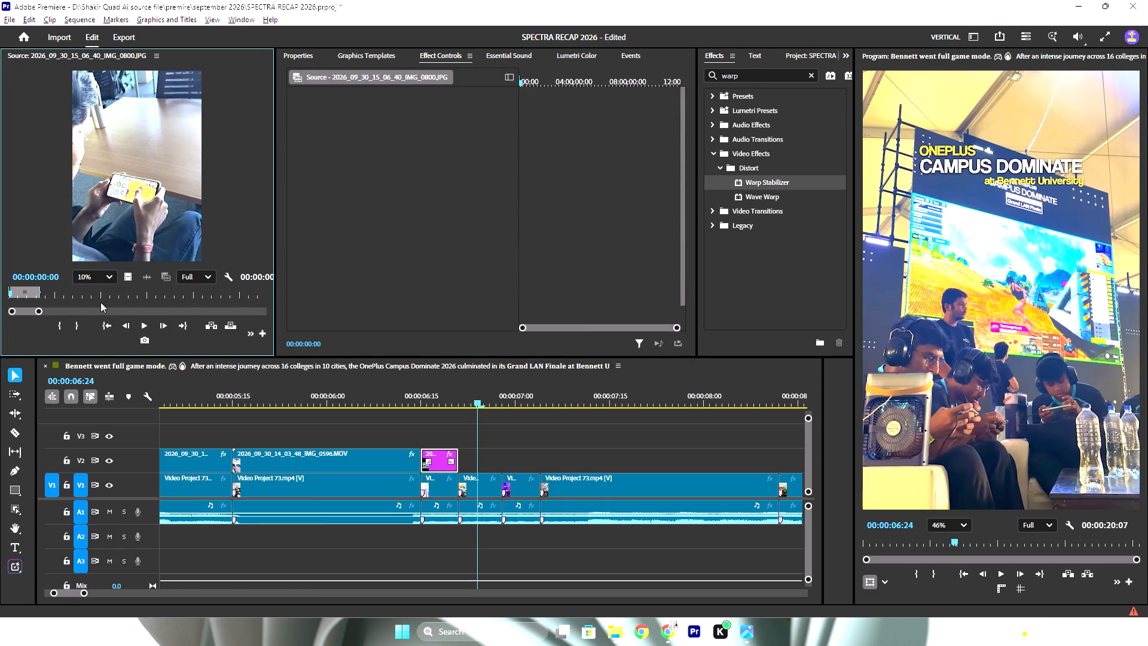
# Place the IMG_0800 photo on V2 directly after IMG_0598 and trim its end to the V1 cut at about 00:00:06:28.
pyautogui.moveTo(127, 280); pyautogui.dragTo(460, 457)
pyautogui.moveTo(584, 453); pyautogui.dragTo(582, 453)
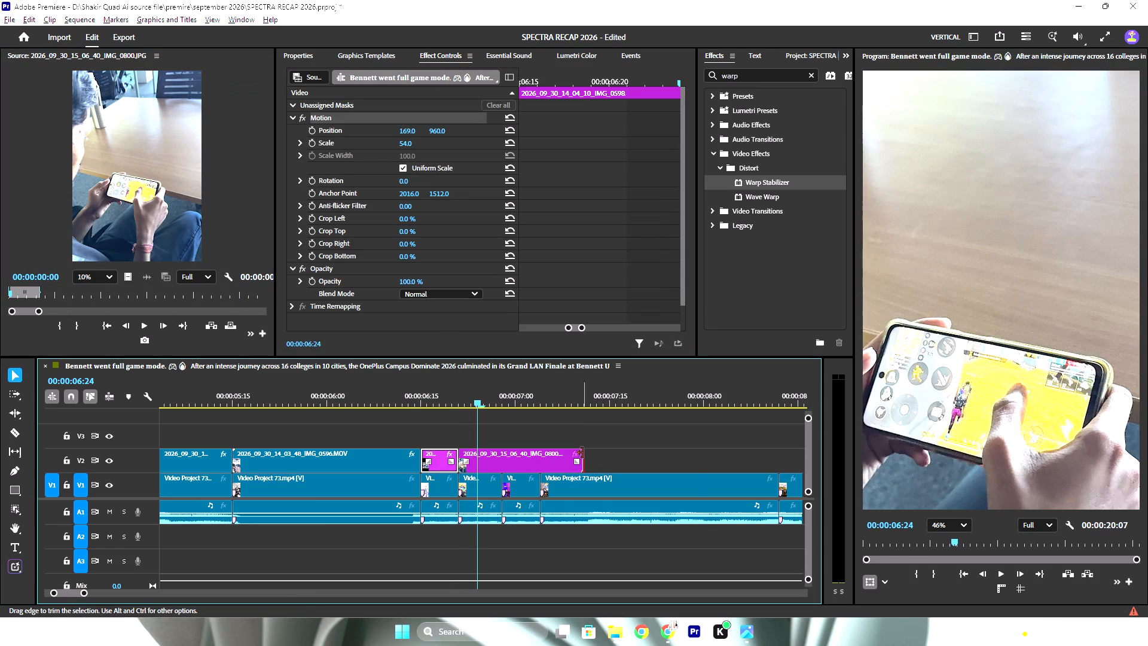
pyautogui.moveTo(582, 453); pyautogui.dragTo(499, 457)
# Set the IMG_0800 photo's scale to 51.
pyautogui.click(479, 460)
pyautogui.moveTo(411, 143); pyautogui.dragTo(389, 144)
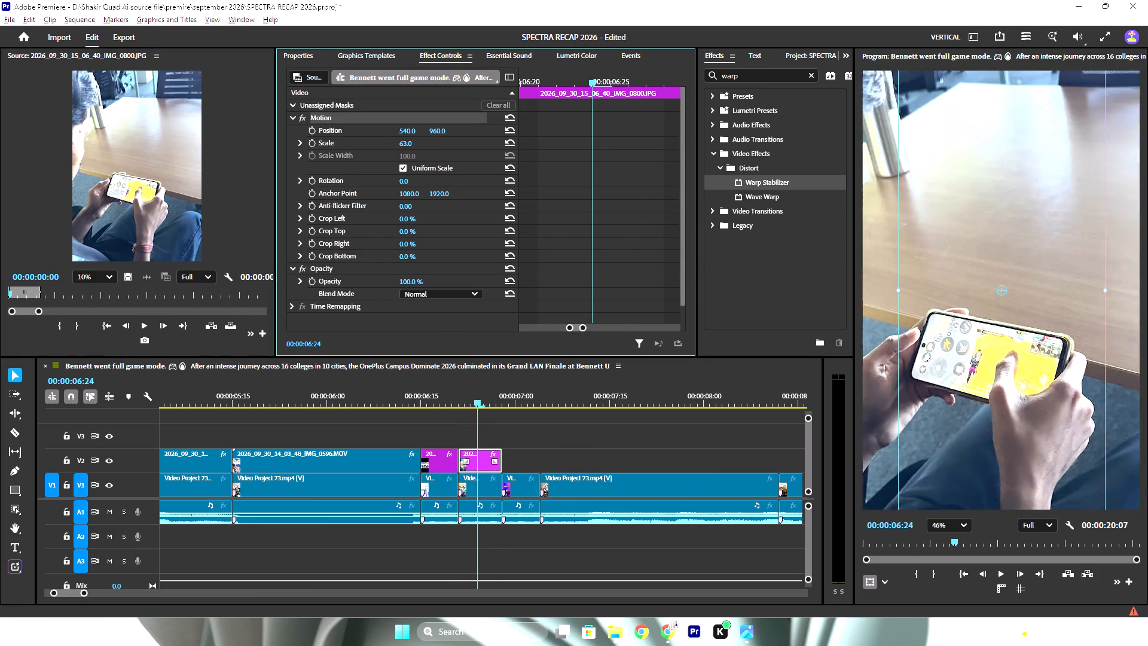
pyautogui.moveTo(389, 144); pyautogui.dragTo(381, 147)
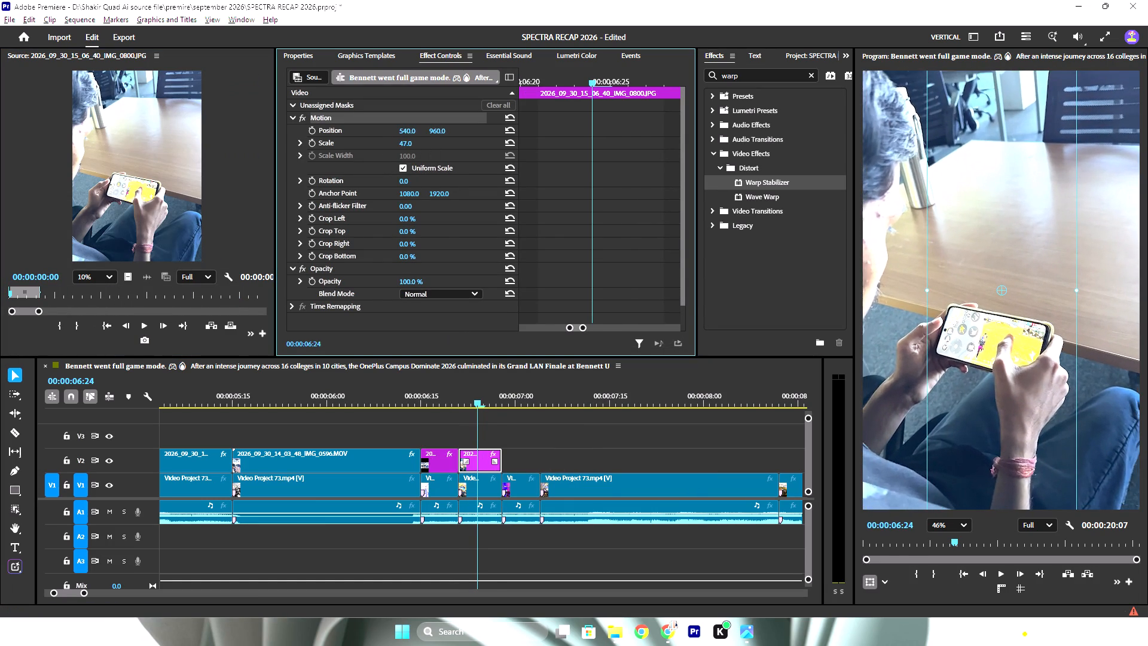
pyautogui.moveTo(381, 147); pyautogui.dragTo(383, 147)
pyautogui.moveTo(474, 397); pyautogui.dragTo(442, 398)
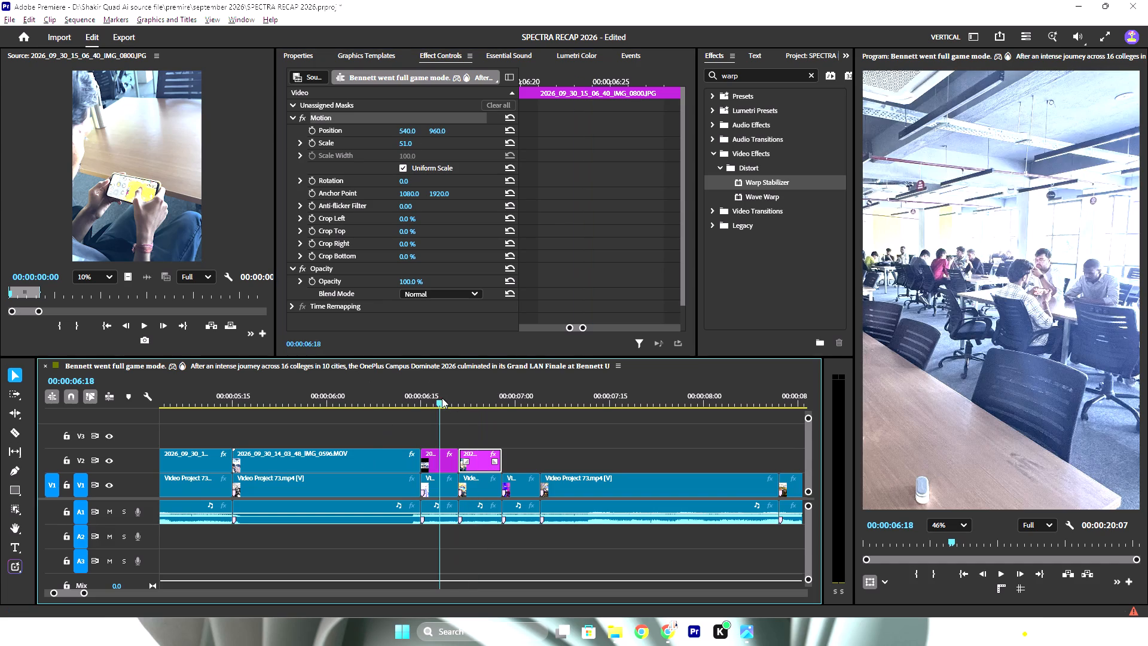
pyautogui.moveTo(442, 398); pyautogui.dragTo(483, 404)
# Delete the IMG_0598 and IMG_0800 photos from V2.
pyautogui.hotkey('alt', 'Tab')
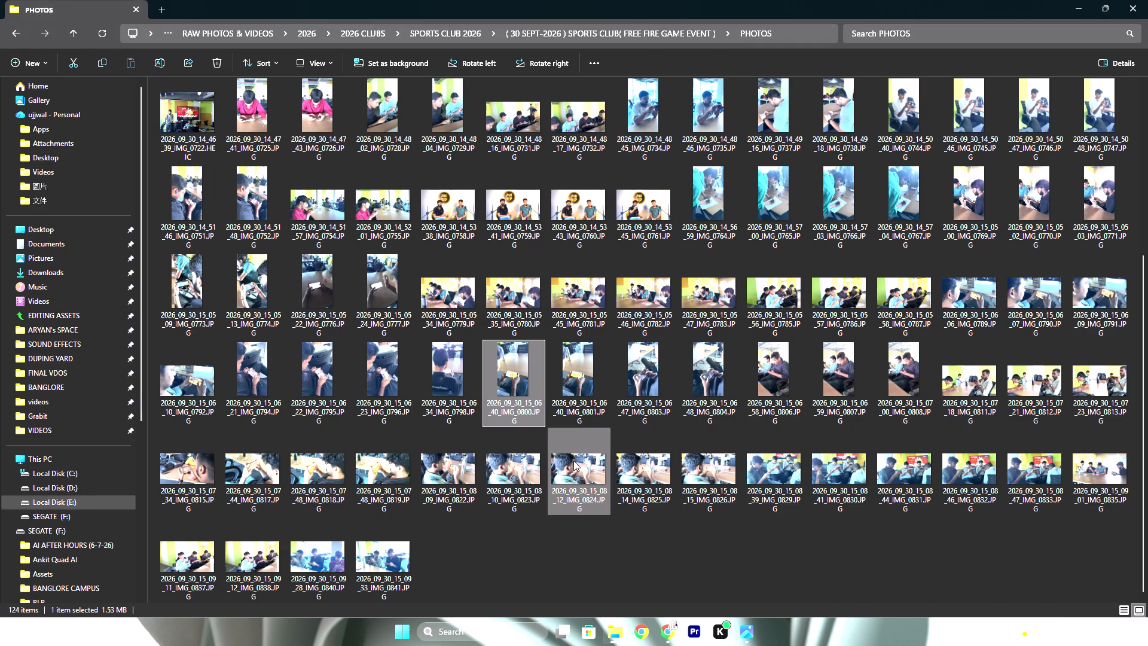
pyautogui.hotkey('alt', 'Tab')
pyautogui.moveTo(521, 450); pyautogui.dragTo(444, 459)
pyautogui.press('Delete')
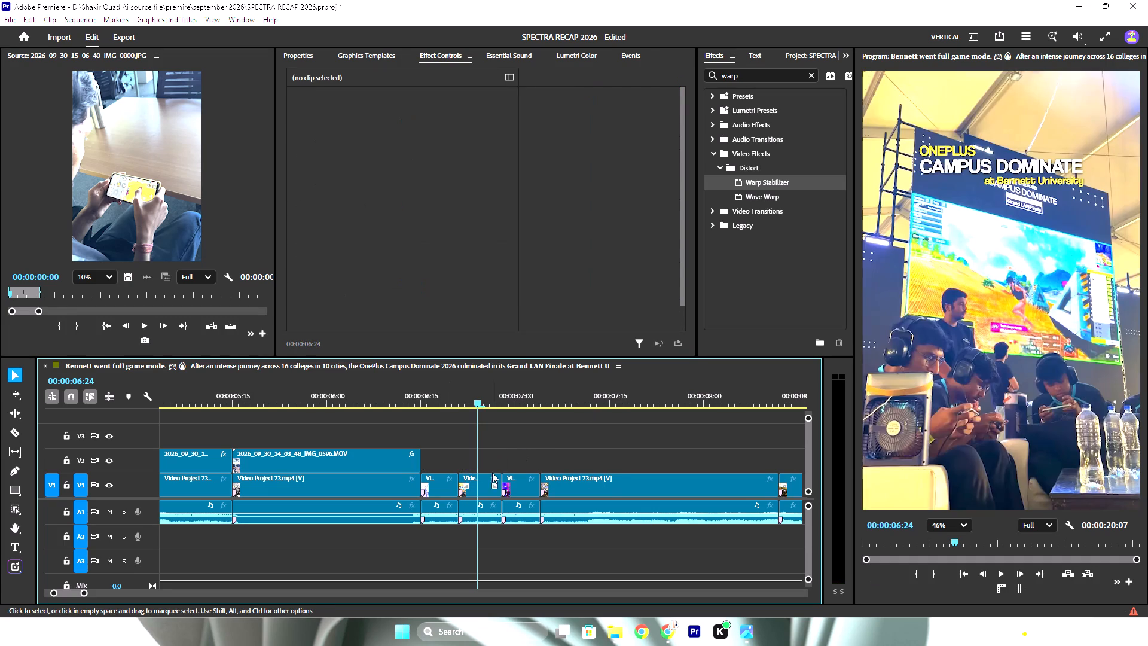
# Load the video 2026_09_30_14_00_26_IMG_0593.MOV from the event's VIDEOS folder into the source monitor.
pyautogui.click(619, 632)
pyautogui.click(567, 557)
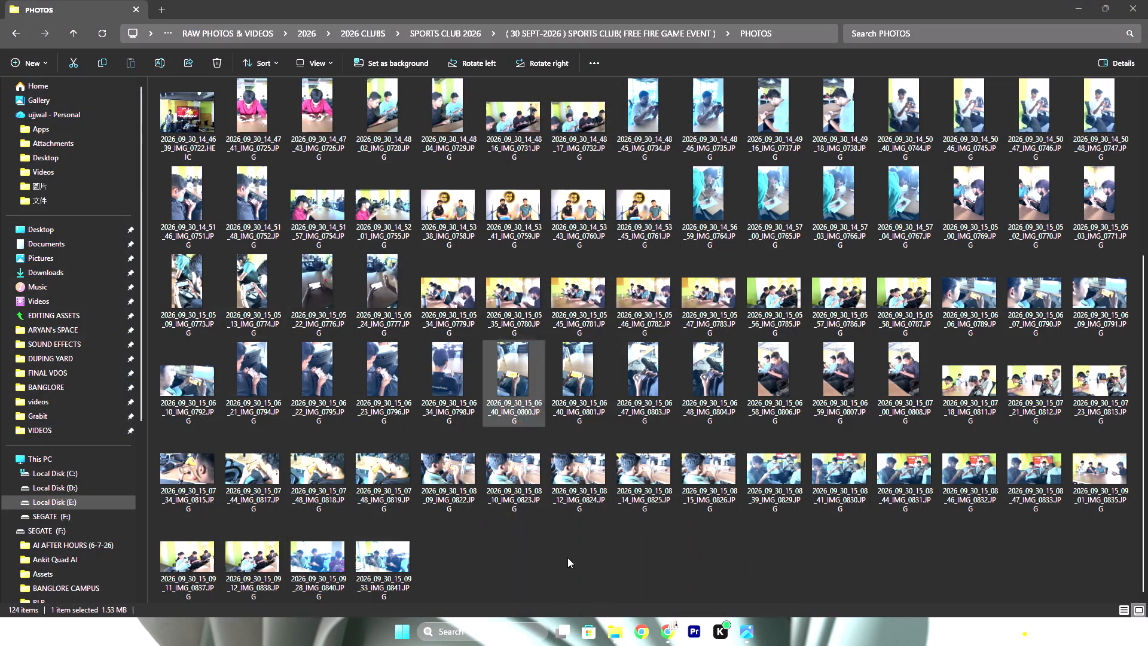
pyautogui.click(607, 35)
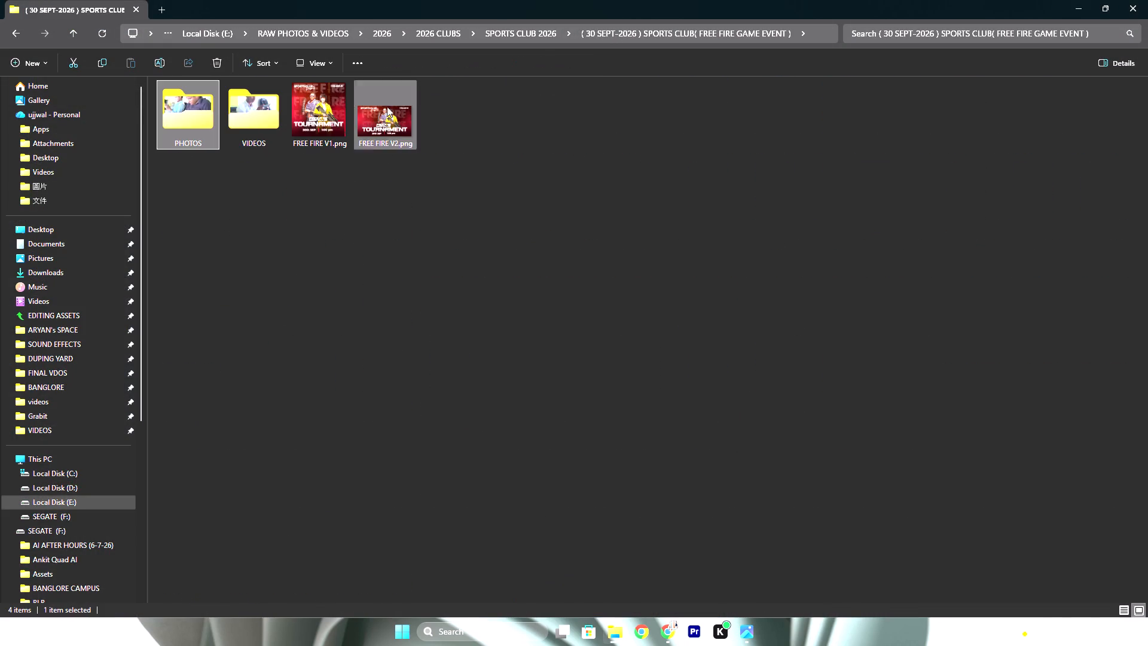
pyautogui.doubleClick(273, 103)
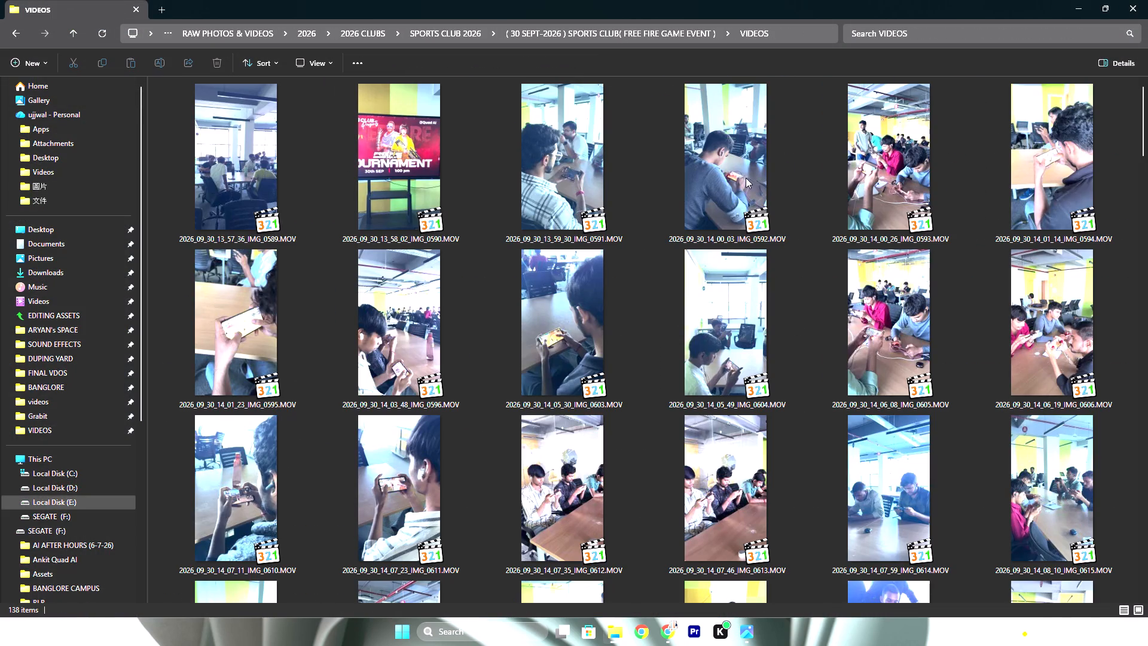
pyautogui.moveTo(874, 178); pyautogui.dragTo(129, 140)
pyautogui.hotkey('alt', 'Tab')
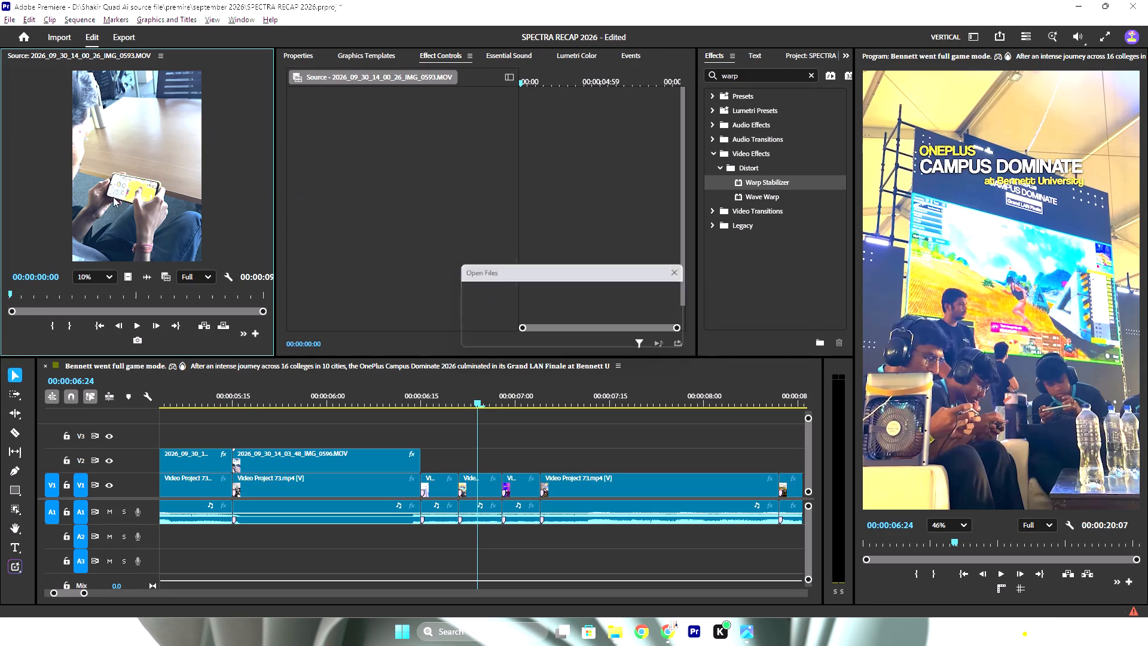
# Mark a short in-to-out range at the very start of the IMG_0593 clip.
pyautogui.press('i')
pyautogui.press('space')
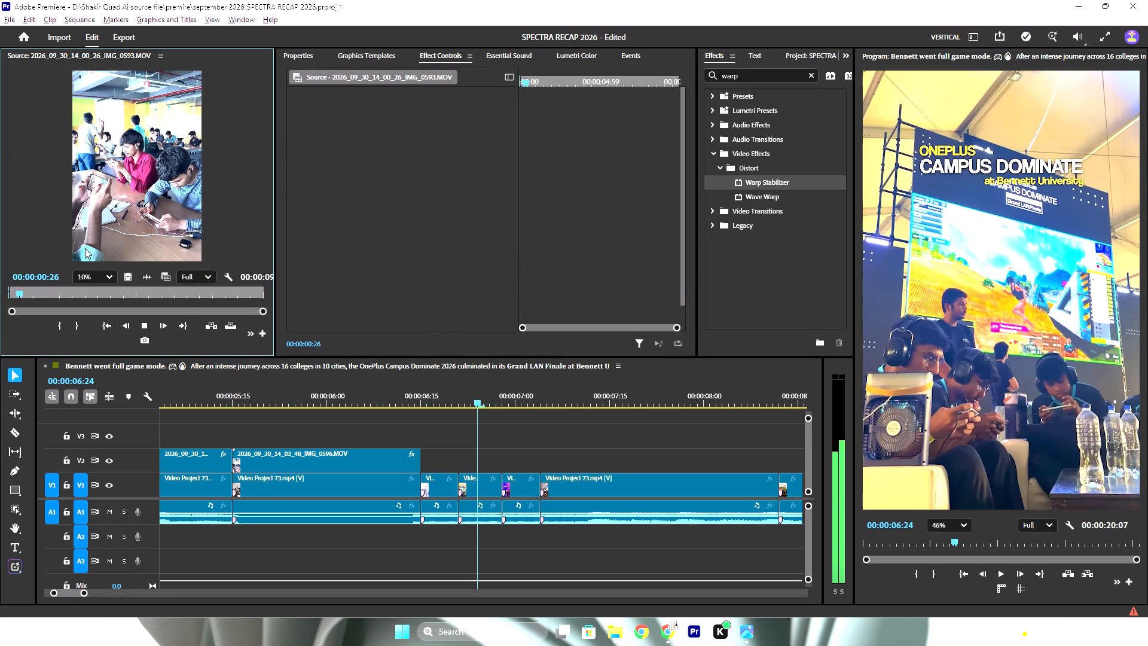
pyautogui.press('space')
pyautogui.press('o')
# Mark a short in-to-out range near the middle of IMG_0593, ending at about 00:00:05:07.
pyautogui.moveTo(36, 295); pyautogui.dragTo(112, 304)
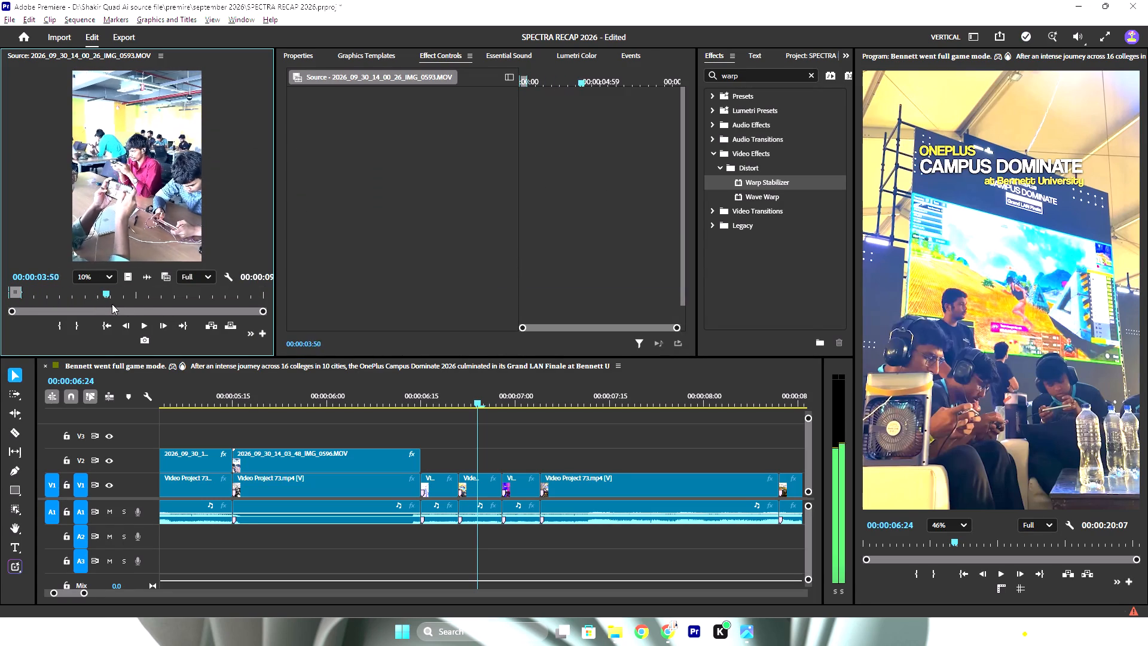
pyautogui.moveTo(112, 304); pyautogui.dragTo(127, 309)
pyautogui.write('i')
pyautogui.press('space')
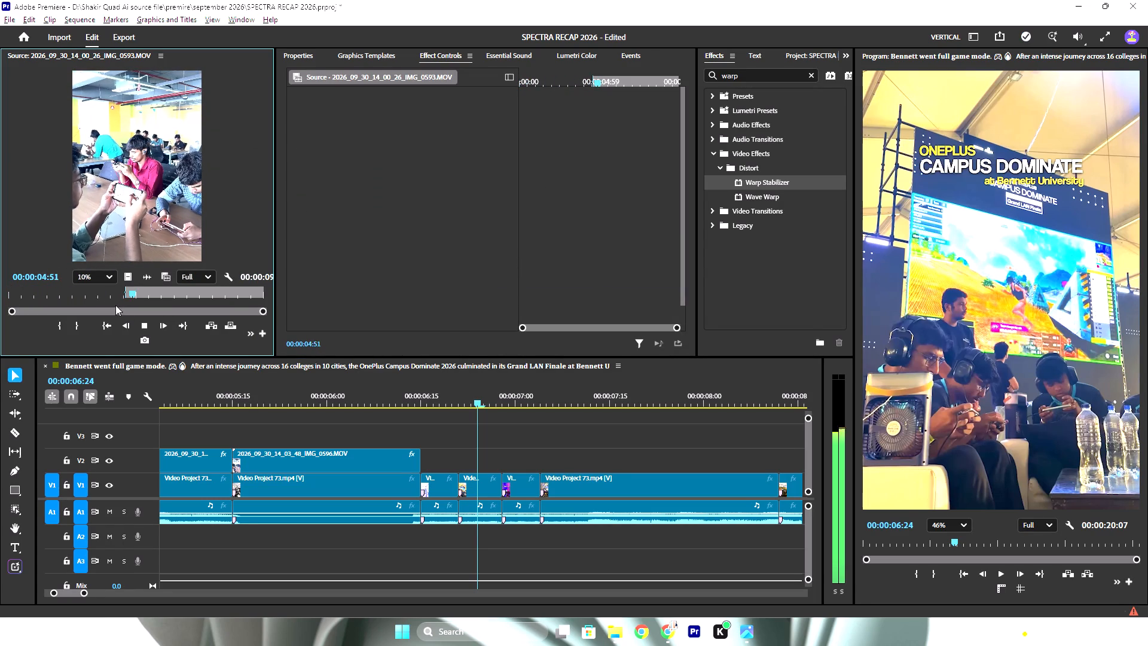
pyautogui.press('space')
pyautogui.press('o')
# Place only the video of IMG_0593 on V2 directly after IMG_0596 and trim its end to the V1 cut at about 00:00:06:21.
pyautogui.moveTo(126, 280); pyautogui.dragTo(412, 424)
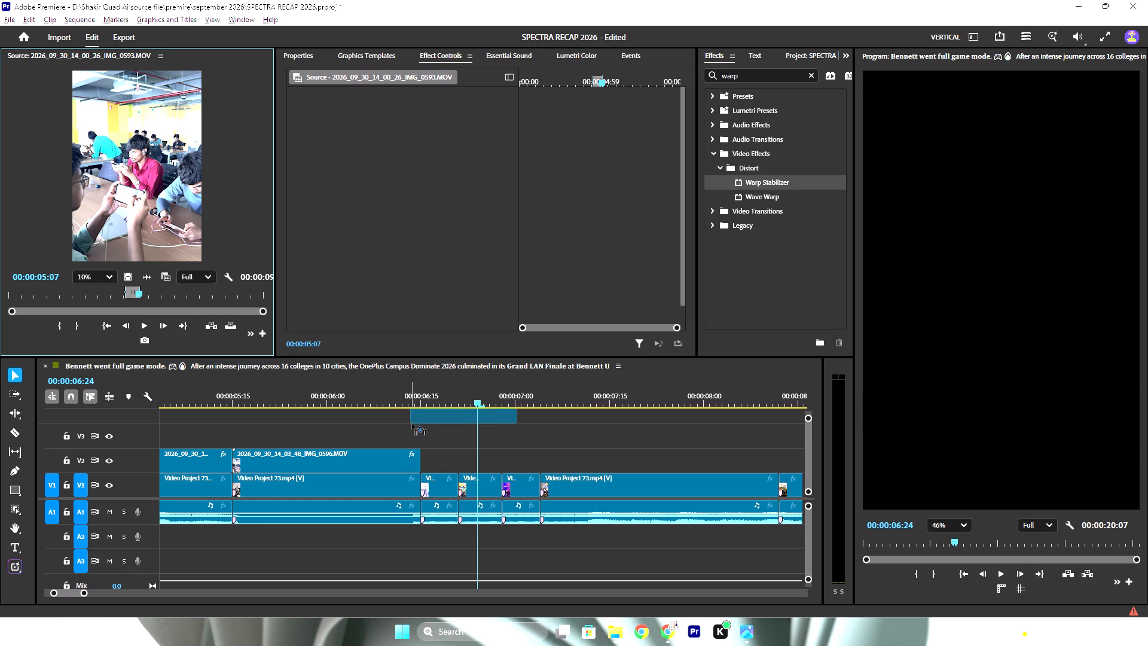
pyautogui.moveTo(412, 424); pyautogui.dragTo(422, 454)
pyautogui.moveTo(527, 455); pyautogui.dragTo(462, 461)
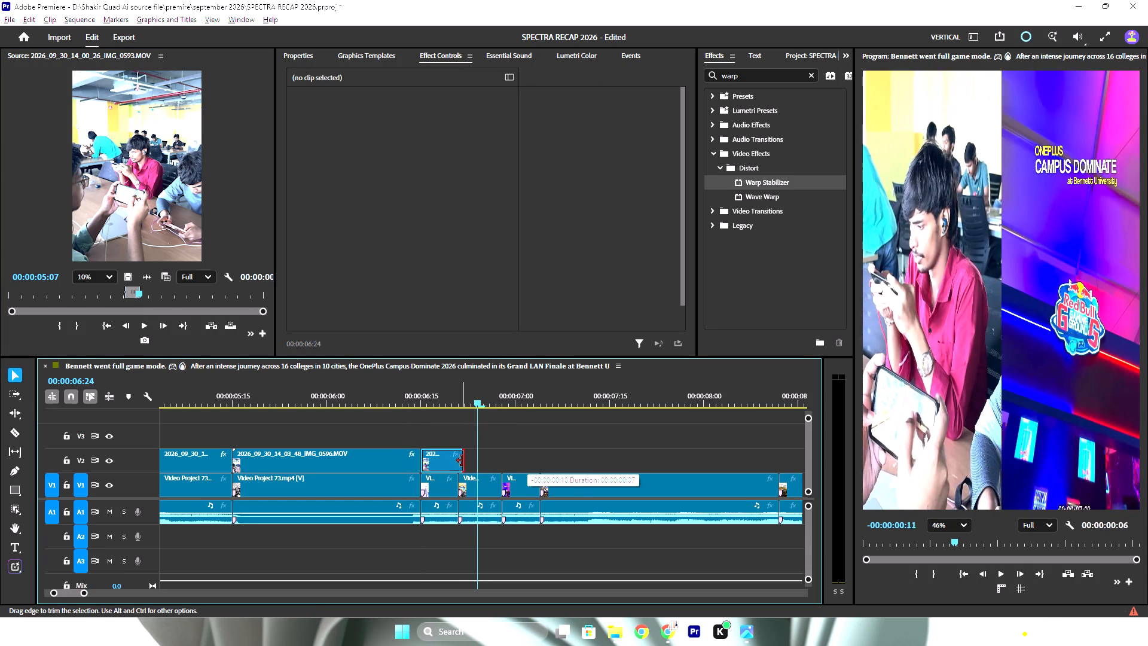
pyautogui.moveTo(462, 461); pyautogui.dragTo(462, 461)
pyautogui.moveTo(466, 452); pyautogui.dragTo(461, 453)
# Set the IMG_0593 clip's scale to 52 and its vertical position to 912.
pyautogui.click(438, 461)
pyautogui.moveTo(469, 386); pyautogui.dragTo(443, 394)
pyautogui.moveTo(412, 141); pyautogui.dragTo(386, 142)
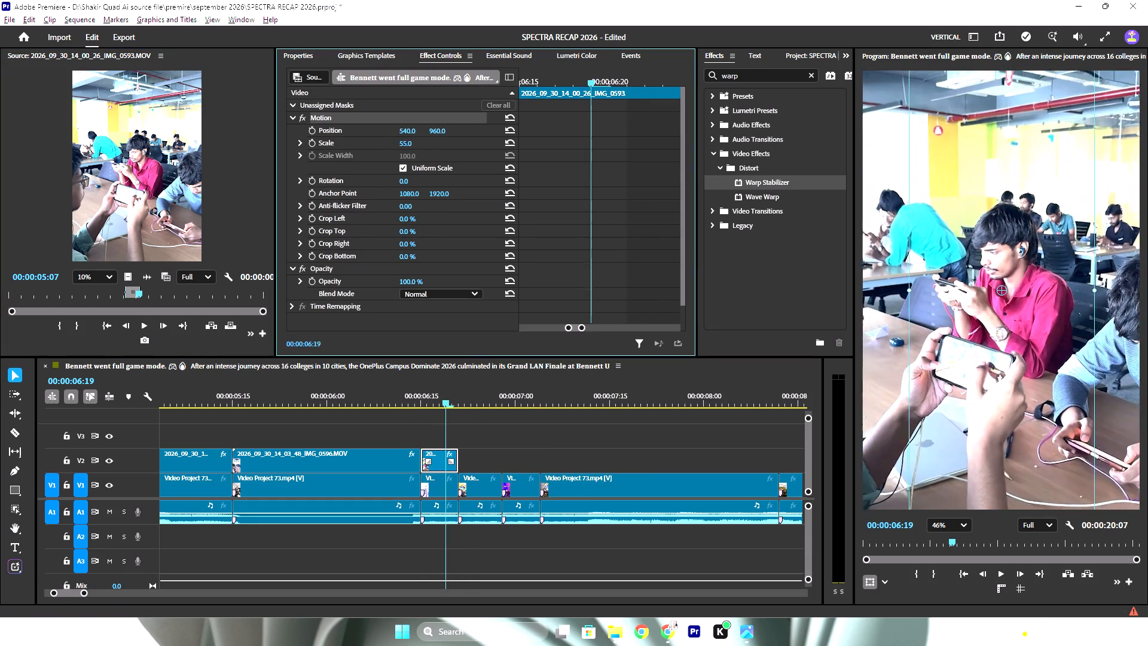
pyautogui.moveTo(386, 142); pyautogui.dragTo(382, 146)
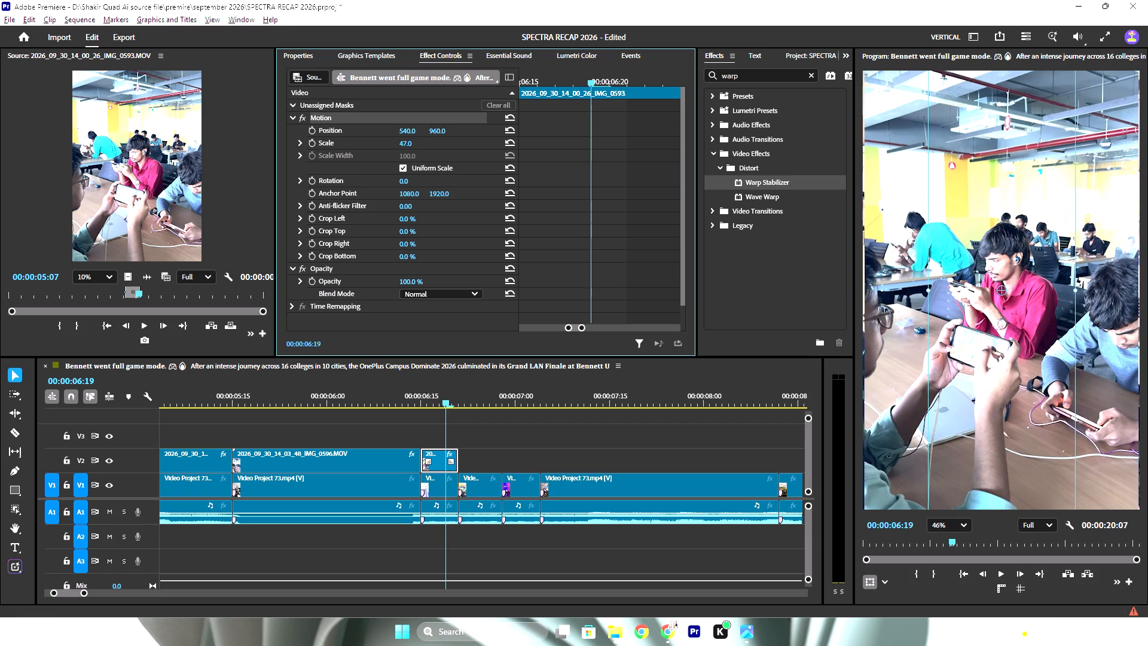
pyautogui.moveTo(382, 146); pyautogui.dragTo(383, 146)
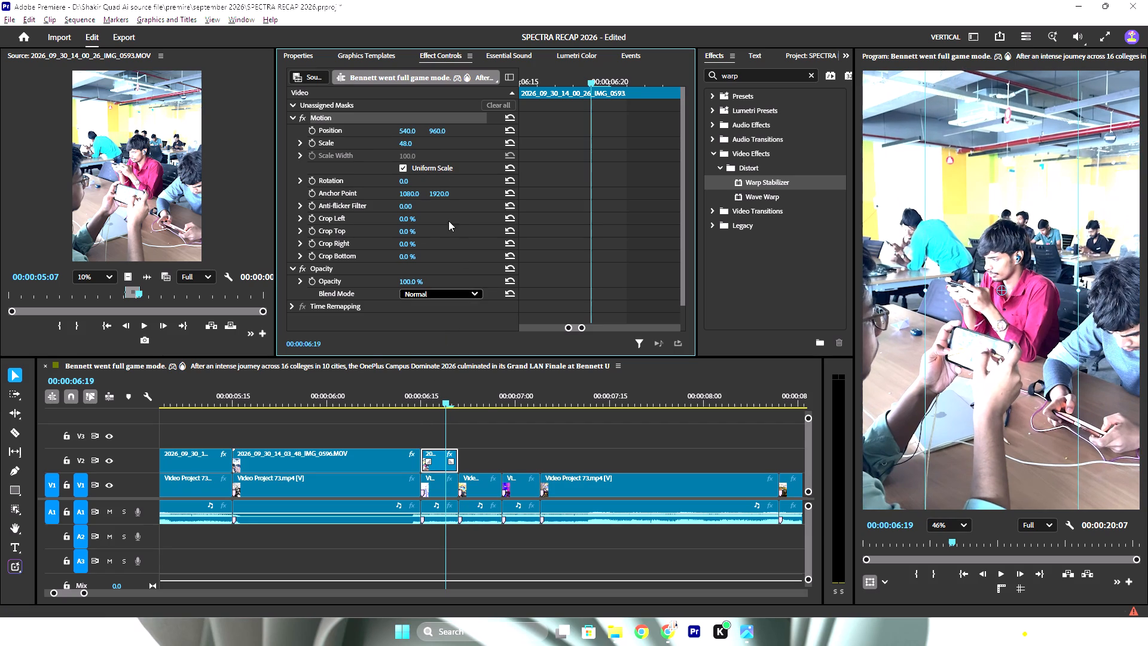
pyautogui.click(402, 142)
pyautogui.moveTo(438, 132); pyautogui.dragTo(417, 132)
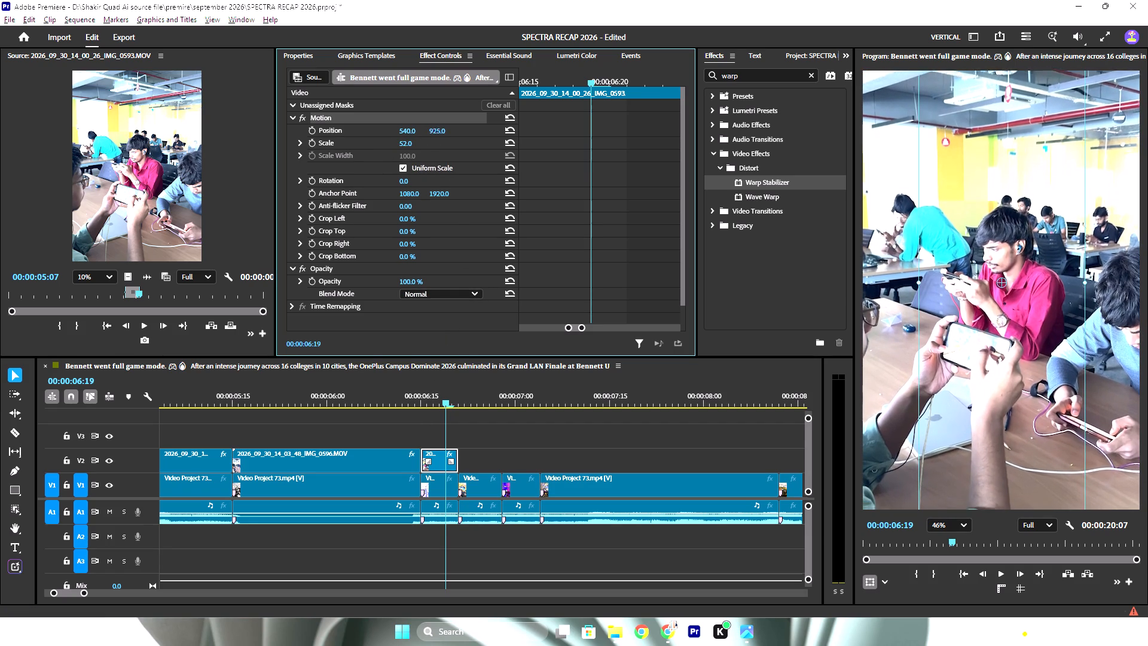
pyautogui.moveTo(417, 132); pyautogui.dragTo(409, 132)
# Play back the sequence from shortly before the new IMG_0593 clip to check the edit.
pyautogui.moveTo(441, 399); pyautogui.dragTo(401, 404)
pyautogui.press('space')
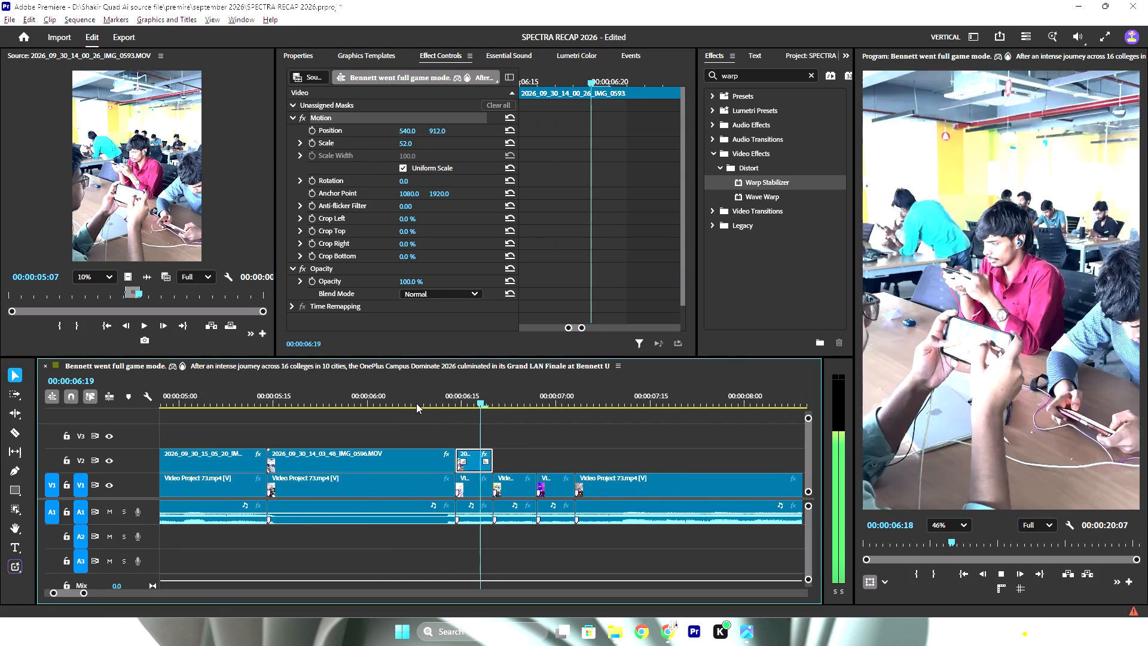
pyautogui.press('space')
# Load IMG_0640 from the event VIDEOS folder as the source clip and mark a short in-to-out range ending at about 00:00:04:16.
pyautogui.hotkey('alt', 'Tab')
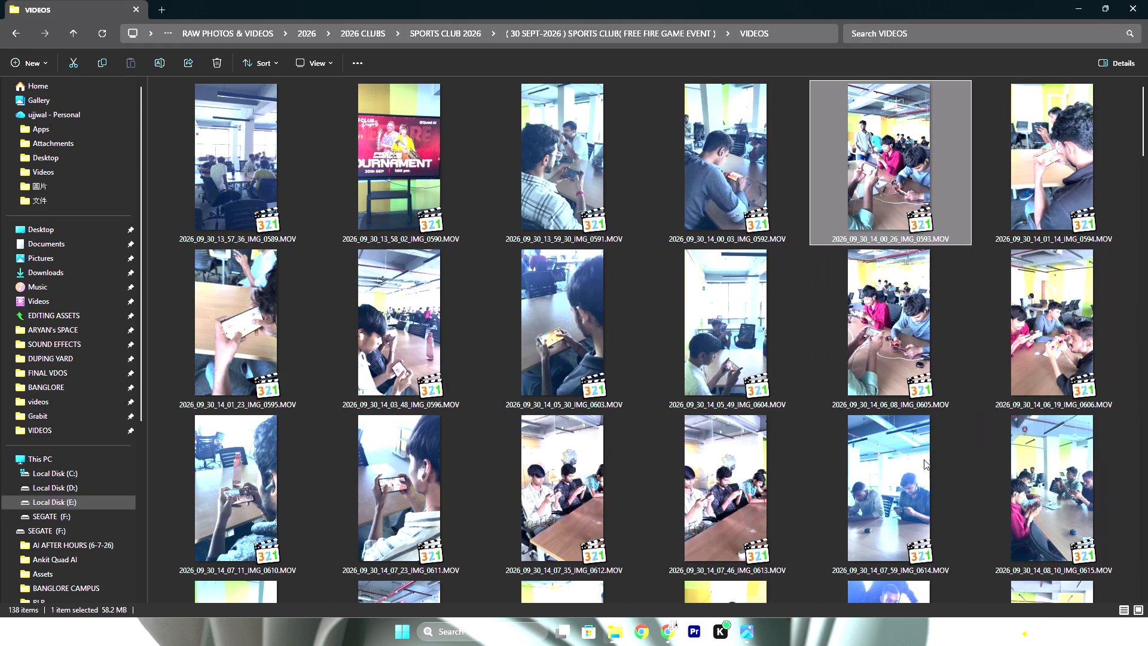
pyautogui.scroll(-2, 703, 481)
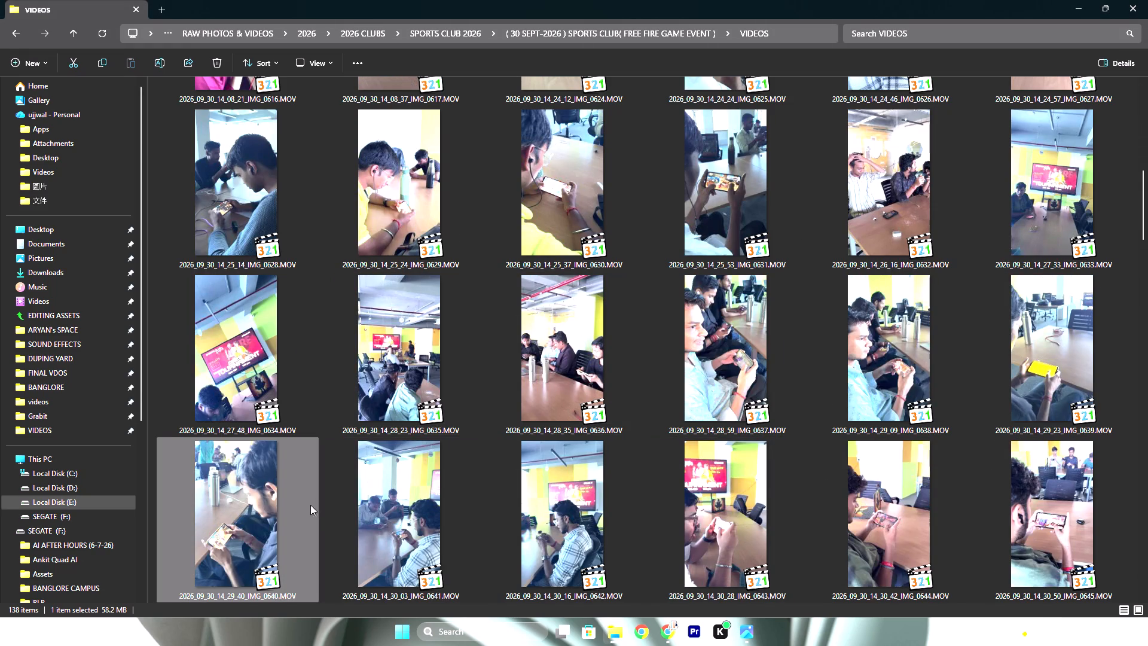
pyautogui.moveTo(264, 498); pyautogui.dragTo(142, 183)
pyautogui.hotkey('alt', 'Tab')
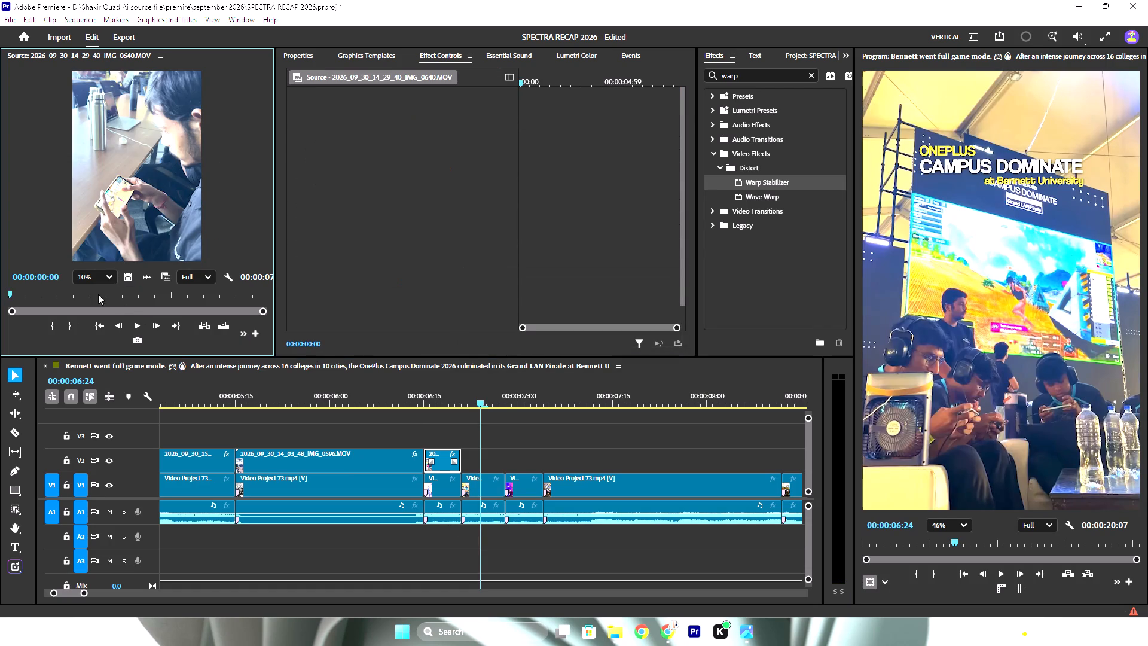
pyautogui.moveTo(84, 294); pyautogui.dragTo(141, 301)
pyautogui.write('i o')
# Place only the video of IMG_0640 on V2 directly after IMG_0593 and trim its end to the V1 cut at about 00:00:06:28.
pyautogui.moveTo(126, 280); pyautogui.dragTo(447, 425)
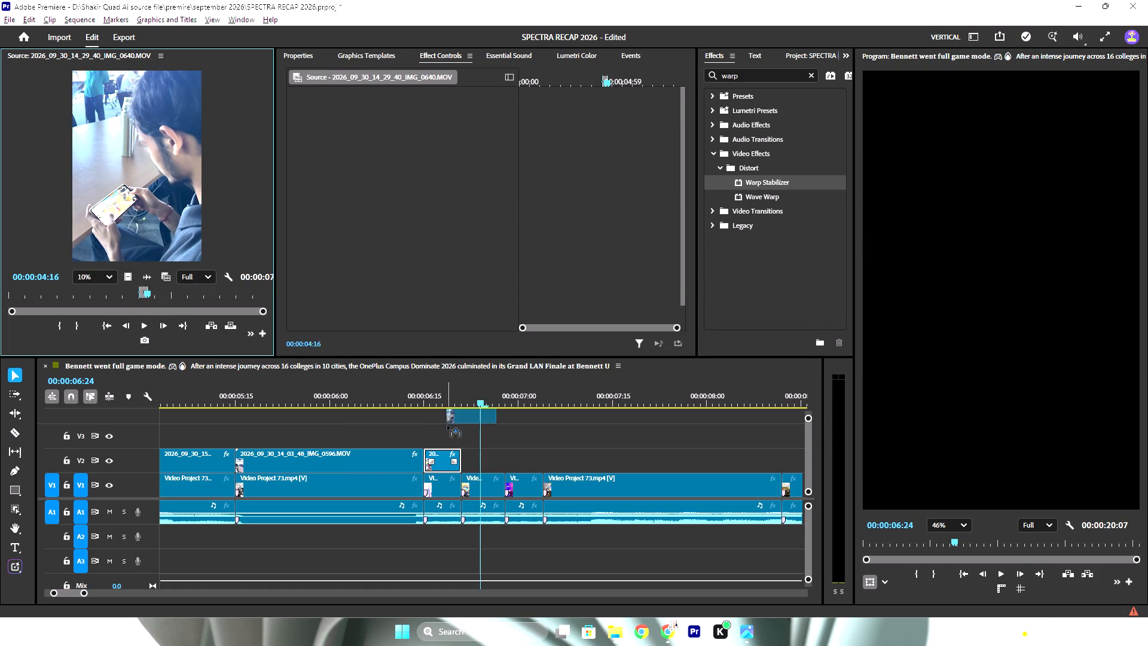
pyautogui.moveTo(447, 425); pyautogui.dragTo(462, 458)
pyautogui.moveTo(517, 457); pyautogui.dragTo(508, 457)
# Set the scale of the IMG_0640 clip on V2 to 50.
pyautogui.click(477, 472)
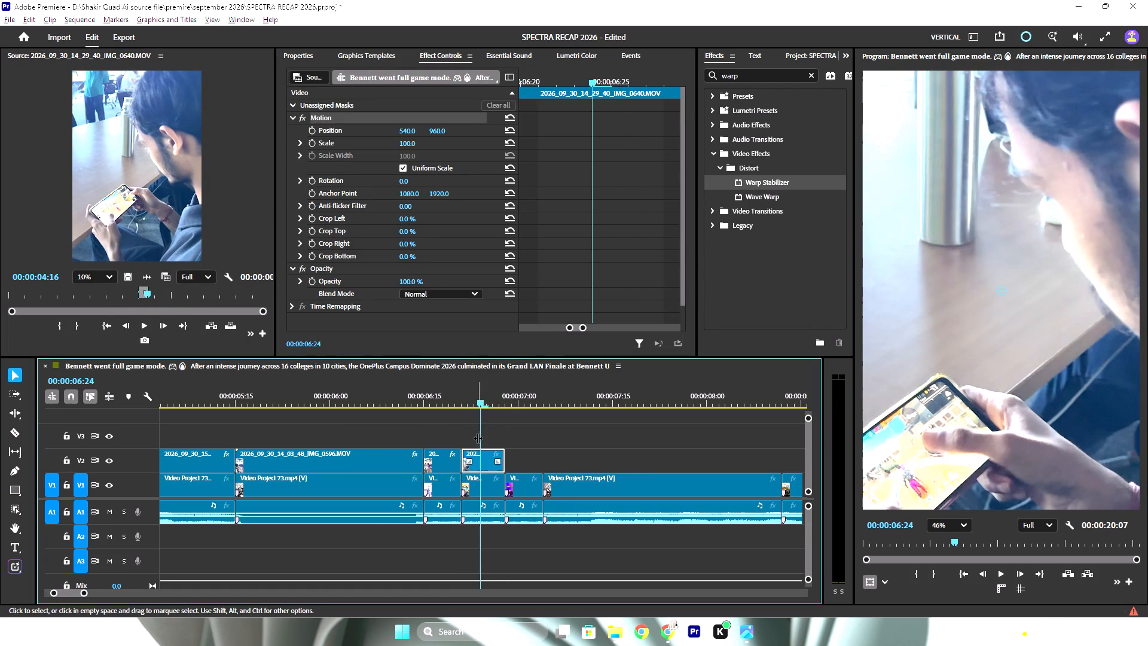
pyautogui.click(408, 145)
pyautogui.write('50')
pyautogui.press('Return')
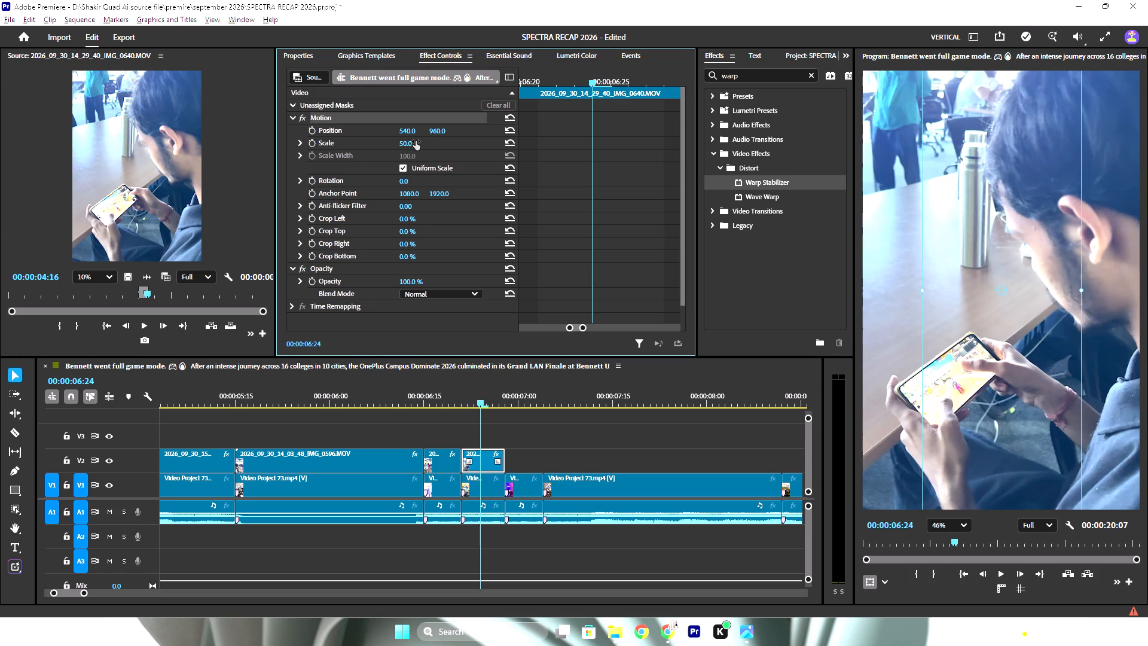
# Advance the sequence to 00:00:07:01, load IMG_0645 as the source clip, and mark a short range near its start ending at about 00:00:00:24.
pyautogui.press('space')
pyautogui.press('space')
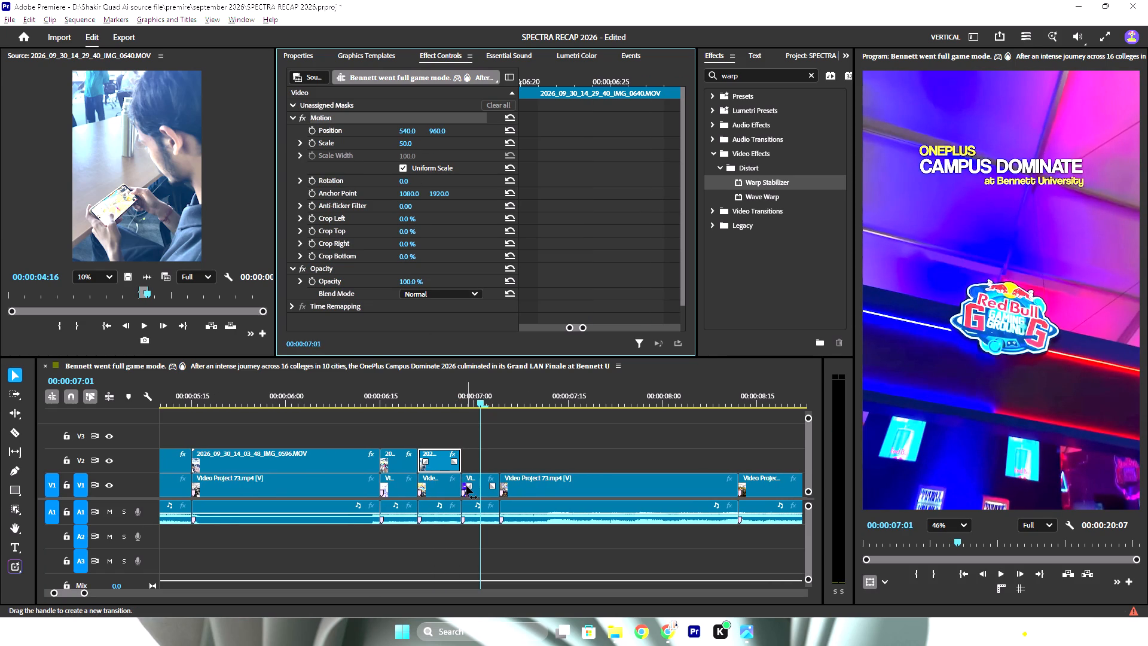
pyautogui.hotkey('alt', 'Tab')
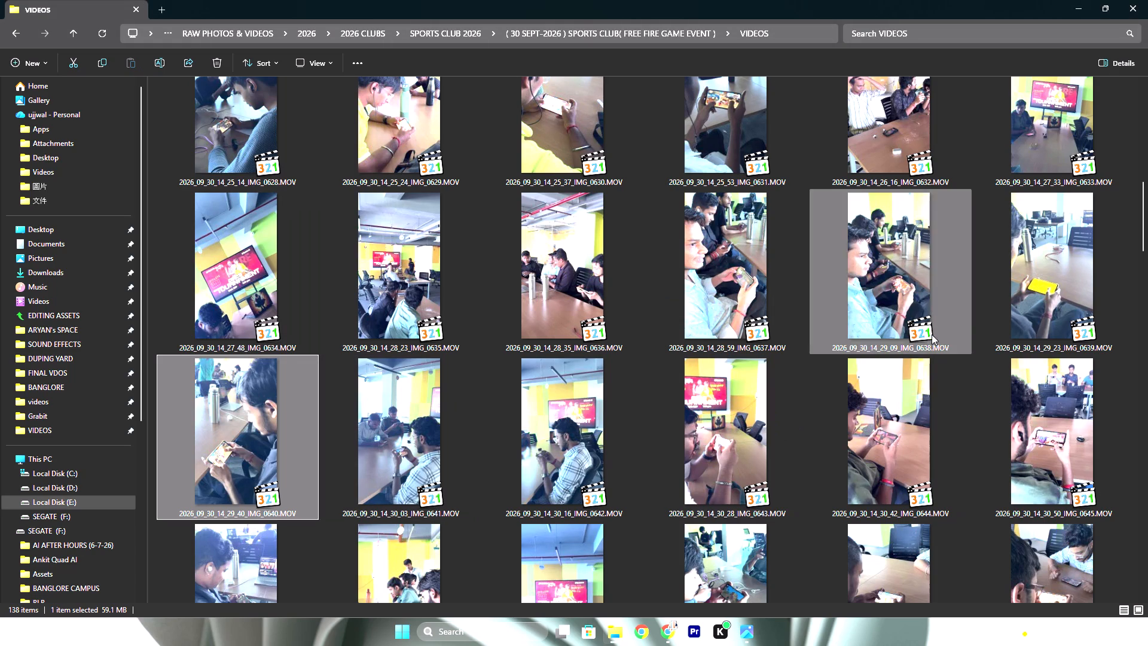
pyautogui.moveTo(1039, 401); pyautogui.dragTo(897, 474)
pyautogui.hotkey('alt', 'Tab')
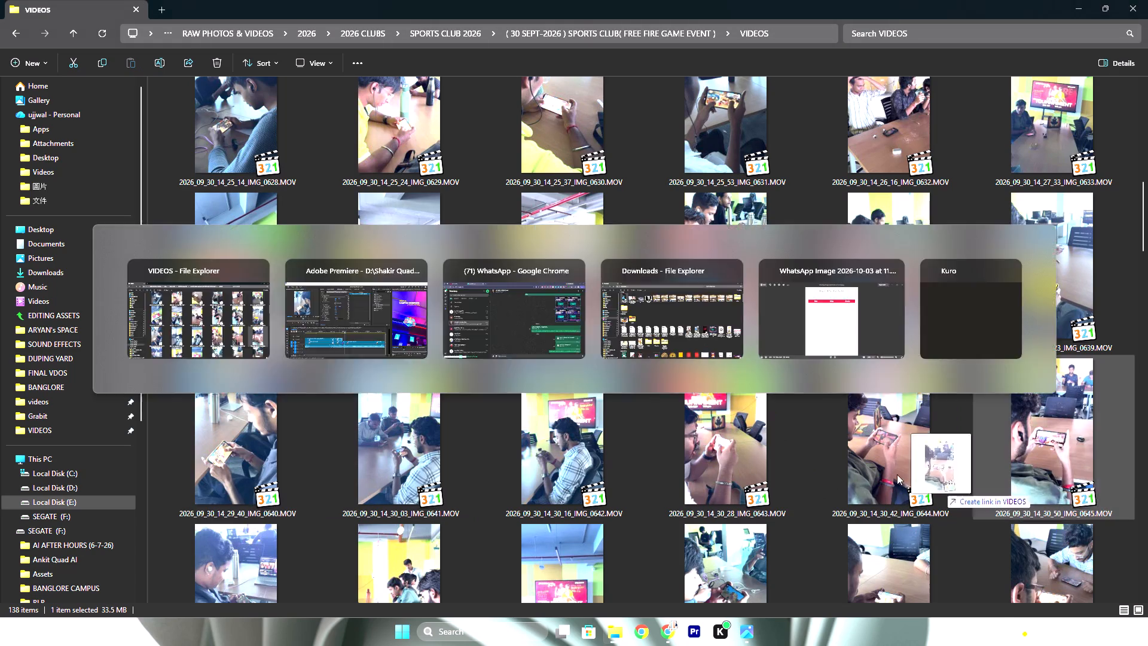
pyautogui.moveTo(897, 474); pyautogui.dragTo(154, 191)
pyautogui.moveTo(51, 287); pyautogui.dragTo(127, 298)
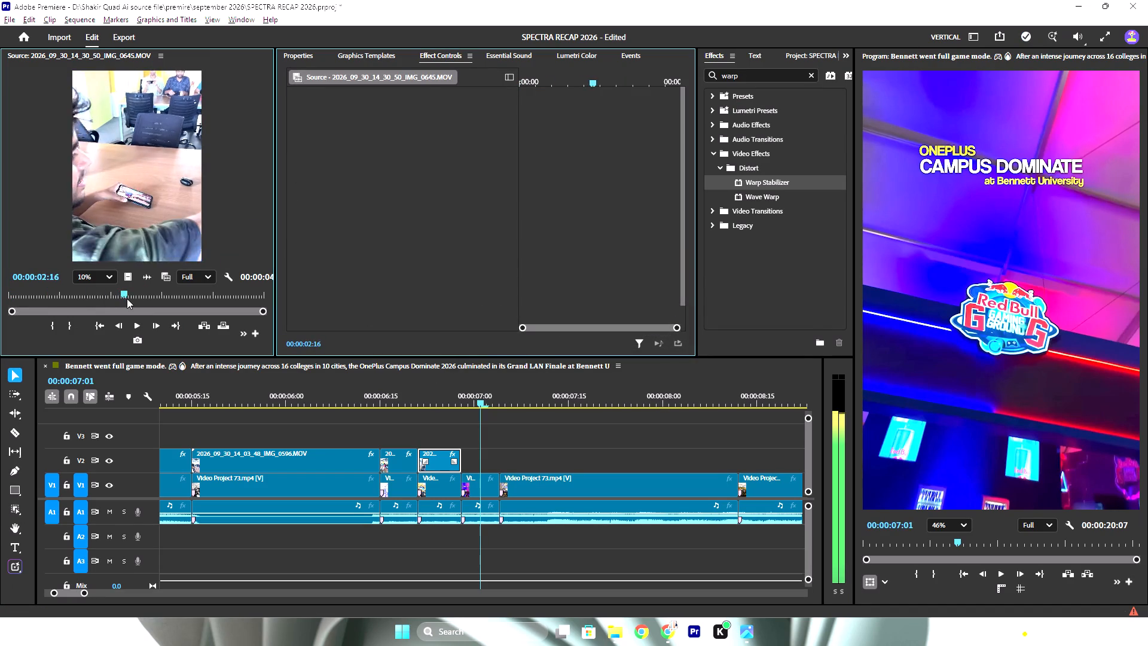
pyautogui.moveTo(127, 298); pyautogui.dragTo(15, 292)
pyautogui.write('i o')
# Place only the video of IMG_0645 on V2 directly after IMG_0640 and trim its end to the V1 cut at about 00:00:07:04.
pyautogui.moveTo(126, 278); pyautogui.dragTo(462, 441)
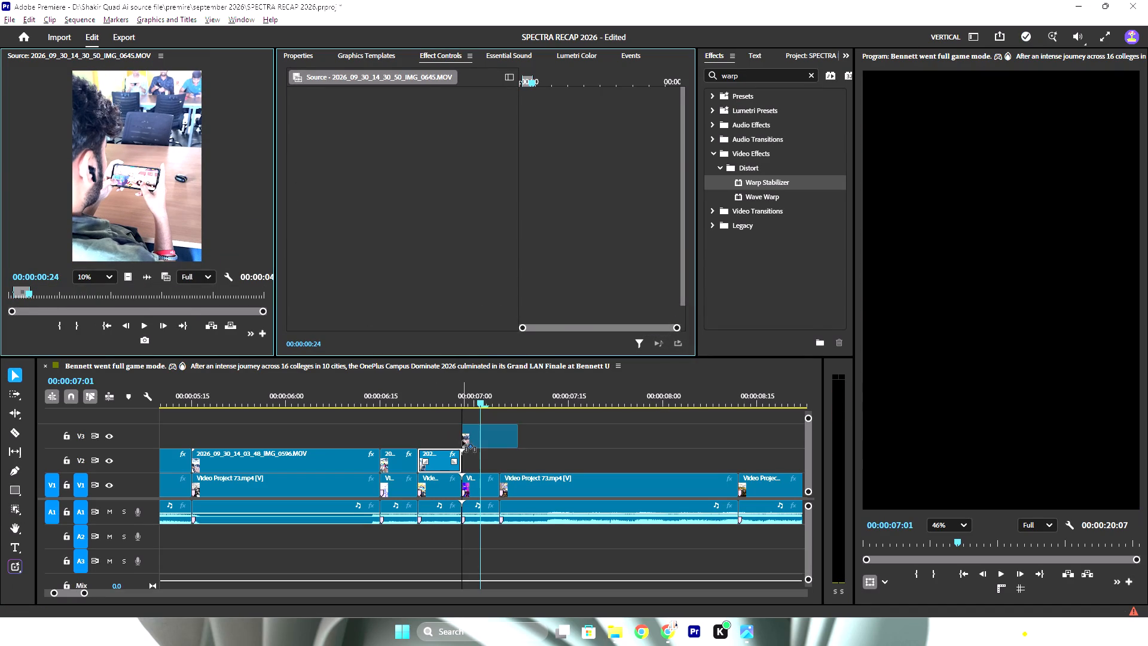
pyautogui.moveTo(462, 441); pyautogui.dragTo(460, 462)
pyautogui.moveTo(523, 459); pyautogui.dragTo(500, 460)
# Set the scale of the IMG_0645 clip on V2 to 50.
pyautogui.click(495, 461)
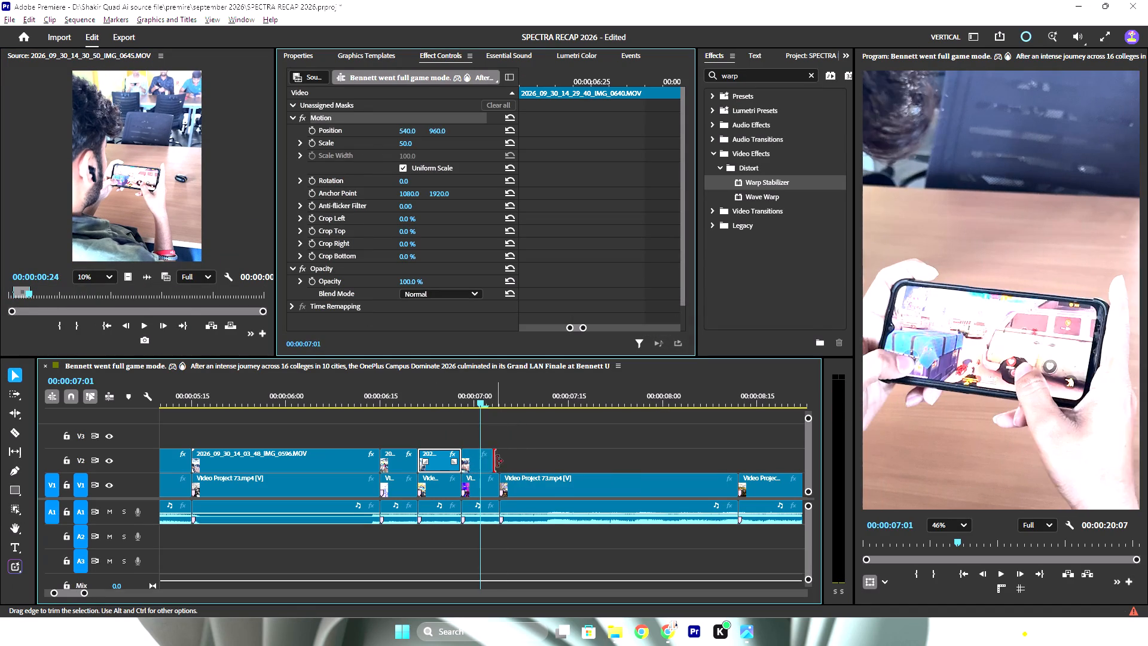
pyautogui.click(491, 464)
pyautogui.click(486, 465)
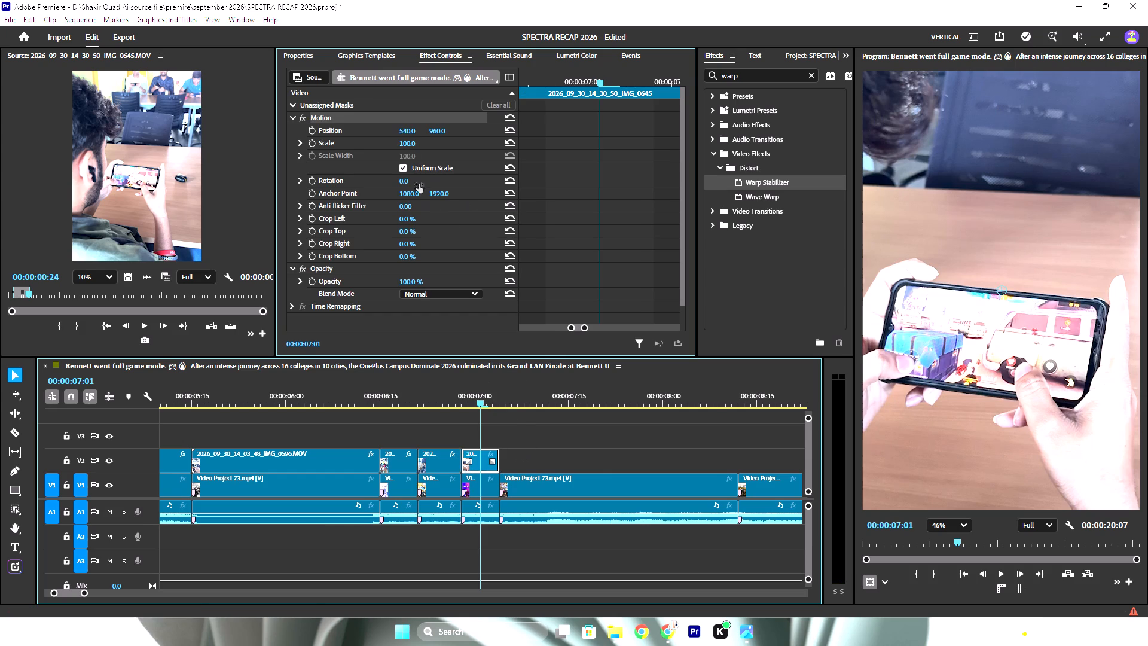
pyautogui.click(407, 142)
pyautogui.press('0')
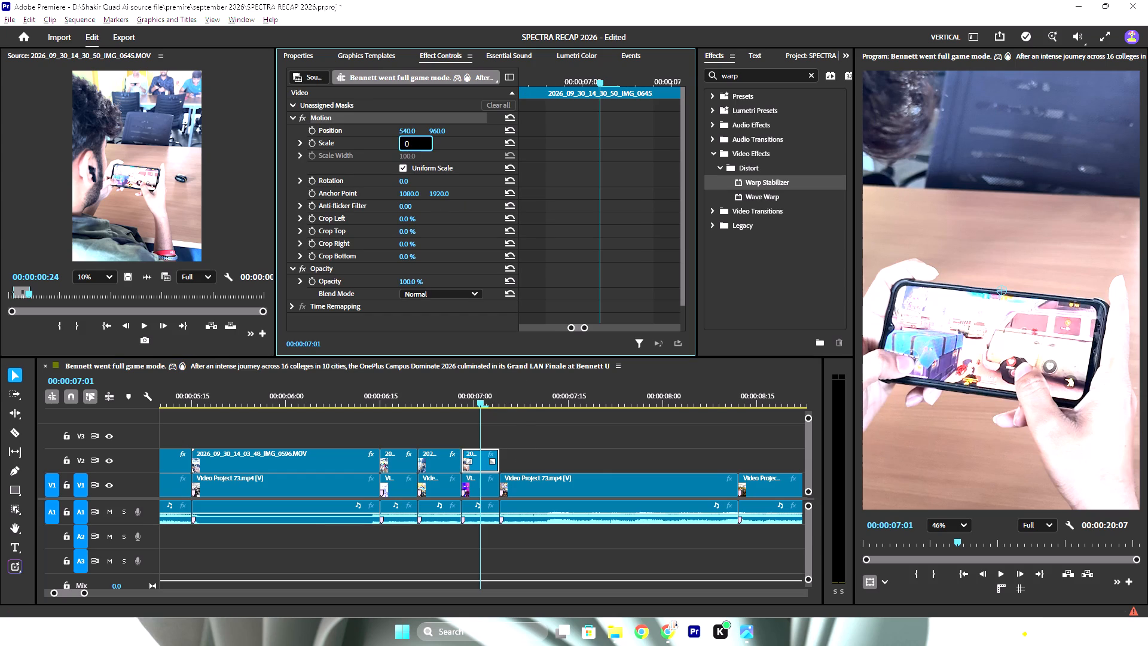
pyautogui.press('BackSpace')
pyautogui.write('50')
pyautogui.press('Return')
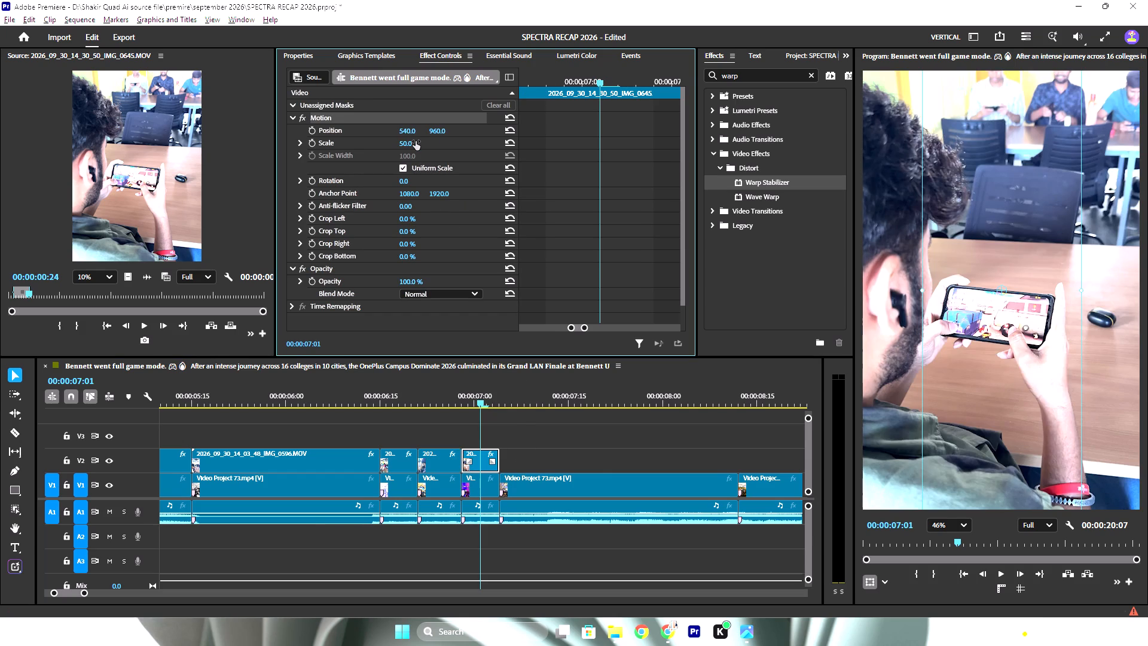
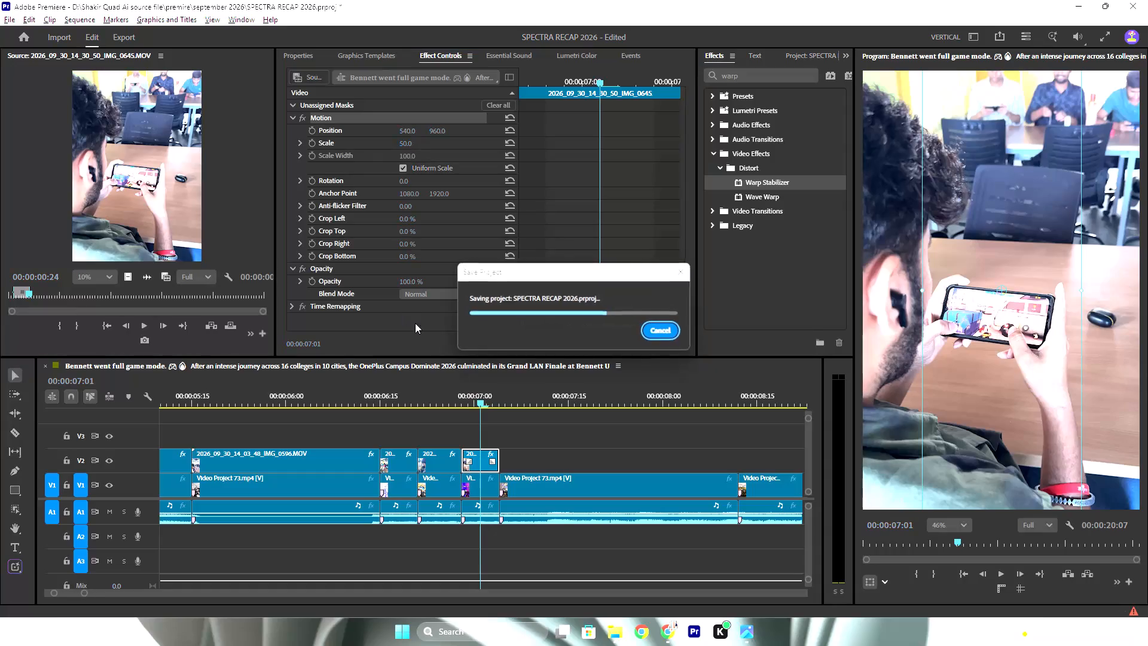
# Save the project.
pyautogui.hotkey('ctrl', 's')
pyautogui.hotkey('ctrl', 's')
pyautogui.hotkey('ctrl', 's')
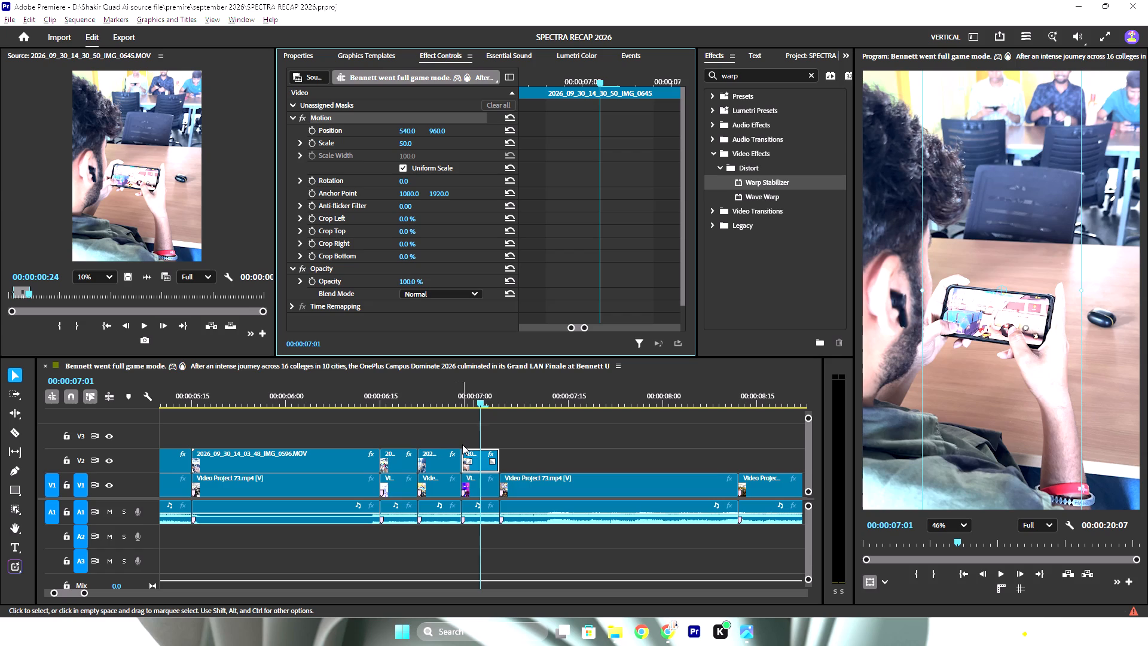
# Play back the earlier part of the sequence through about 00:00:07:27 to review the clips placed on V2.
pyautogui.keyDown('alt'); pyautogui.scroll(-11, 443, 487); pyautogui.keyUp('alt')
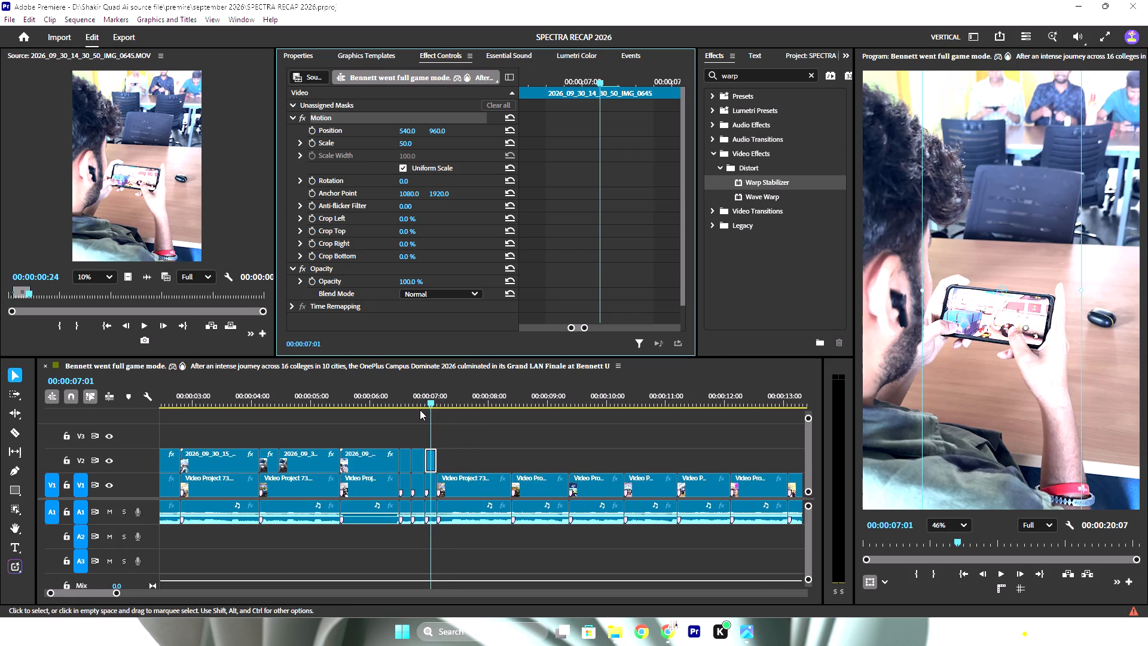
pyautogui.moveTo(425, 404); pyautogui.dragTo(129, 378)
pyautogui.press('space')
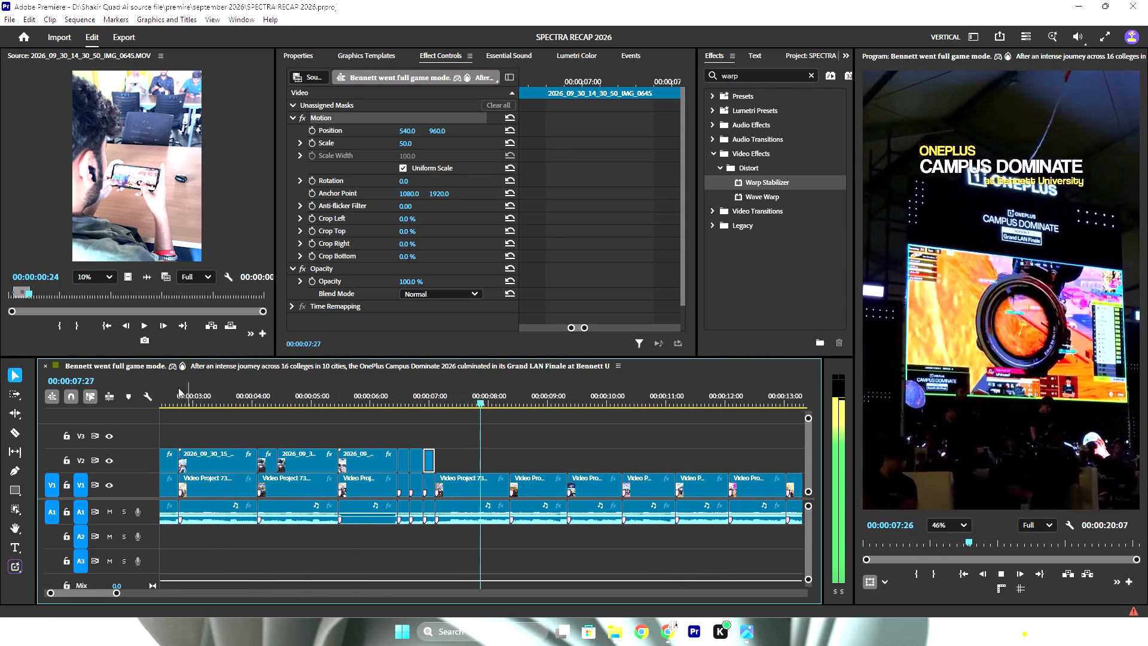
pyautogui.press('space')
# Animate the scale of the IMG_0593 clip on V2 with keyframes from 52 at its start to 65 at its end.
pyautogui.moveTo(490, 394); pyautogui.dragTo(538, 419)
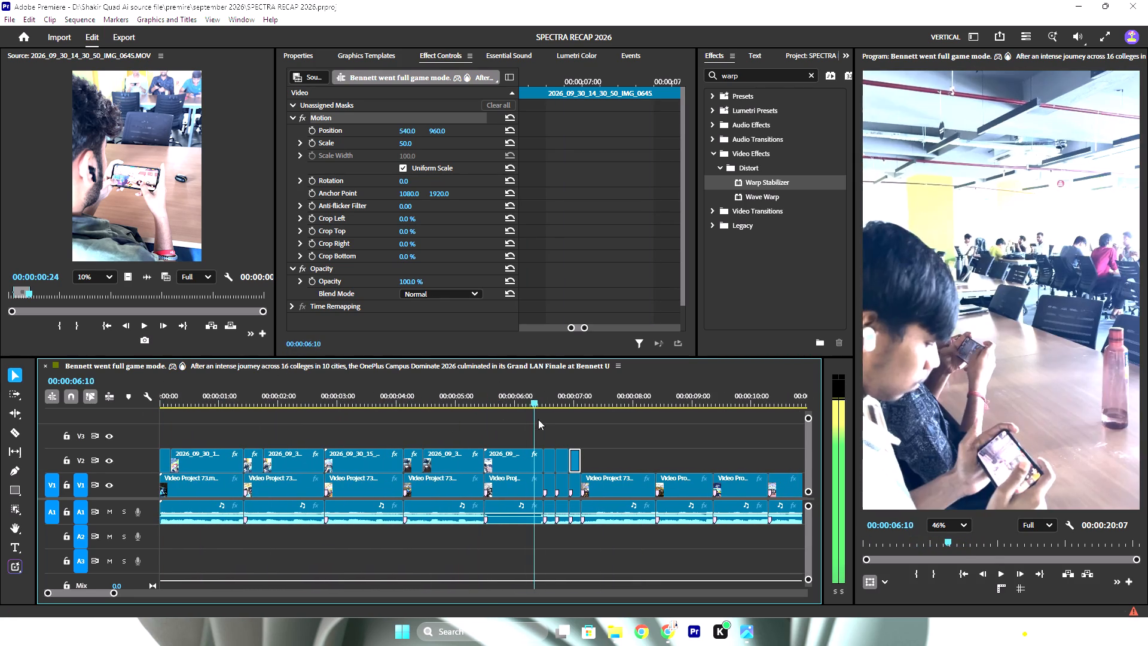
pyautogui.moveTo(538, 419); pyautogui.dragTo(549, 419)
pyautogui.click(551, 459)
pyautogui.keyDown('alt'); pyautogui.scroll(5, 546, 431); pyautogui.keyUp('alt')
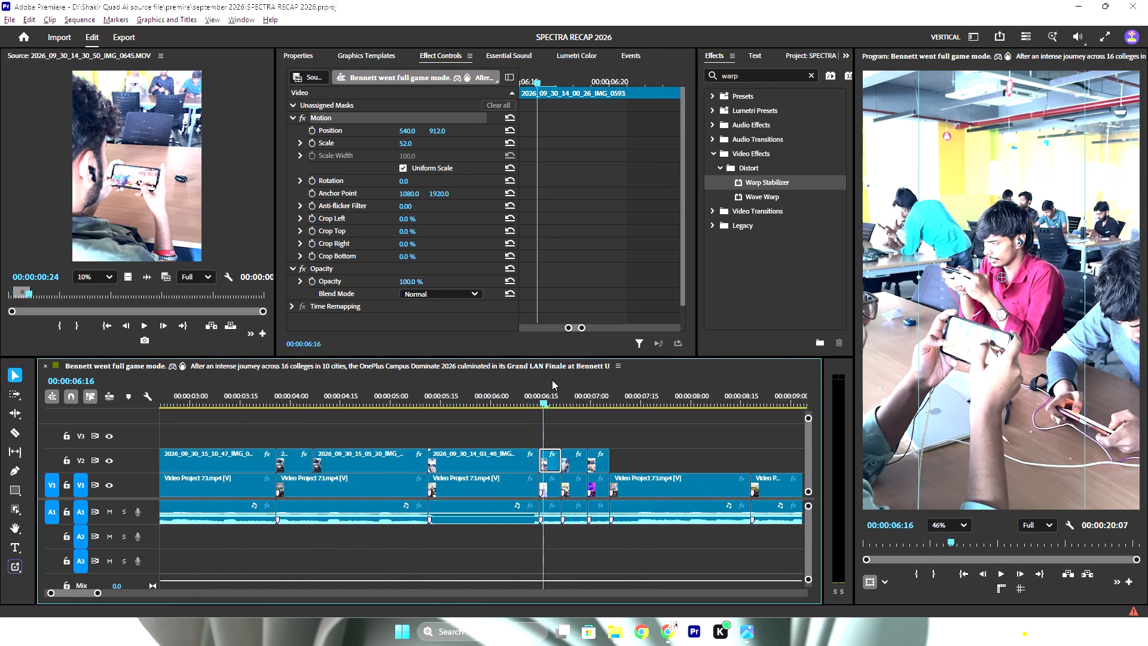
pyautogui.keyDown('alt'); pyautogui.scroll(6, 552, 380); pyautogui.keyUp('alt')
pyautogui.moveTo(581, 327); pyautogui.dragTo(591, 328)
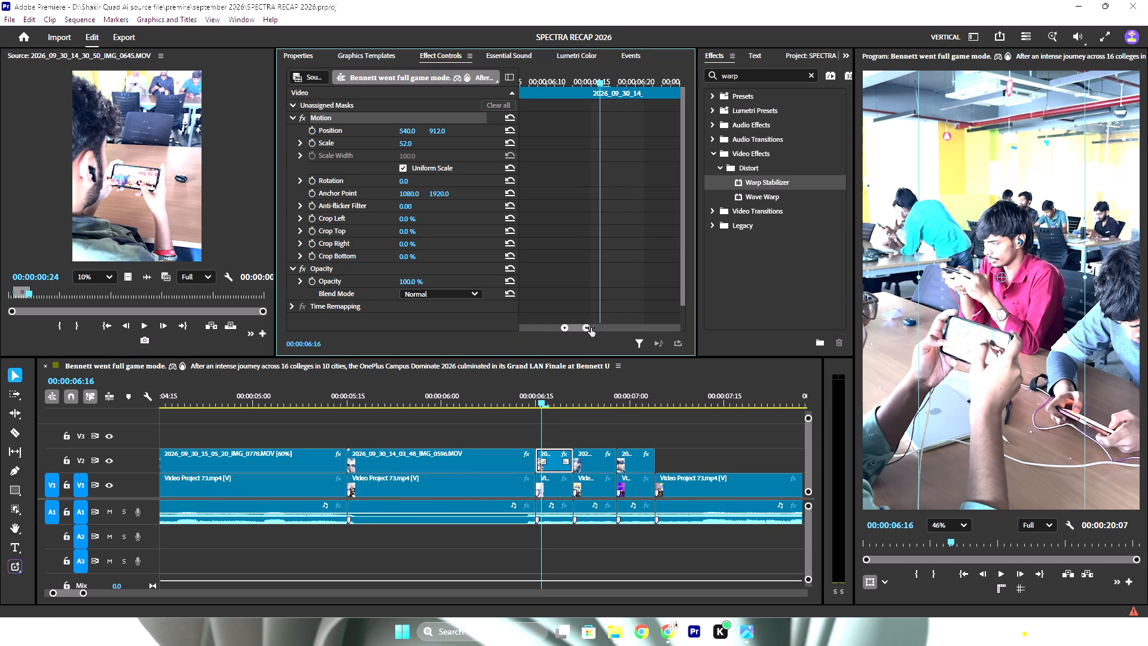
pyautogui.moveTo(591, 328); pyautogui.dragTo(606, 330)
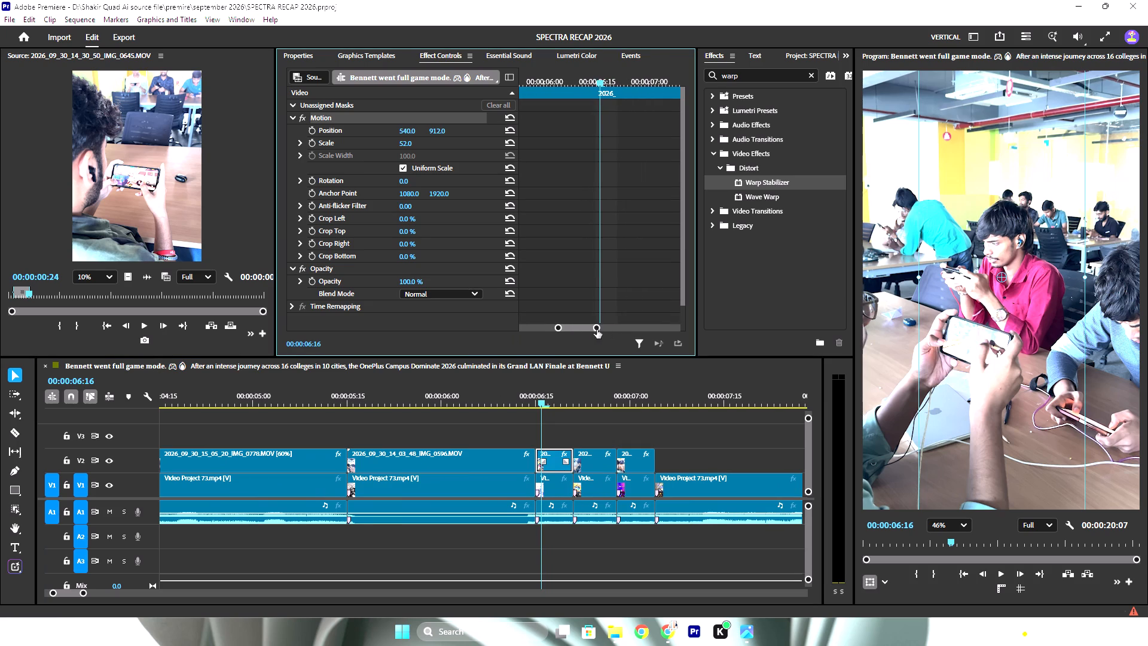
pyautogui.moveTo(557, 328); pyautogui.dragTo(582, 329)
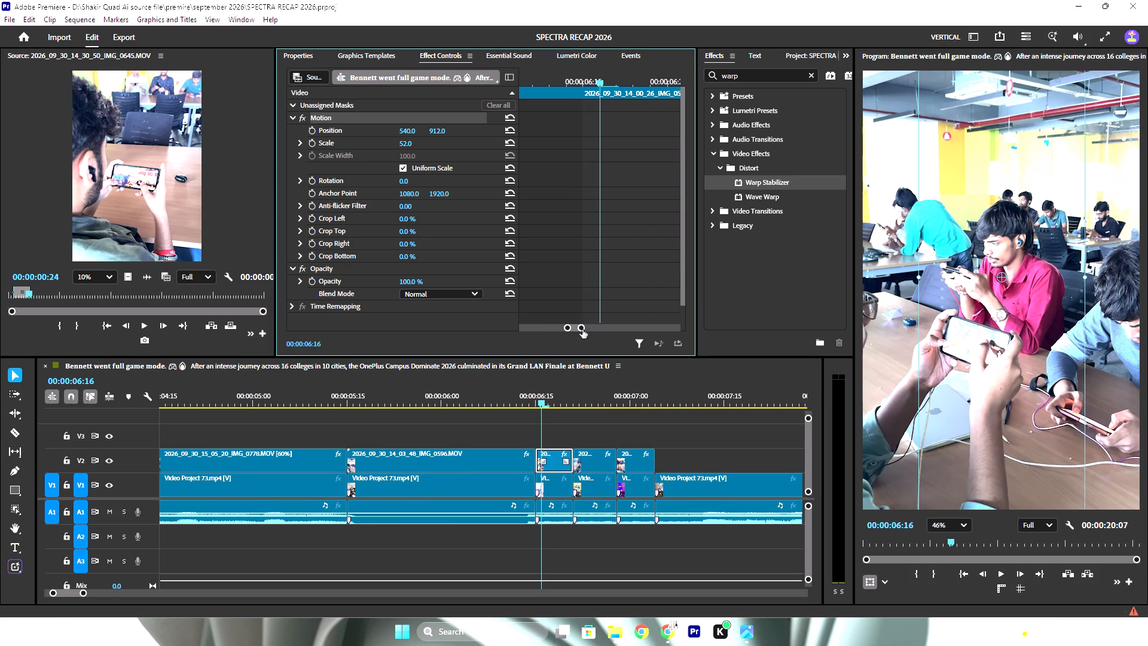
pyautogui.scroll(4, 590, 328)
pyautogui.scroll(-7, 590, 328)
pyautogui.scroll(9, 591, 325)
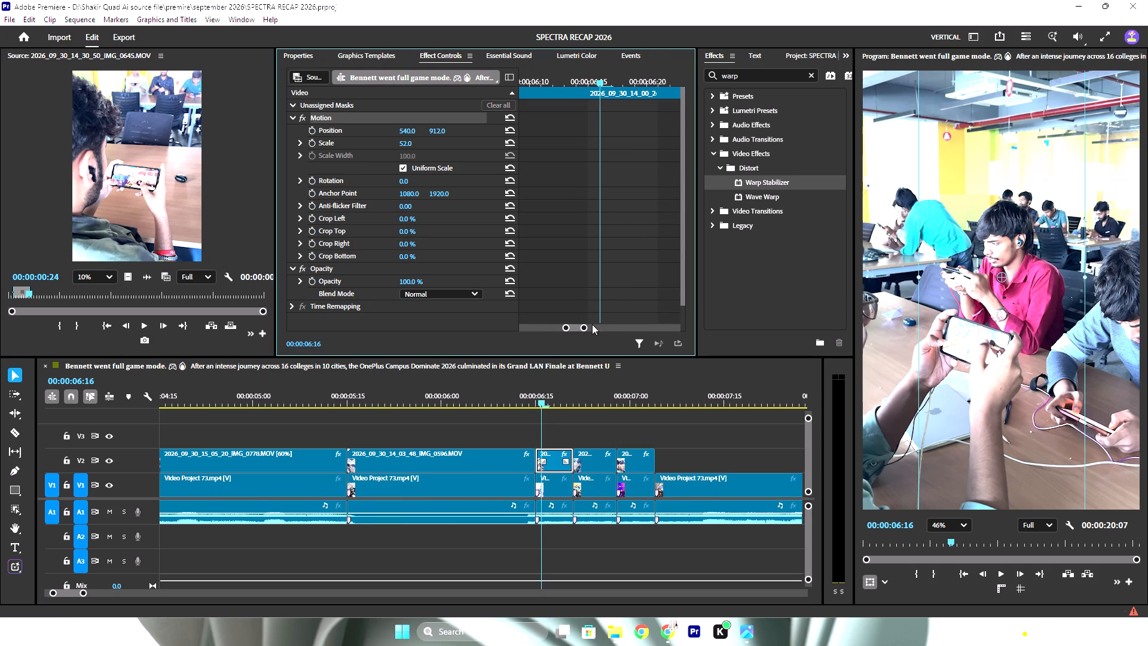
pyautogui.click(575, 329)
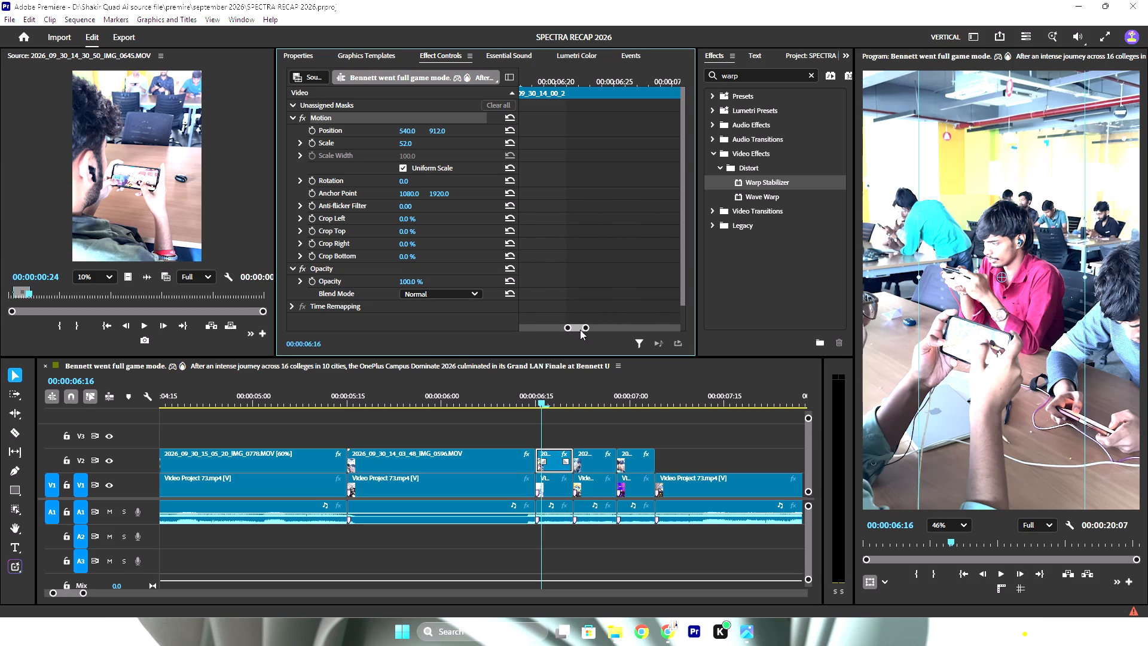
pyautogui.click(568, 329)
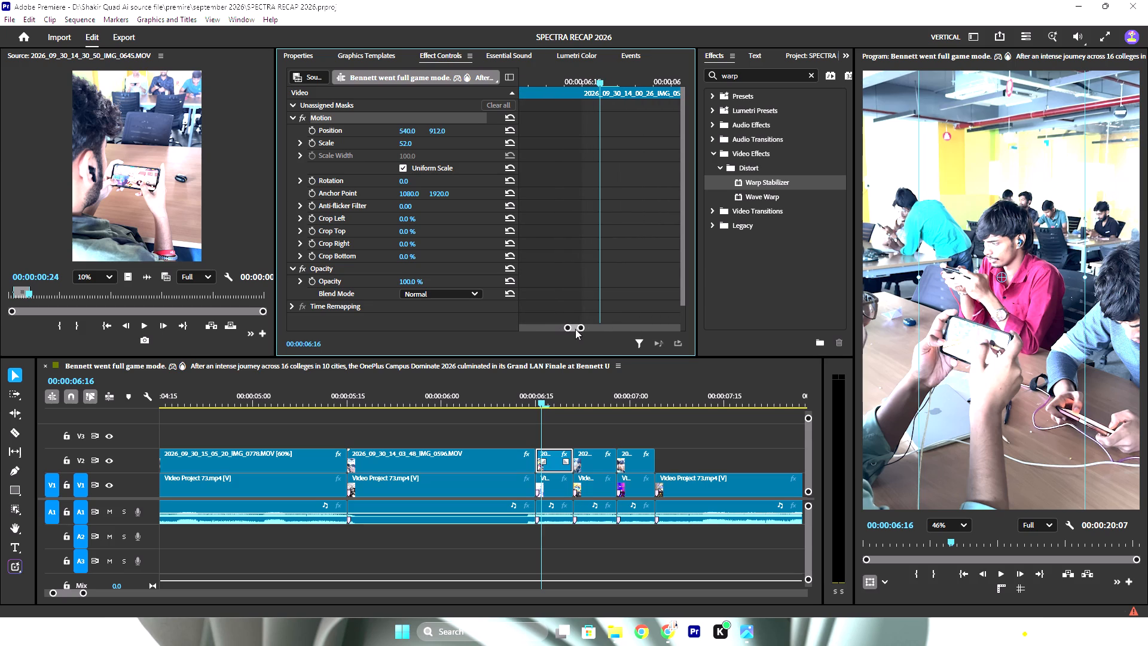
pyautogui.scroll(-4, 602, 252)
pyautogui.scroll(5, 602, 252)
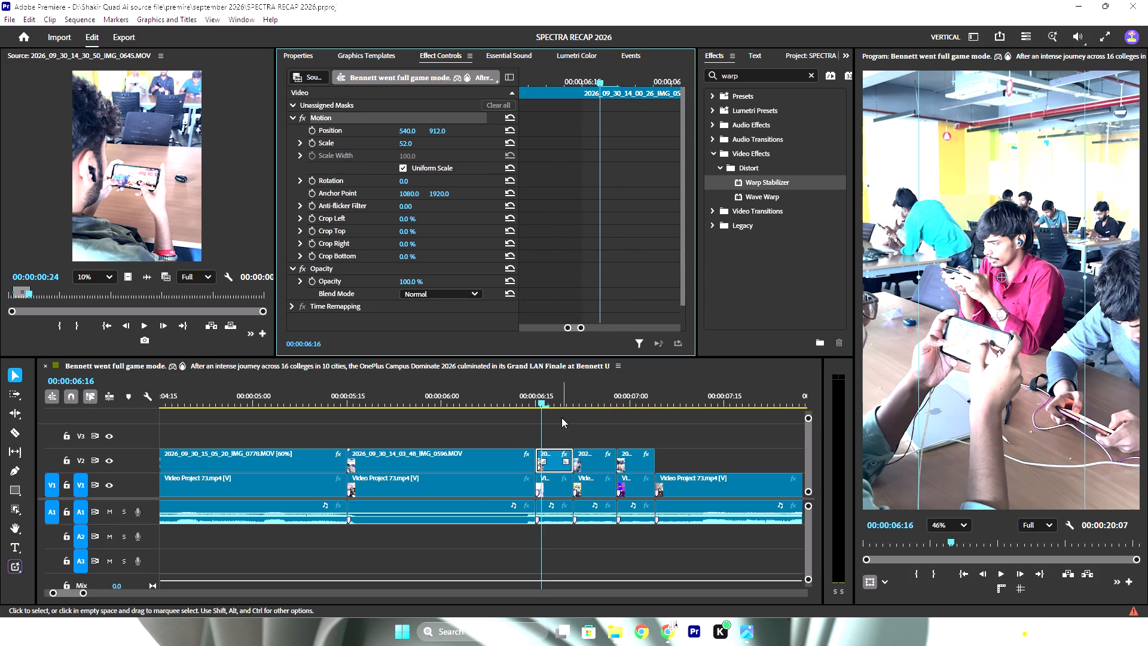
pyautogui.scroll(-2, 560, 434)
pyautogui.click(507, 408)
pyautogui.moveTo(509, 403); pyautogui.dragTo(519, 405)
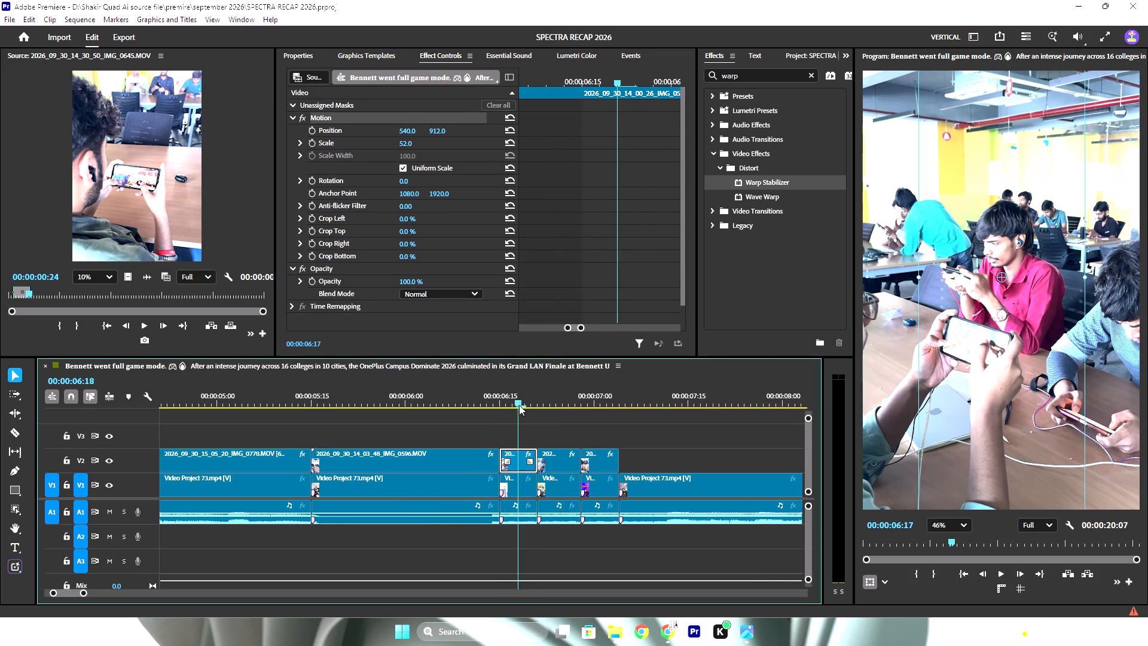
pyautogui.moveTo(519, 405); pyautogui.dragTo(522, 405)
pyautogui.scroll(-3, 599, 292)
pyautogui.scroll(6, 602, 302)
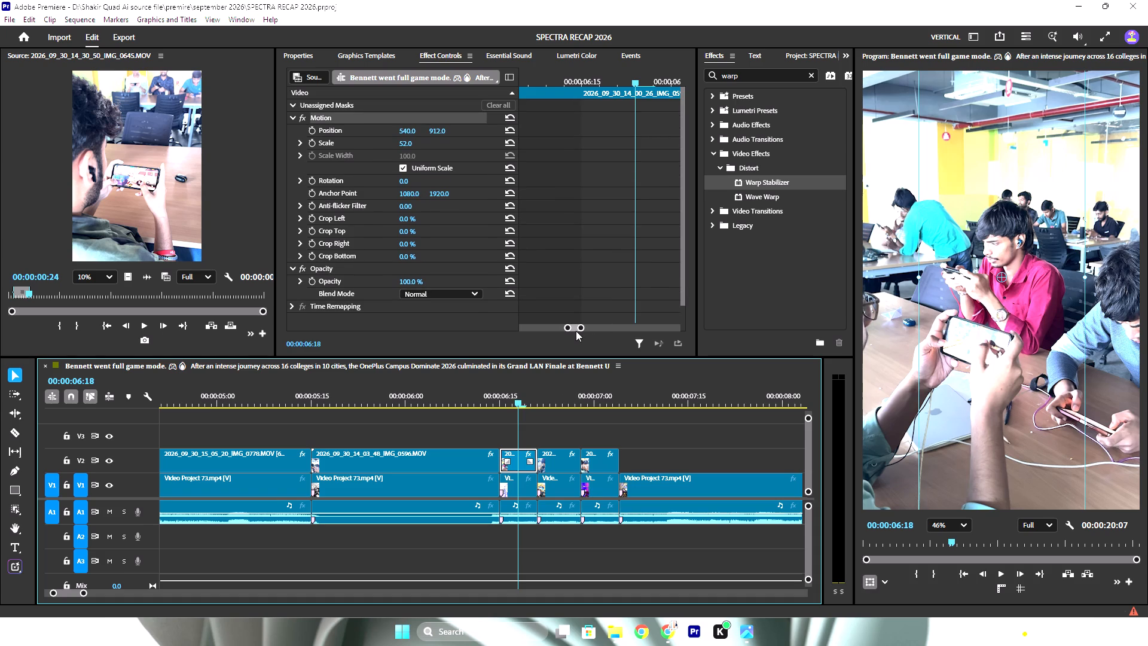
pyautogui.scroll(2, 576, 331)
pyautogui.click(584, 330)
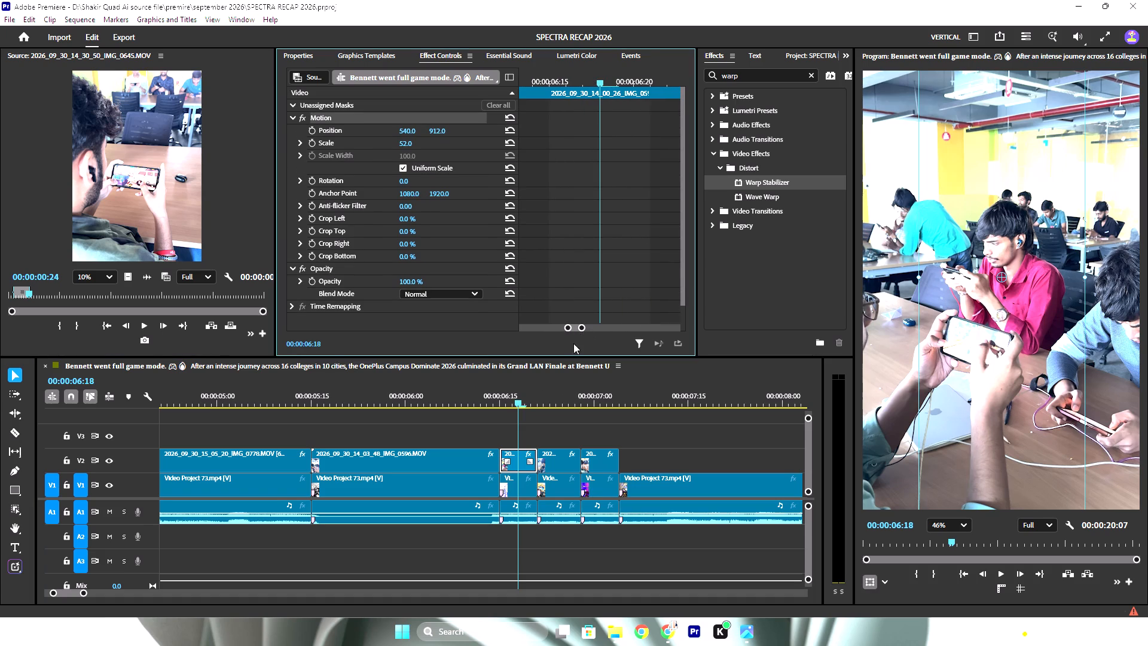
pyautogui.click(315, 143)
pyautogui.moveTo(597, 143); pyautogui.dragTo(554, 147)
pyautogui.click(405, 141)
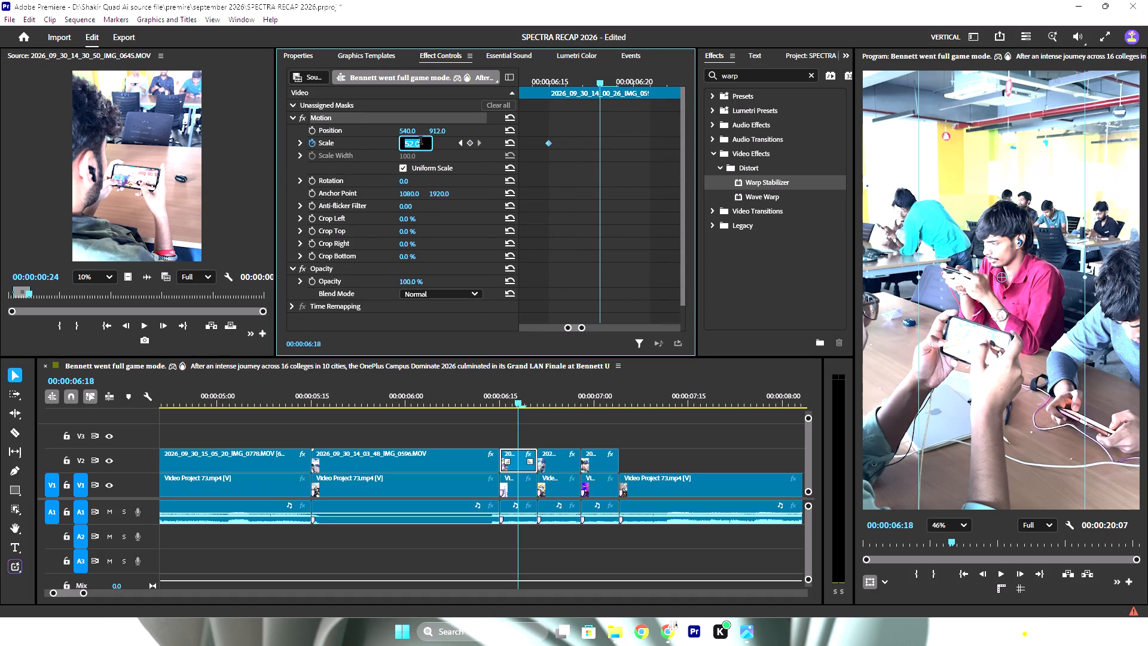
pyautogui.write('65')
pyautogui.press('Return')
pyautogui.moveTo(601, 144); pyautogui.dragTo(636, 146)
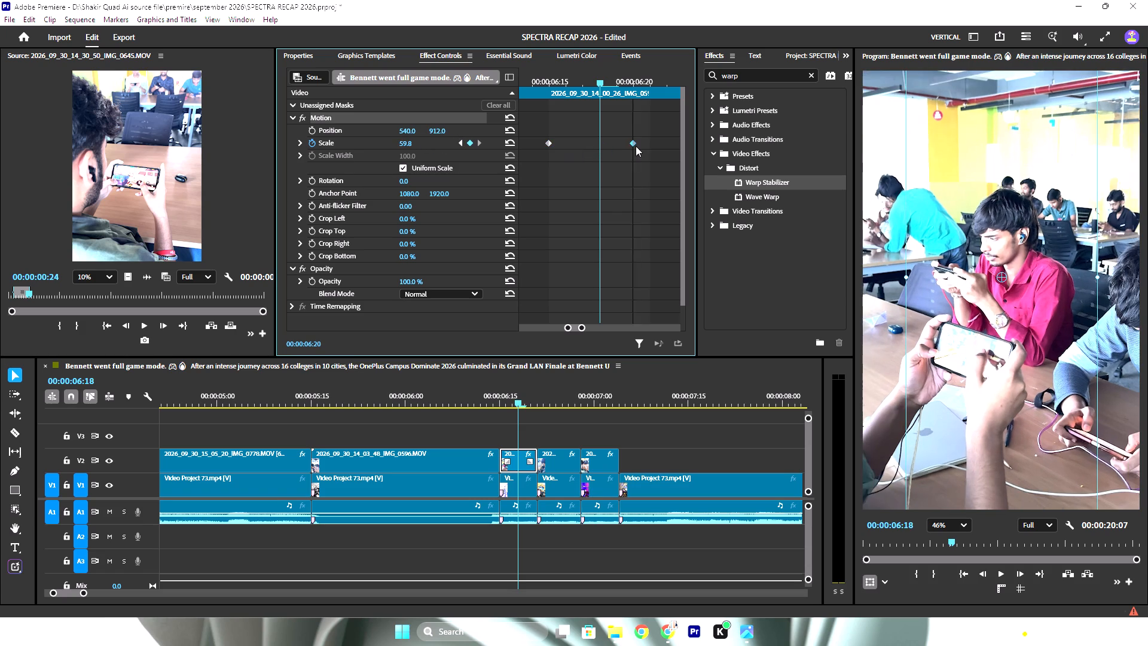
pyautogui.moveTo(636, 146); pyautogui.dragTo(650, 146)
# Apply Ease In to both scale keyframes of IMG_0593 and play back the zoom.
pyautogui.keyDown('shift'); pyautogui.click(551, 143); pyautogui.keyUp('shift')
pyautogui.rightClick(551, 143)
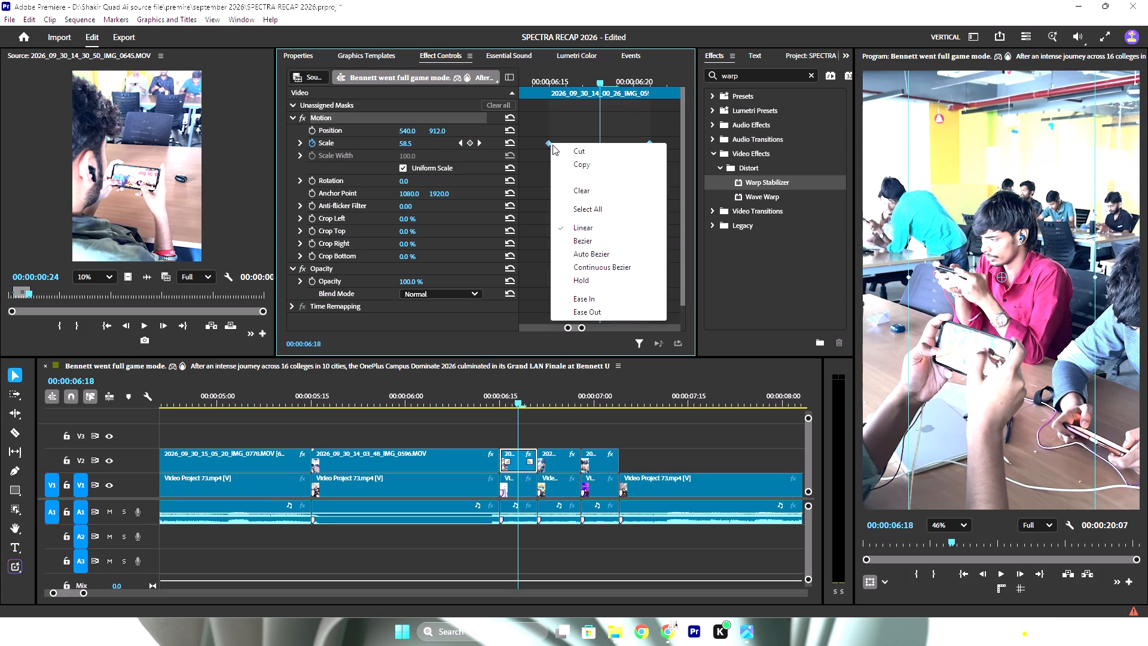
pyautogui.click(575, 301)
pyautogui.moveTo(524, 401); pyautogui.dragTo(504, 401)
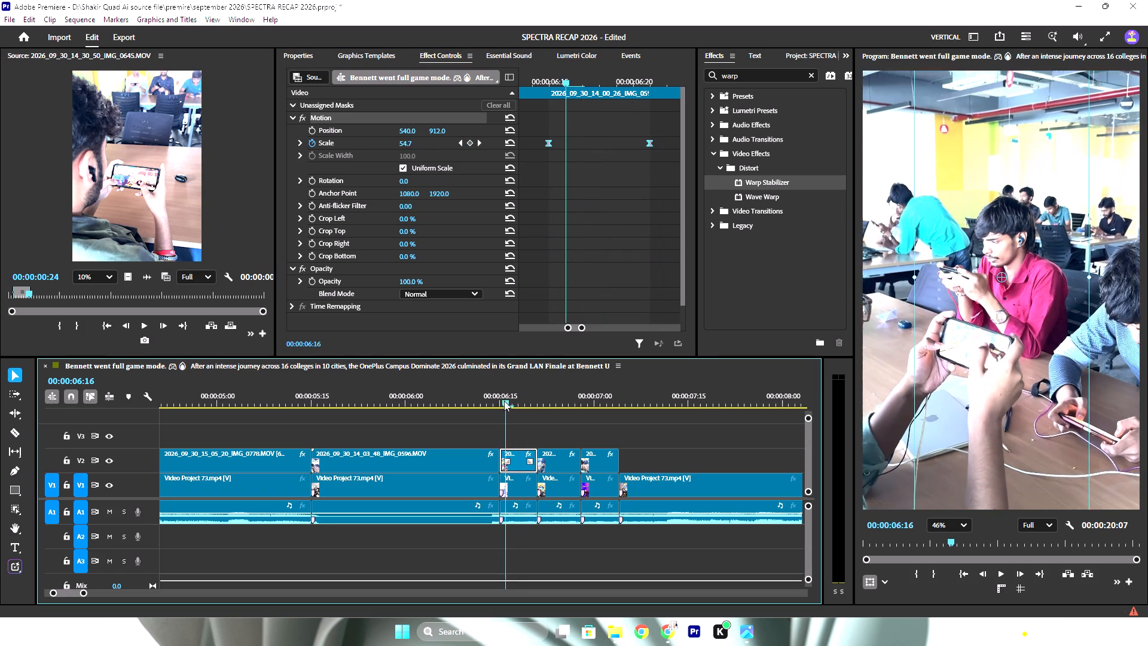
pyautogui.moveTo(504, 401); pyautogui.dragTo(499, 402)
pyautogui.press('space')
pyautogui.press('space')
# Animate the scale of the IMG_0640 clip on V2 with keyframes from 50 at its start to 65 at its end.
pyautogui.moveTo(480, 404); pyautogui.dragTo(456, 407)
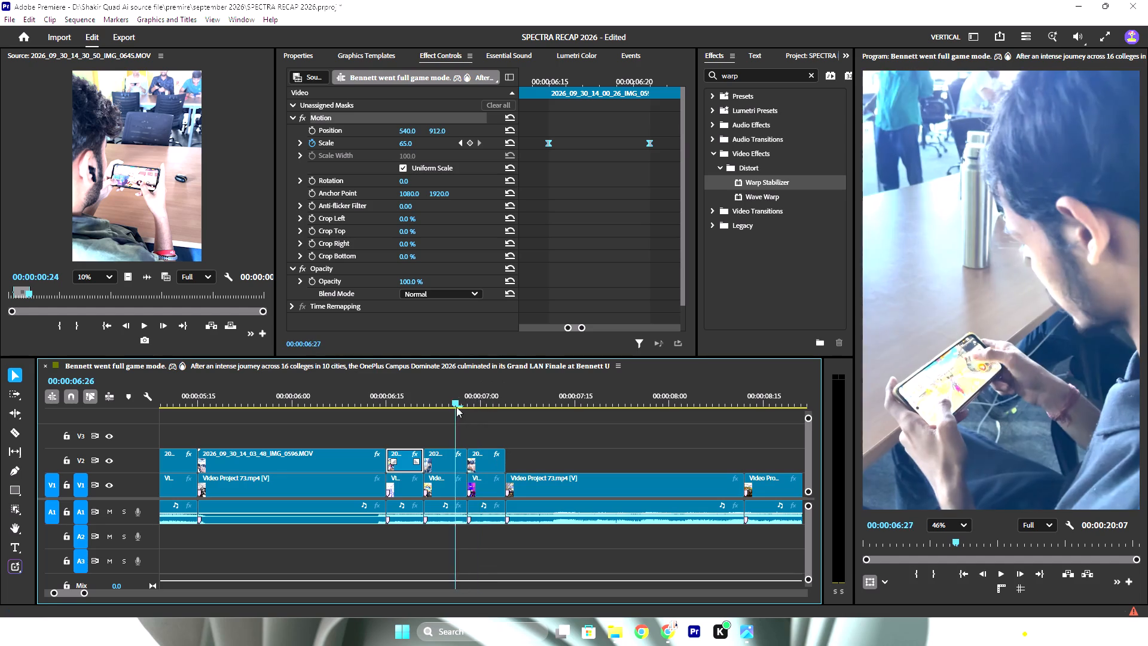
pyautogui.moveTo(456, 407); pyautogui.dragTo(438, 415)
pyautogui.click(445, 470)
pyautogui.click(313, 143)
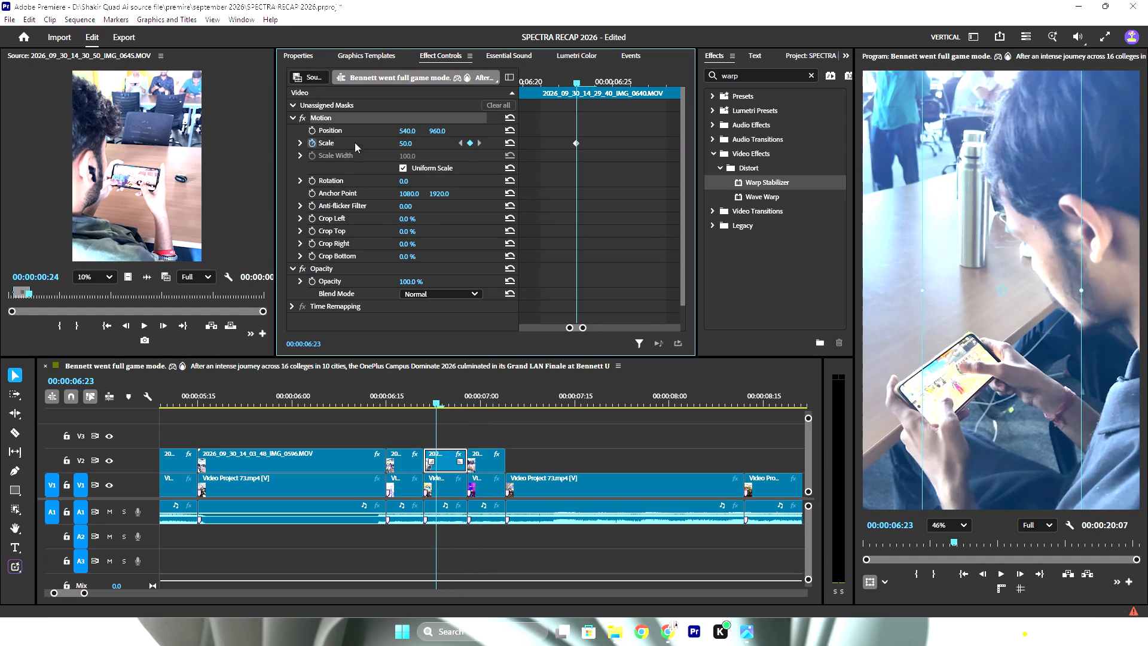
pyautogui.moveTo(574, 142); pyautogui.dragTo(539, 142)
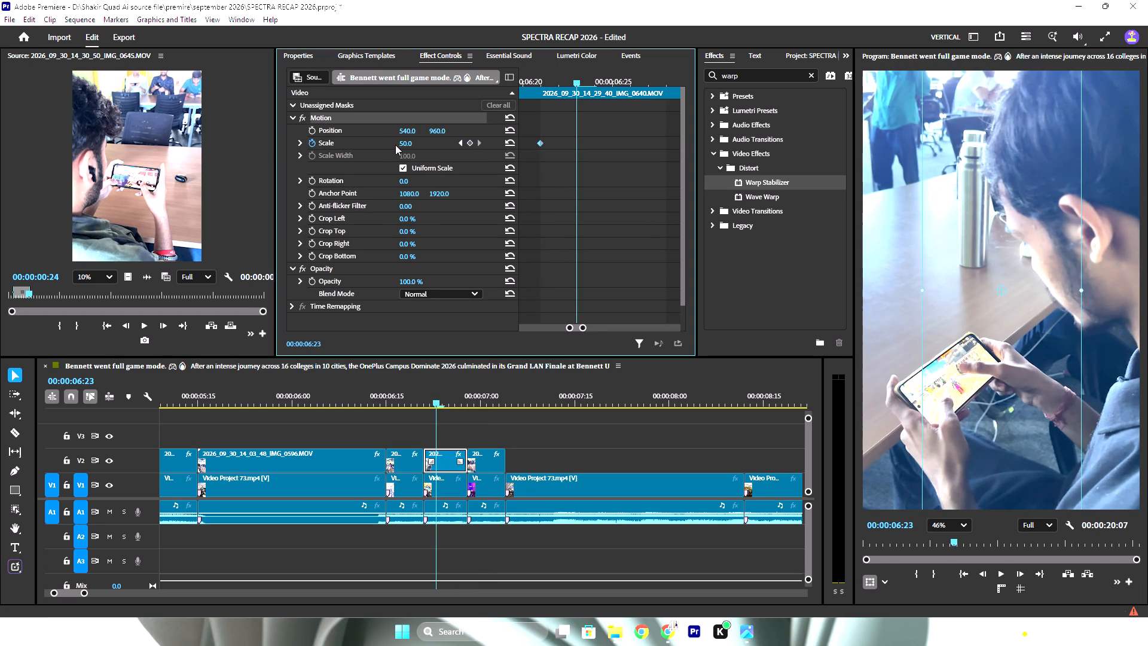
pyautogui.click(401, 145)
pyautogui.write('65')
pyautogui.press('Return')
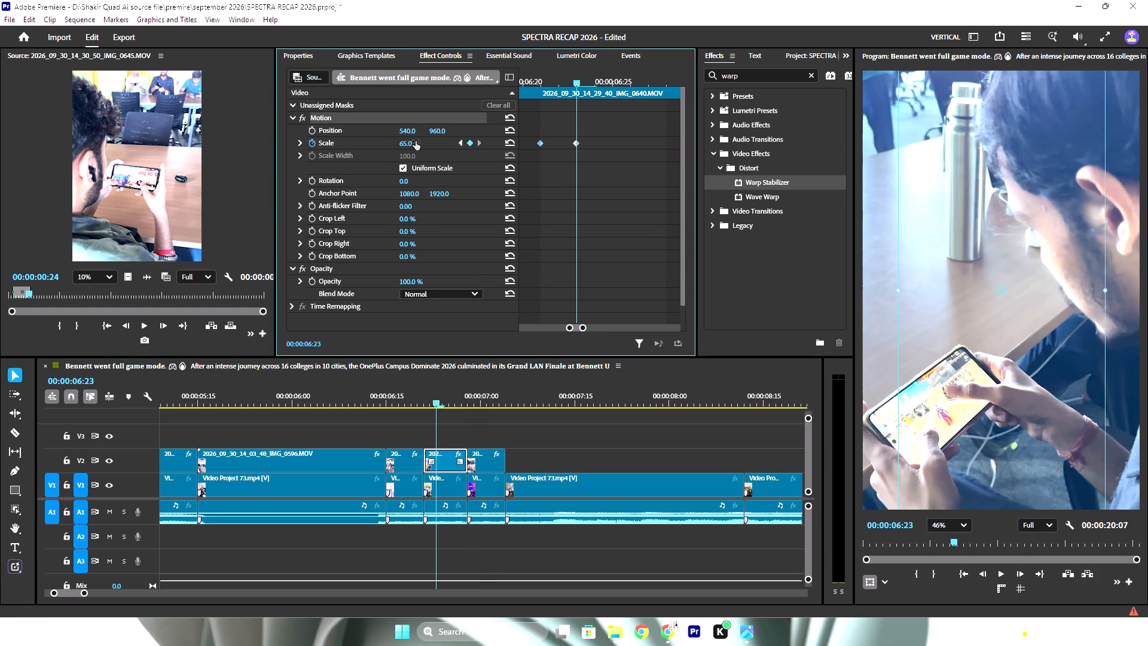
pyautogui.moveTo(574, 142); pyautogui.dragTo(662, 148)
# Animate the scale of the IMG_0645 clip on V2 with keyframes from 50 at its start to 65 at its end.
pyautogui.moveTo(450, 399); pyautogui.dragTo(468, 402)
pyautogui.moveTo(477, 392); pyautogui.dragTo(490, 393)
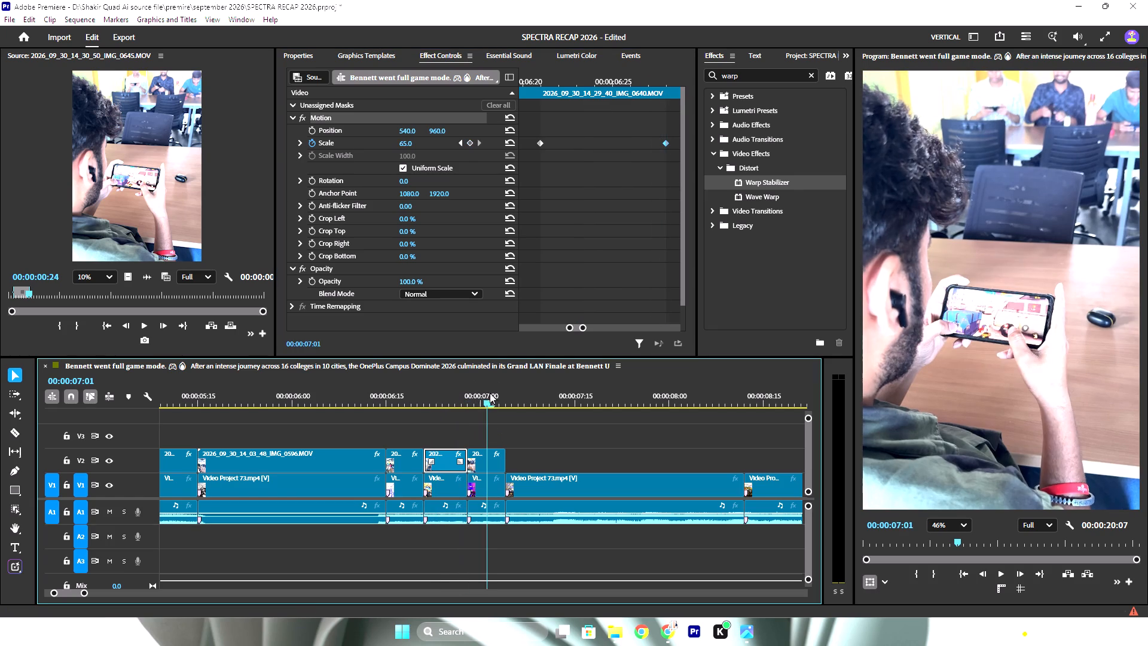
pyautogui.moveTo(490, 393); pyautogui.dragTo(491, 393)
pyautogui.click(484, 468)
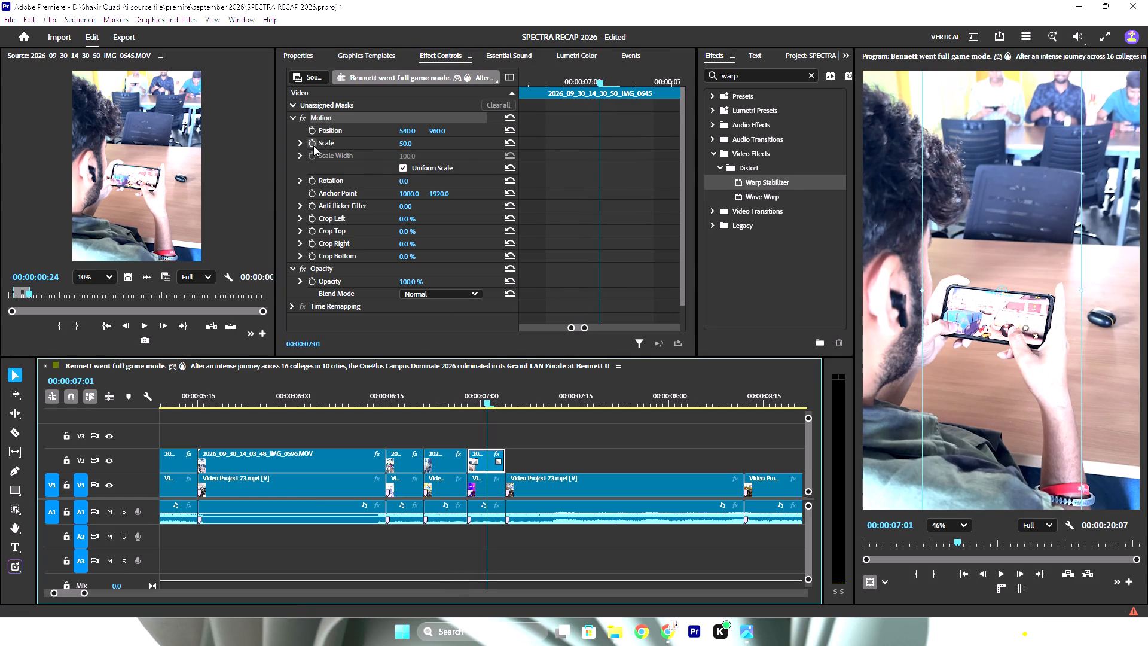
pyautogui.click(313, 145)
pyautogui.moveTo(599, 144); pyautogui.dragTo(551, 144)
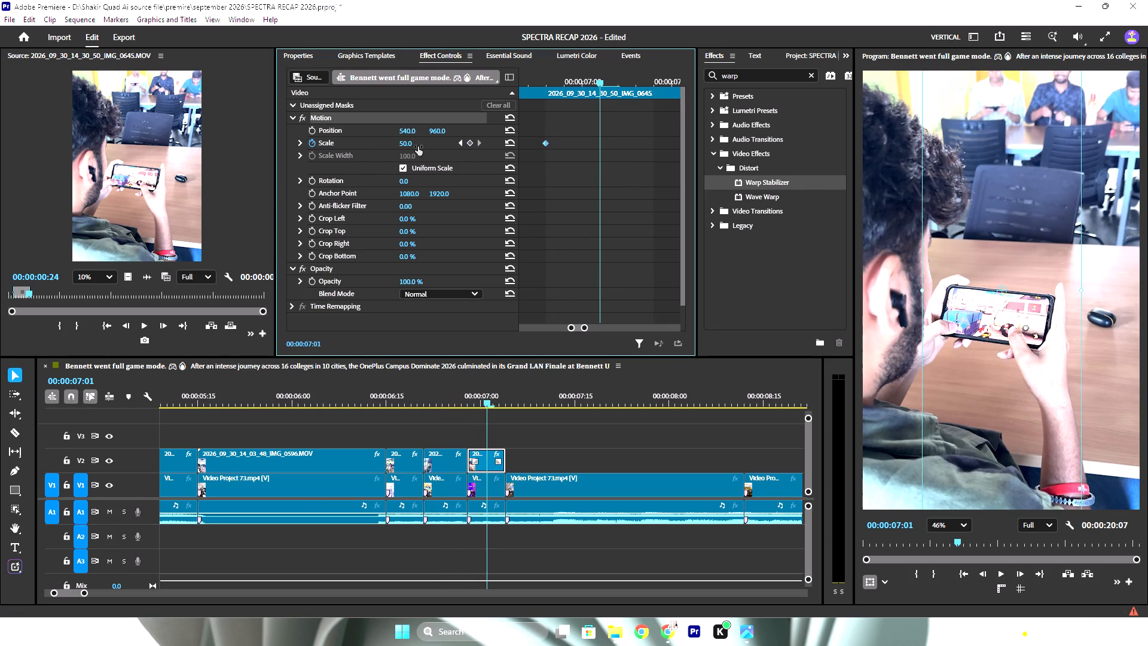
pyautogui.click(403, 147)
pyautogui.write('65')
pyautogui.press('Return')
pyautogui.moveTo(601, 144); pyautogui.dragTo(649, 146)
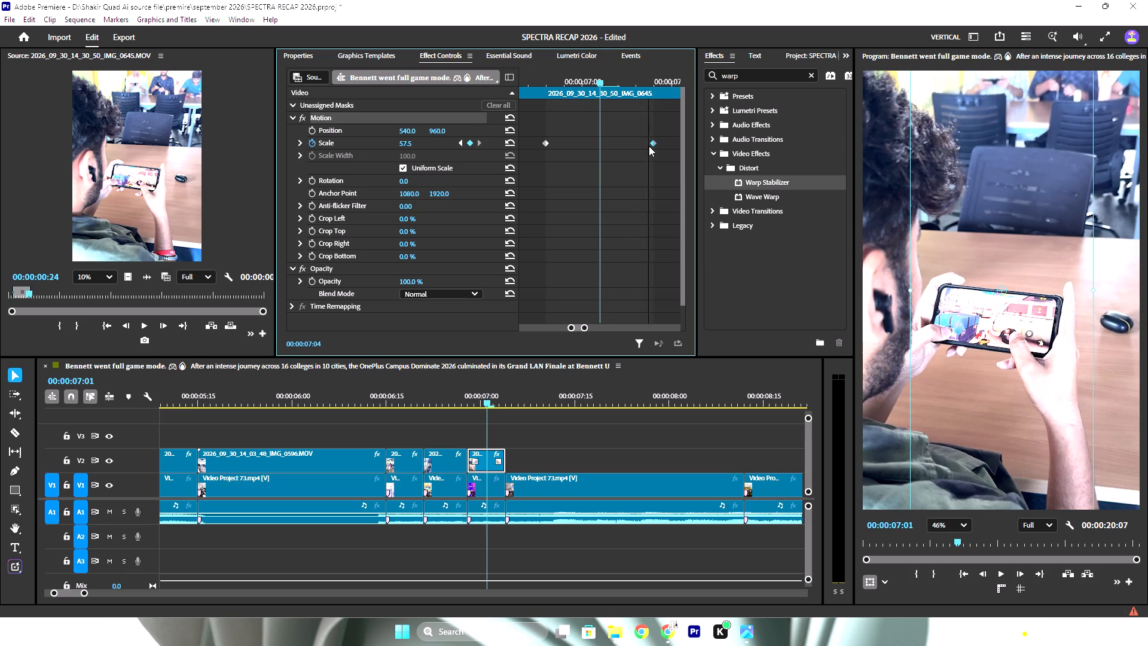
pyautogui.moveTo(649, 146); pyautogui.dragTo(649, 146)
# Apply Ease In to both scale keyframes of the IMG_0645 clip.
pyautogui.moveTo(661, 138); pyautogui.dragTo(510, 151)
pyautogui.rightClick(544, 142)
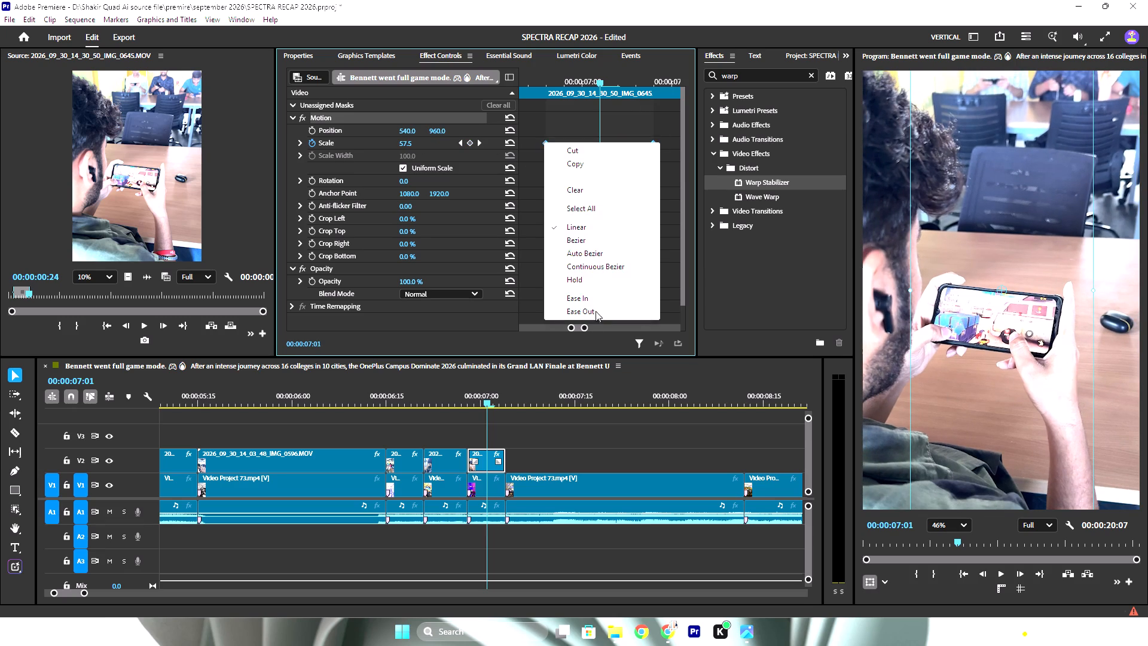
pyautogui.click(596, 301)
# Apply Ease In to both scale keyframes of the IMG_0640 clip on V2.
pyautogui.moveTo(480, 403); pyautogui.dragTo(441, 416)
pyautogui.click(447, 472)
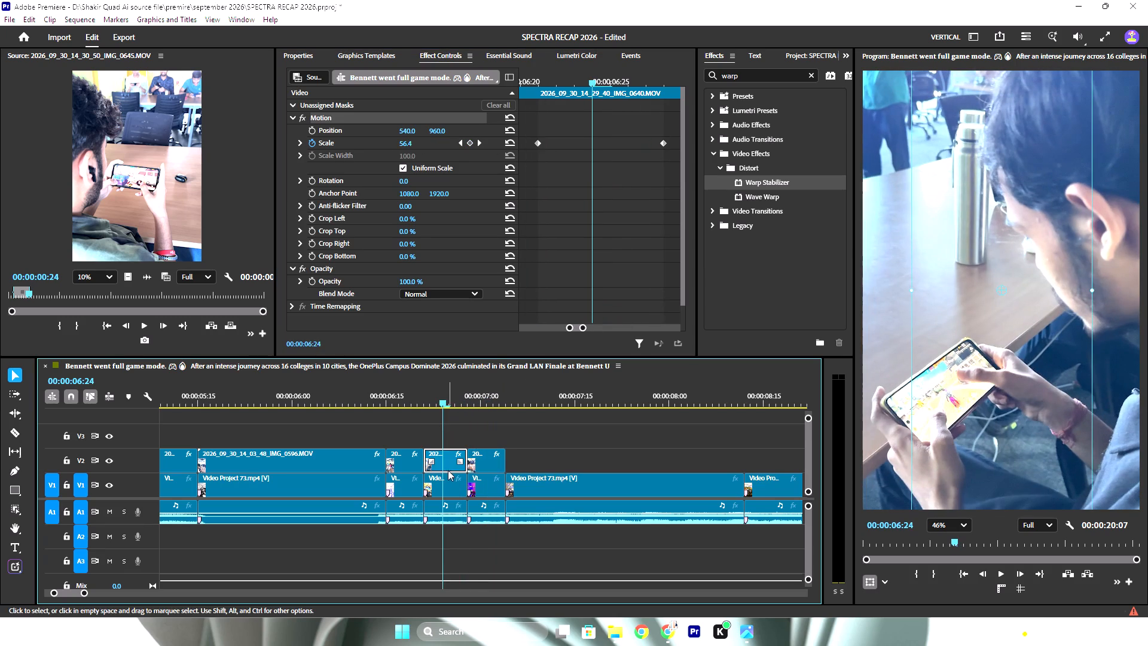
pyautogui.moveTo(673, 135); pyautogui.dragTo(531, 153)
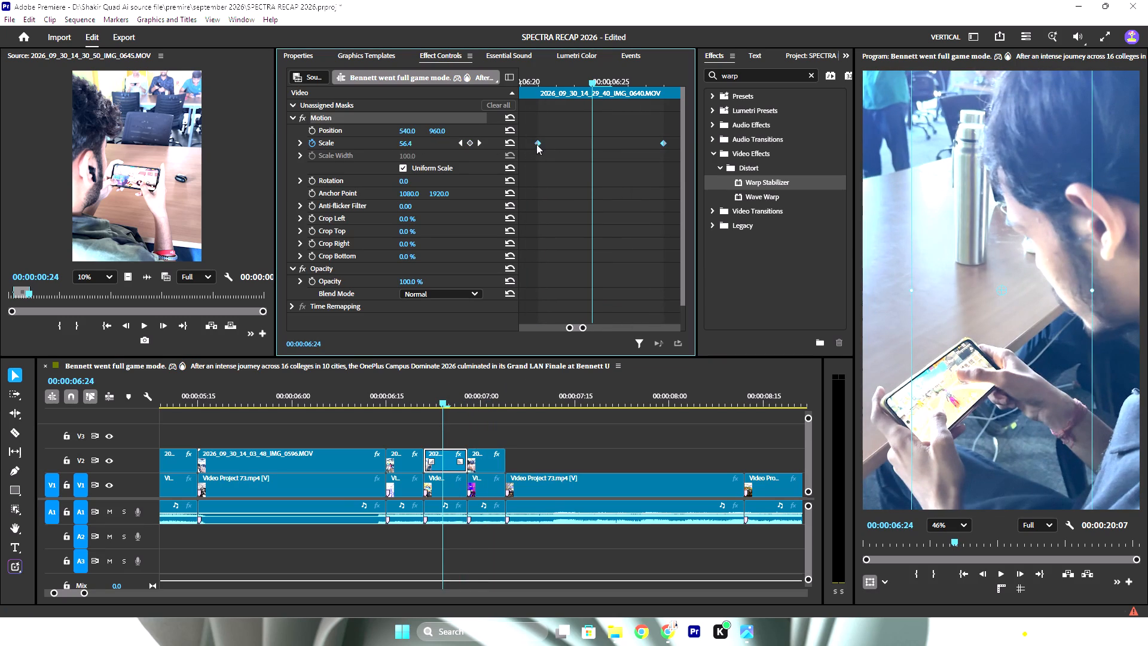
pyautogui.rightClick(536, 144)
pyautogui.click(575, 297)
# Check the scale keyframes of the IMG_0593 clip at 00:00:06:19 and its place among the V2 clips.
pyautogui.moveTo(438, 394); pyautogui.dragTo(411, 399)
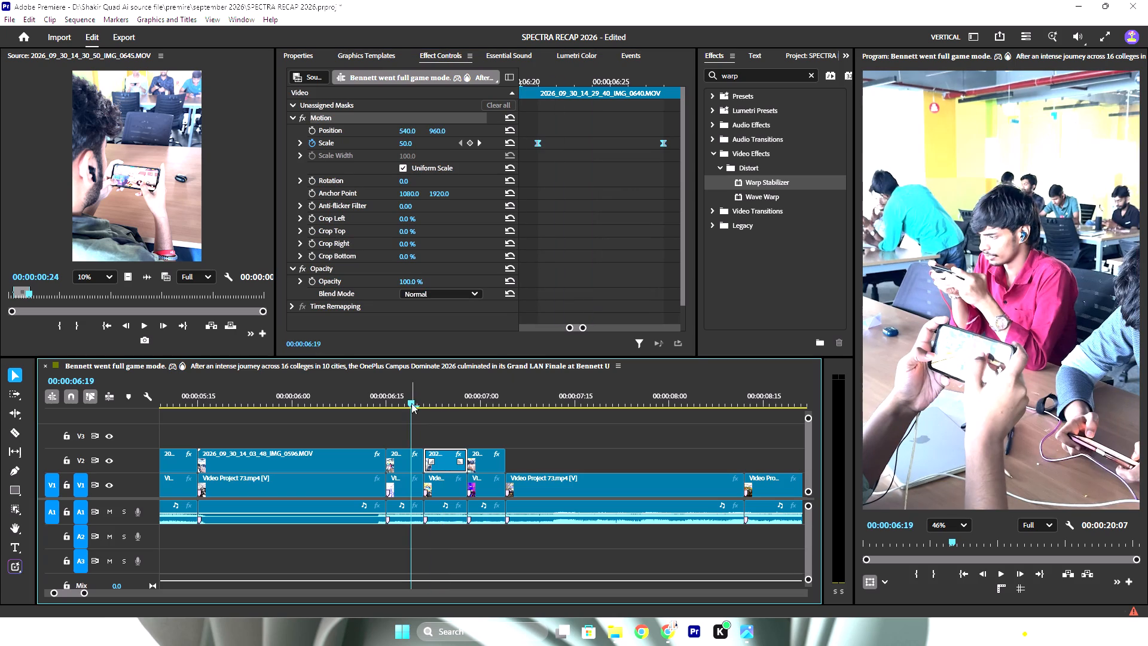
pyautogui.click(408, 458)
pyautogui.scroll(-11, 441, 447)
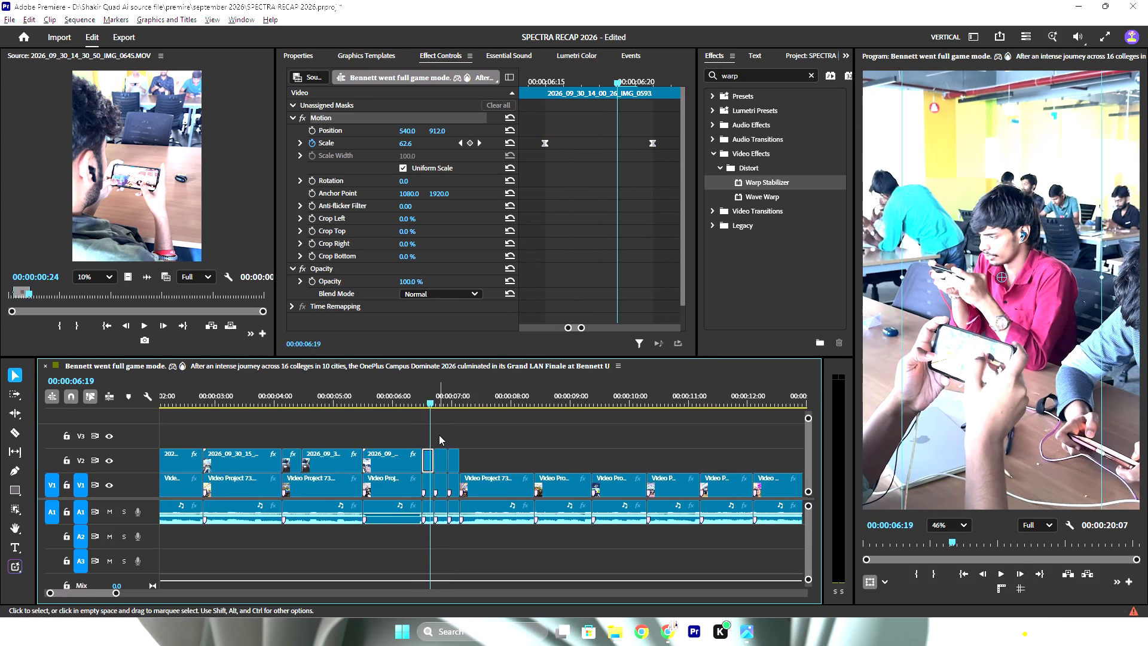
pyautogui.keyDown('alt'); pyautogui.scroll(-4, 451, 422); pyautogui.keyUp('alt')
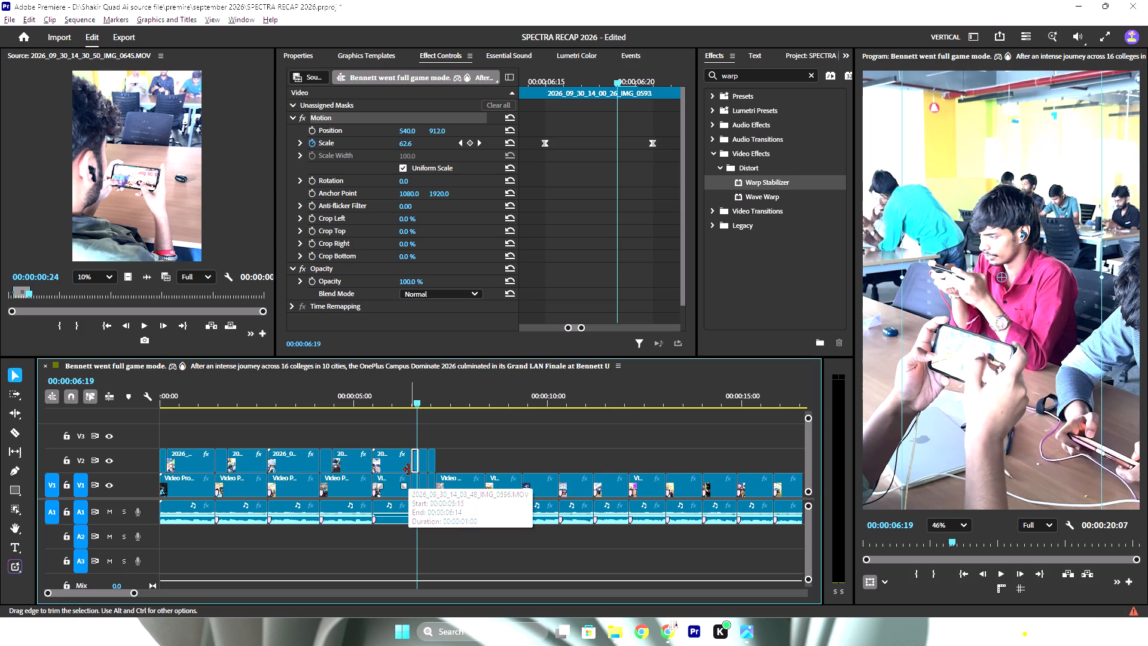
# Play the sequence from the start to about 00:00:06:22 to review the edited V2 clips.
pyautogui.scroll(-6, 425, 463)
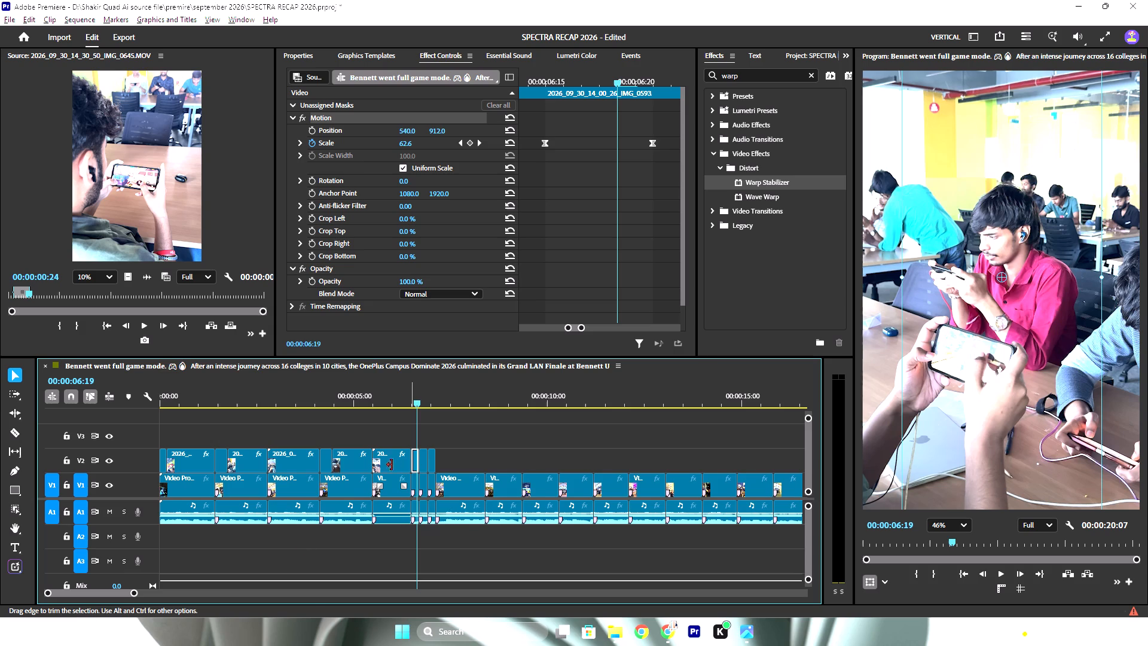
pyautogui.keyDown('alt'); pyautogui.scroll(-4, 389, 428); pyautogui.keyUp('alt')
pyautogui.moveTo(327, 401); pyautogui.dragTo(68, 389)
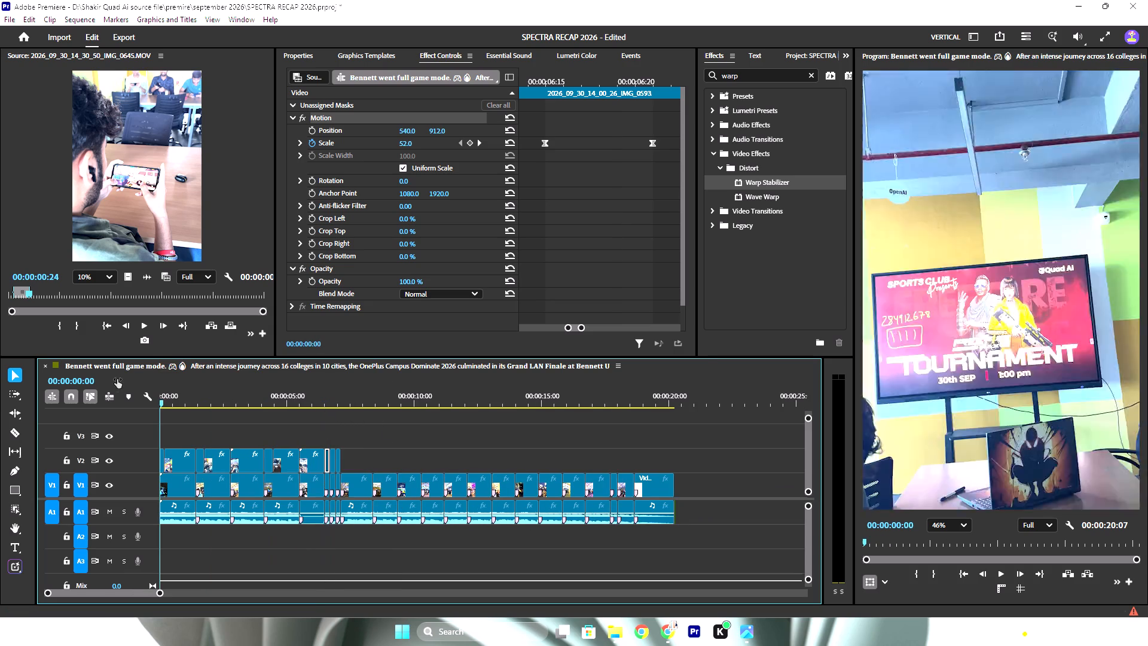
pyautogui.press('space')
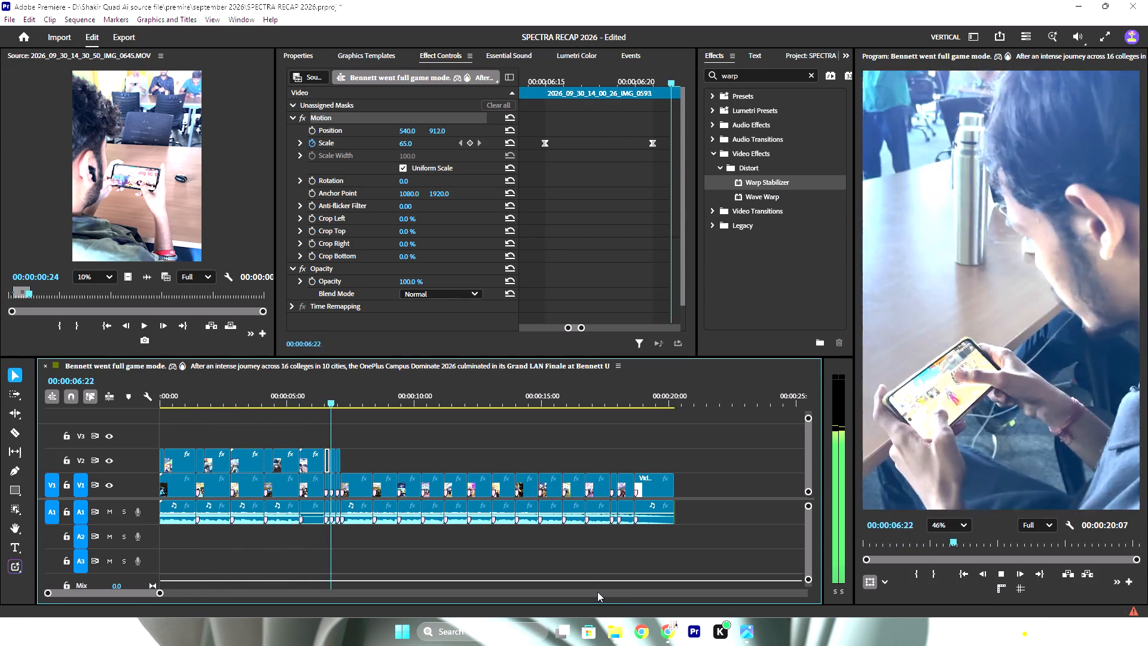
pyautogui.press('space')
# Split the Video Project 73 reference clip on V1 at 00:00:07:11, at the blurred transition in the Campus Dominate shot.
pyautogui.click(358, 399)
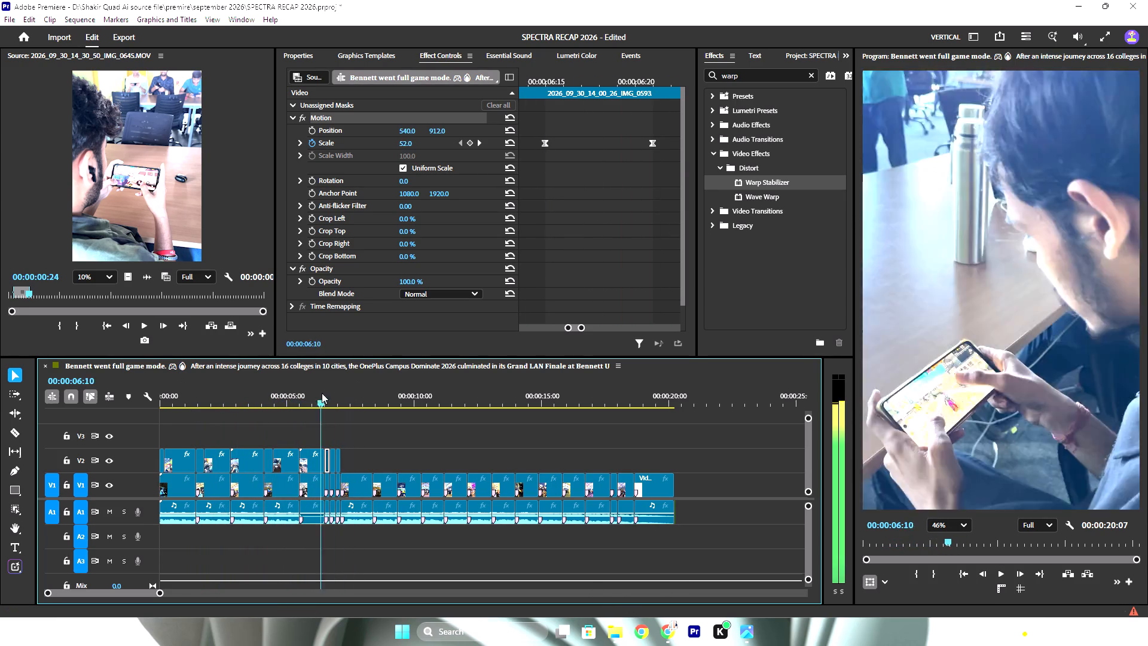
pyautogui.keyDown('alt'); pyautogui.scroll(20, 331, 470); pyautogui.keyUp('alt')
pyautogui.keyDown('alt'); pyautogui.scroll(1, 331, 470); pyautogui.keyUp('alt')
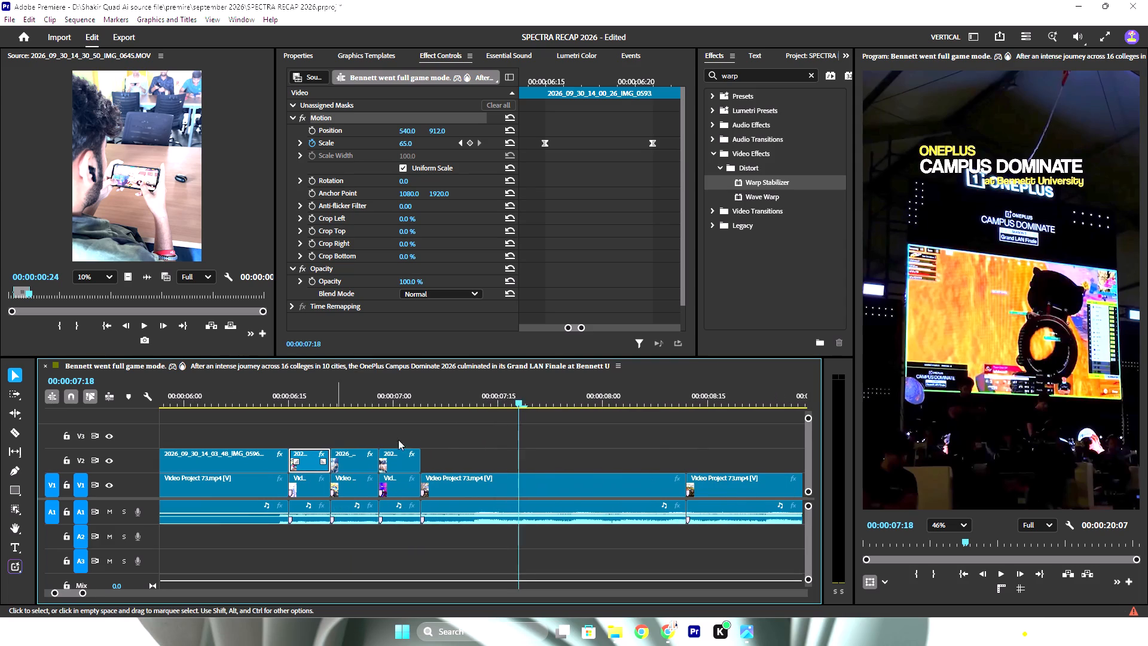
pyautogui.moveTo(512, 394); pyautogui.dragTo(461, 428)
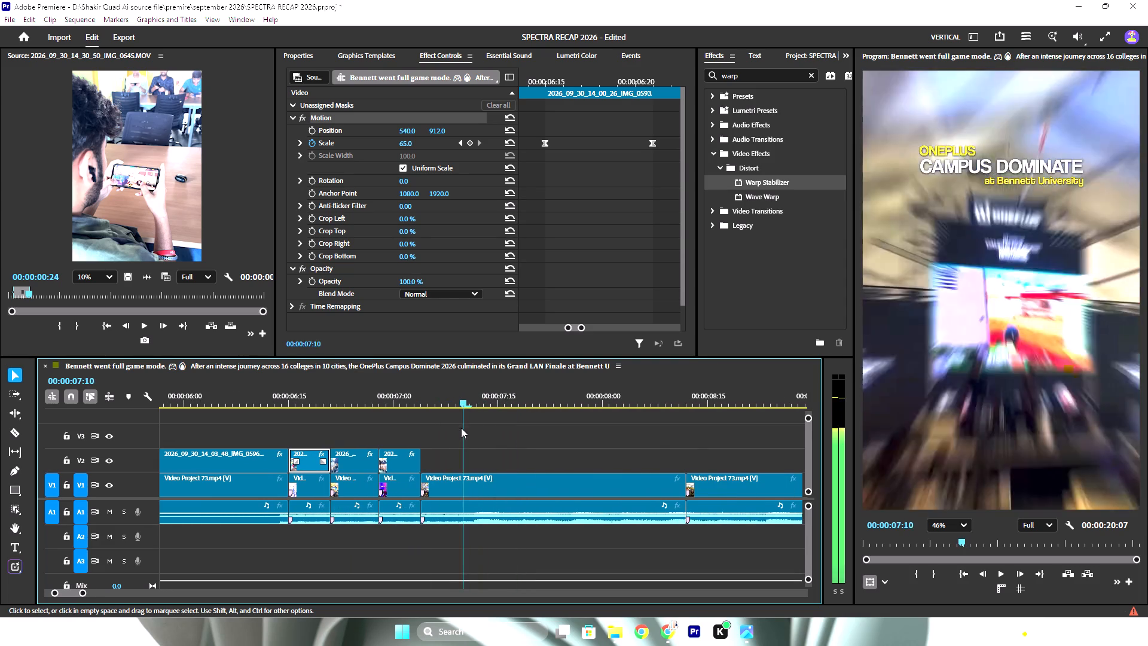
pyautogui.moveTo(461, 428); pyautogui.dragTo(472, 429)
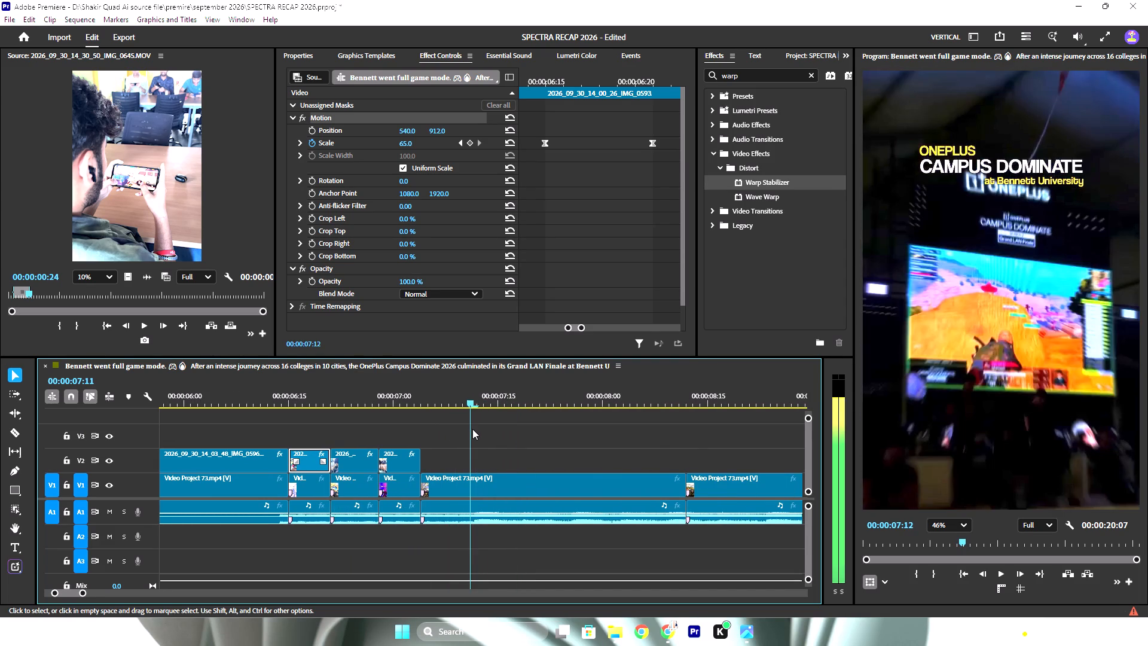
pyautogui.moveTo(472, 429); pyautogui.dragTo(474, 429)
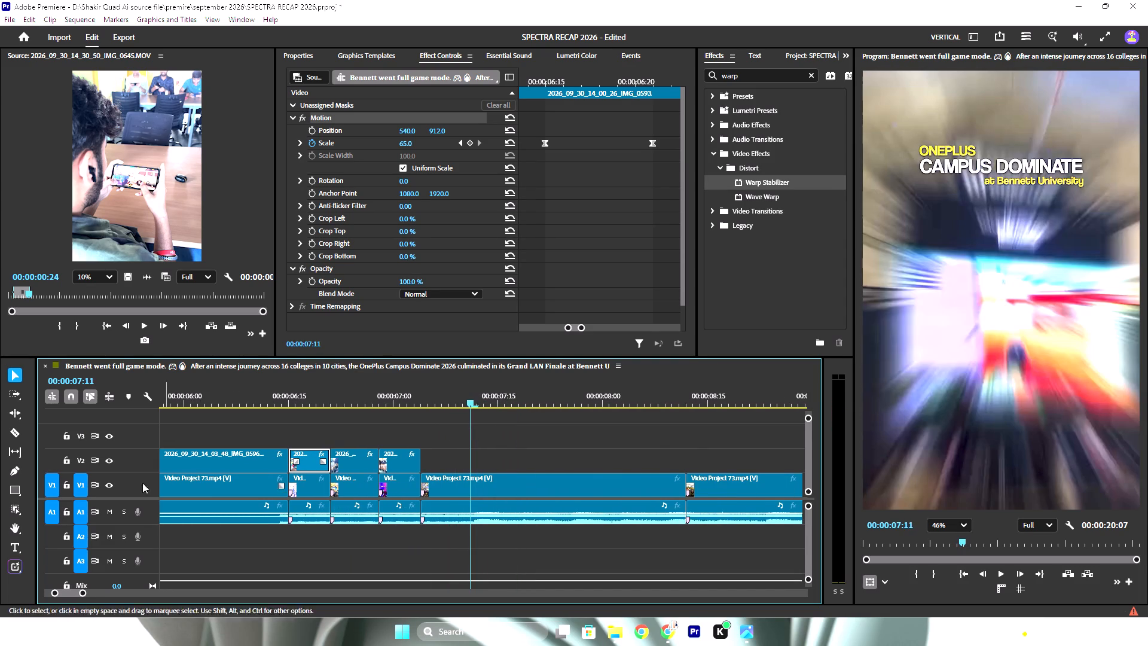
pyautogui.click(14, 428)
pyautogui.click(469, 488)
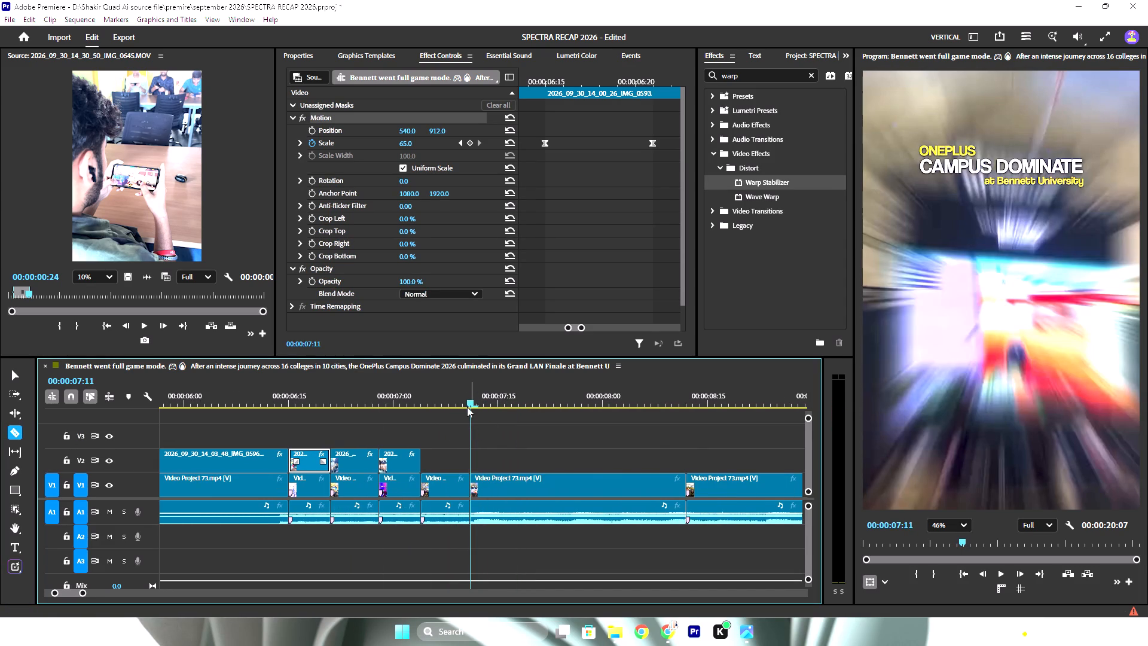
# Review the reference up to 00:00:08:13 and load IMG_0821 from the VIDEOS folder into the Source monitor.
pyautogui.moveTo(472, 403); pyautogui.dragTo(610, 417)
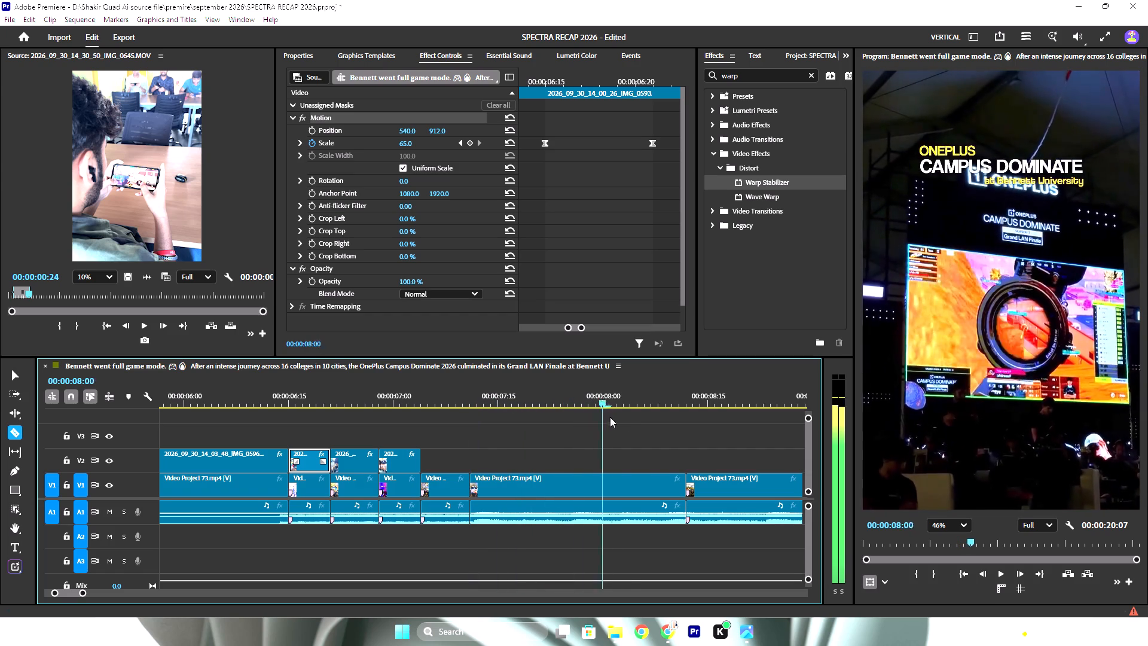
pyautogui.moveTo(610, 417); pyautogui.dragTo(695, 423)
pyautogui.keyDown('alt'); pyautogui.scroll(-10, 539, 489); pyautogui.keyUp('alt')
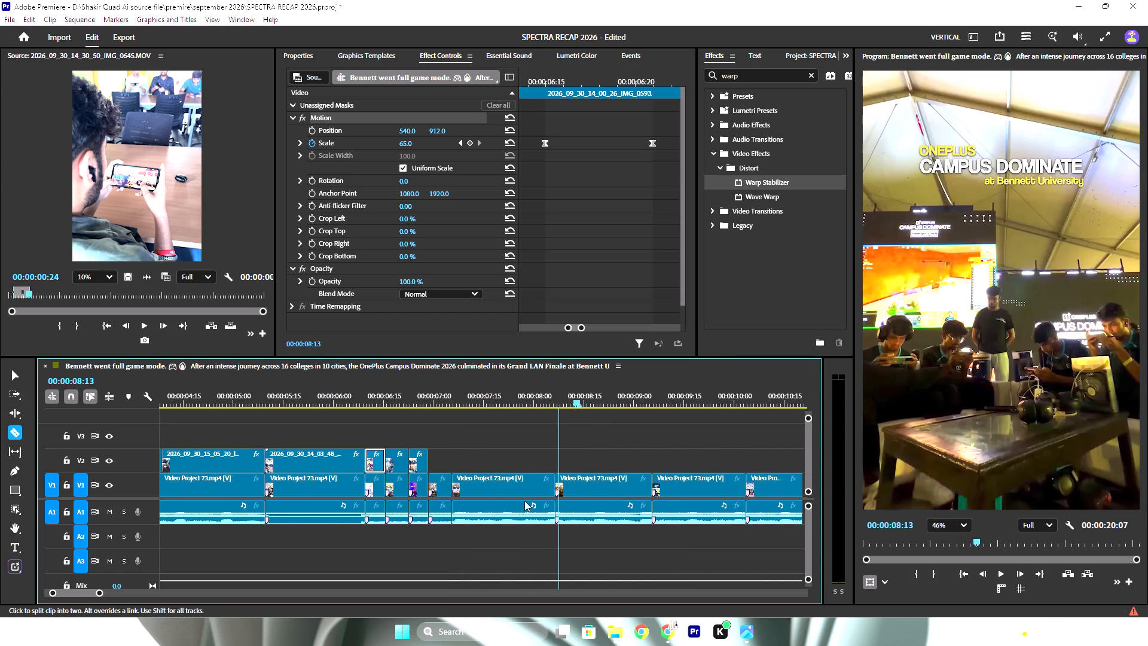
pyautogui.keyDown('alt'); pyautogui.scroll(9, 417, 483); pyautogui.keyUp('alt')
pyautogui.click(612, 635)
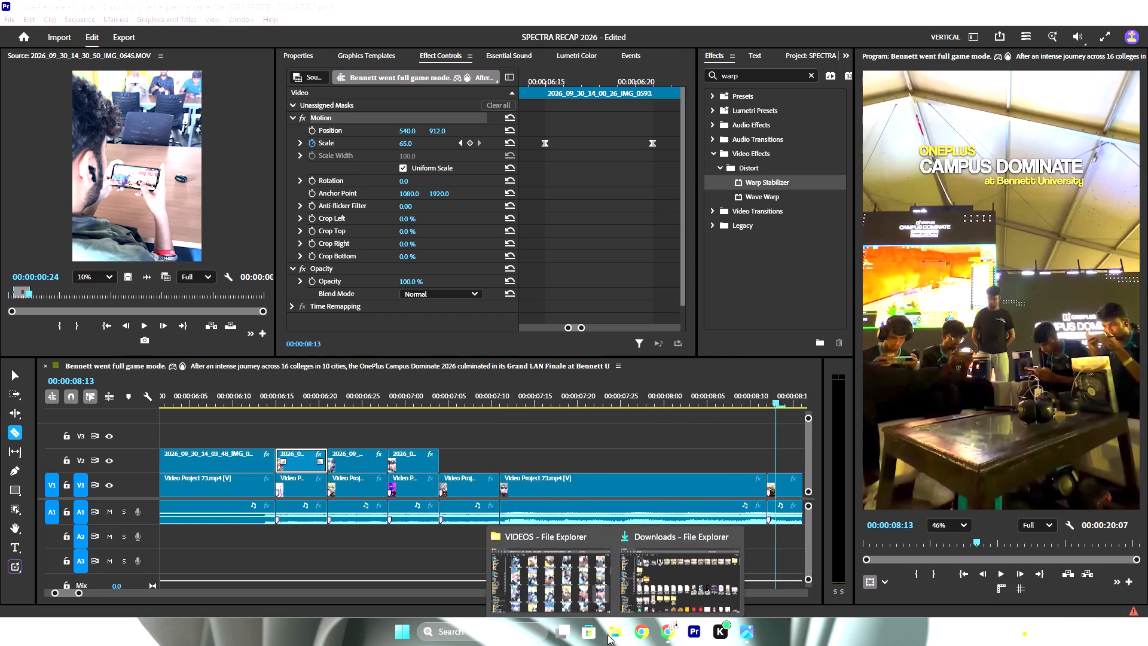
pyautogui.click(590, 591)
pyautogui.scroll(-1, 891, 453)
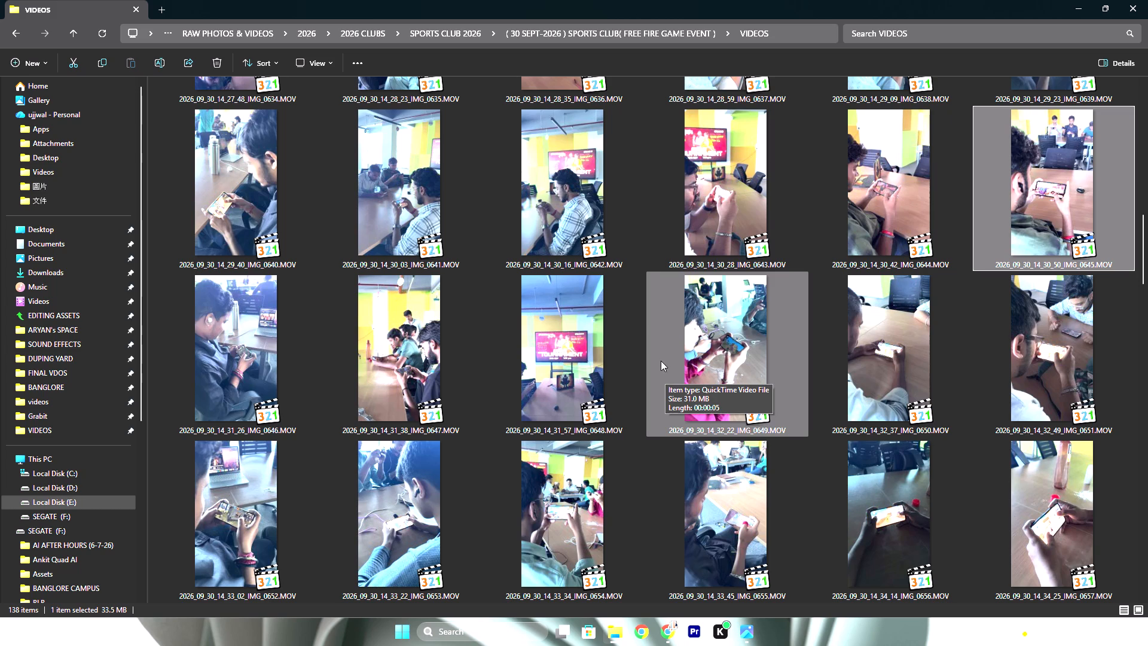
pyautogui.scroll(-1, 541, 318)
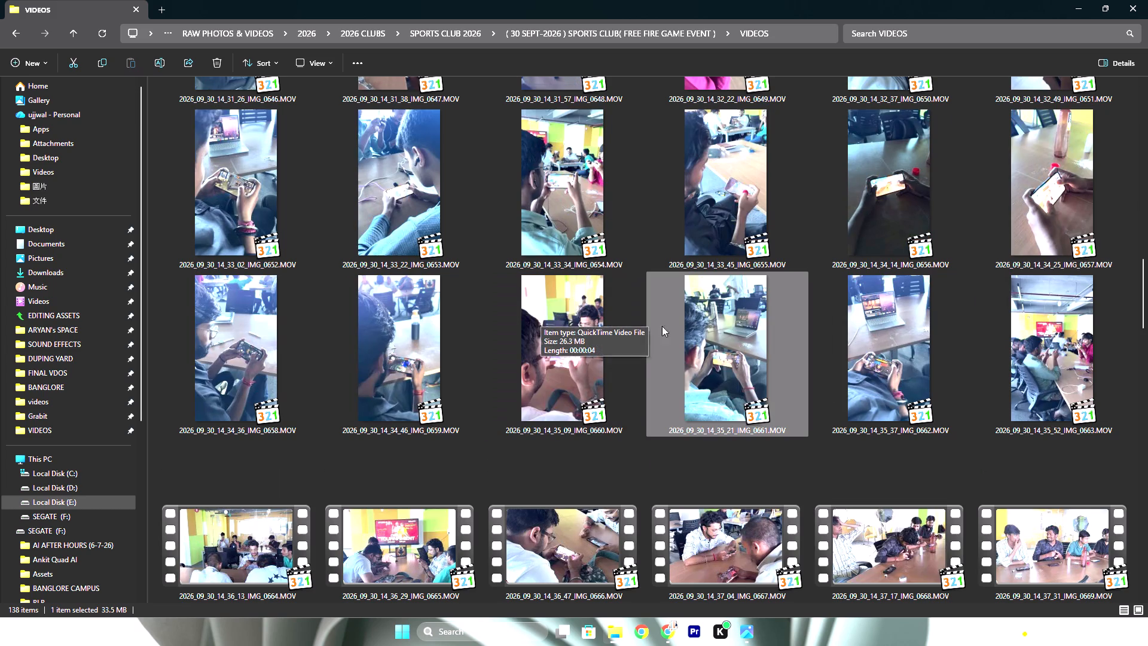
pyautogui.scroll(-4, 795, 389)
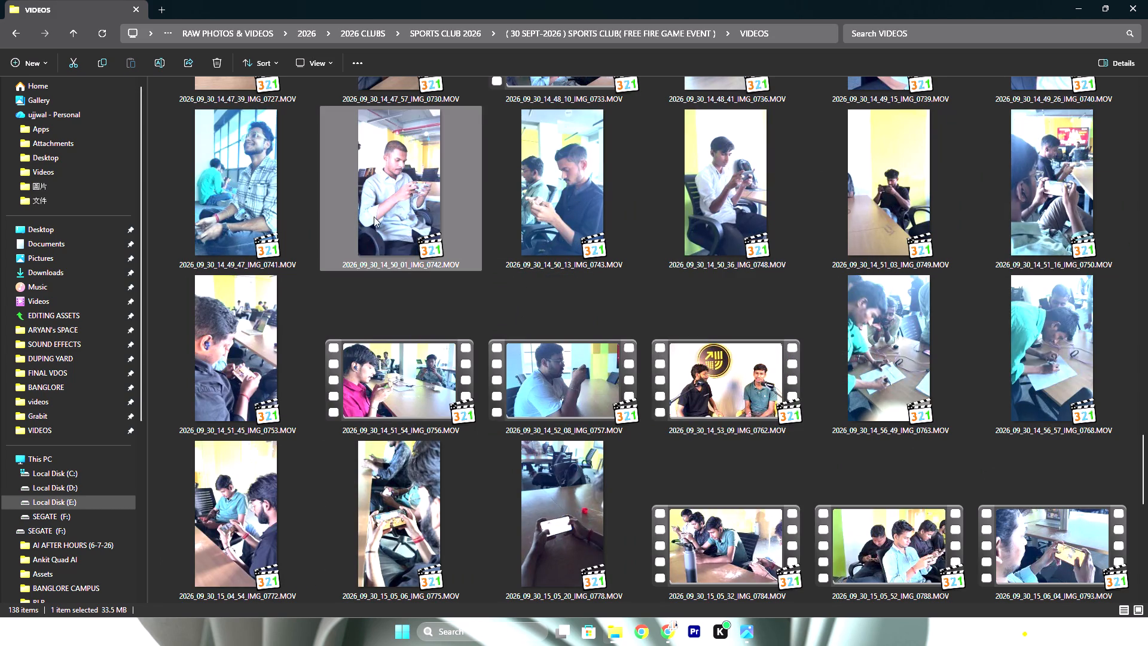
pyautogui.scroll(-4, 920, 362)
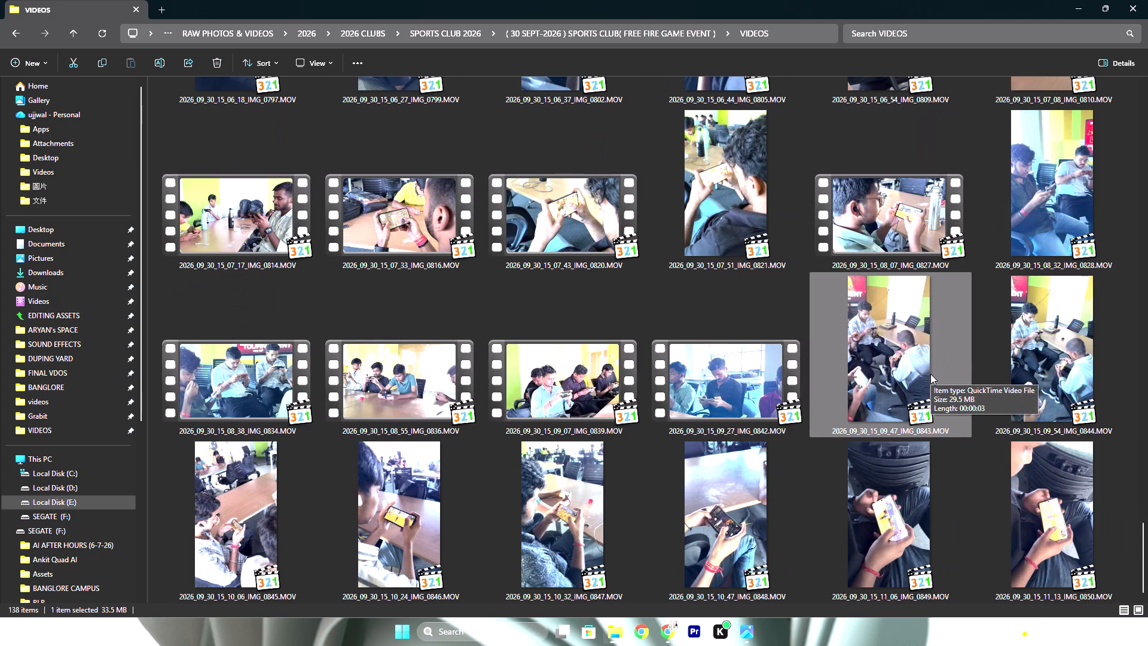
pyautogui.scroll(-1, 703, 541)
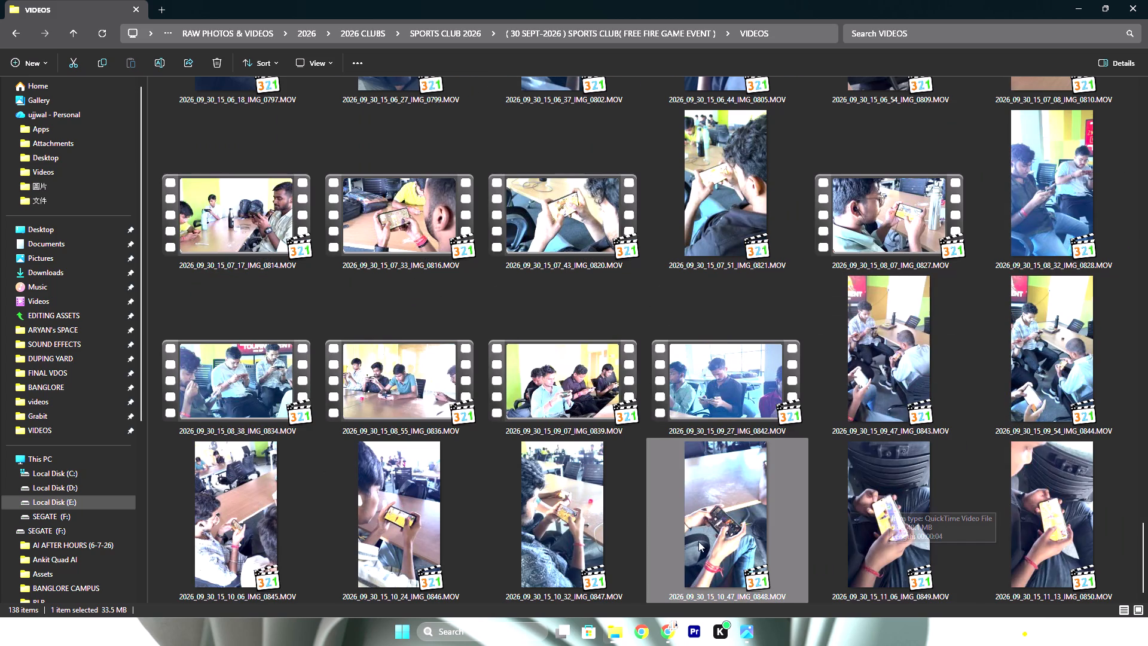
pyautogui.scroll(-1, 514, 453)
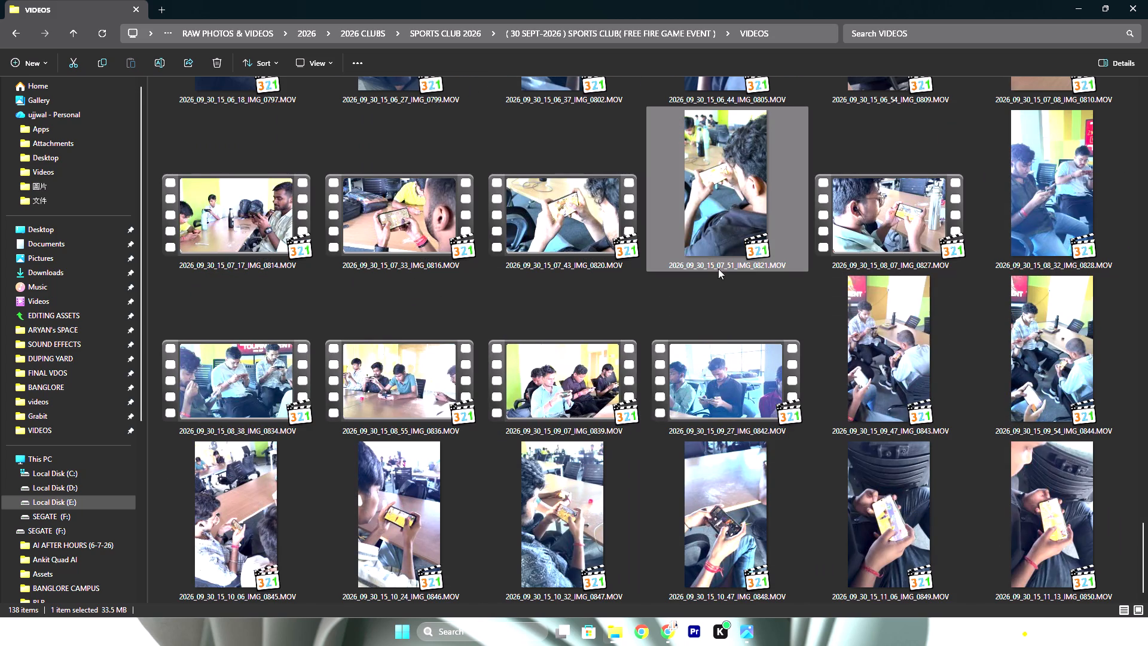
pyautogui.moveTo(751, 163); pyautogui.dragTo(401, 209)
pyautogui.hotkey('alt', 'Tab')
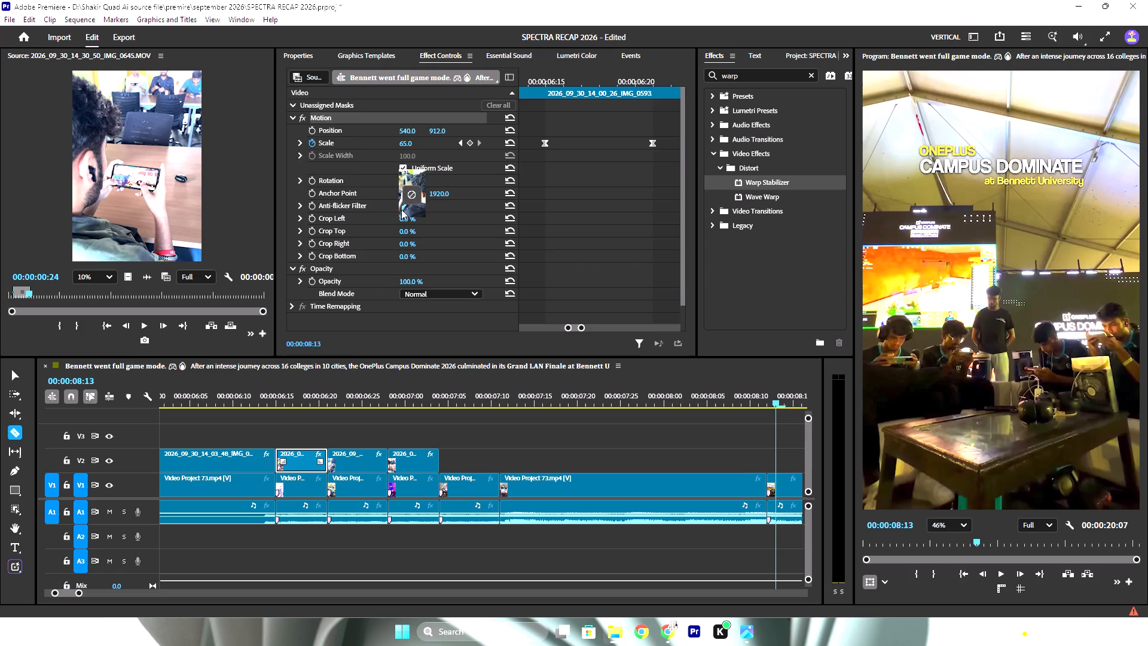
pyautogui.moveTo(401, 209); pyautogui.dragTo(136, 182)
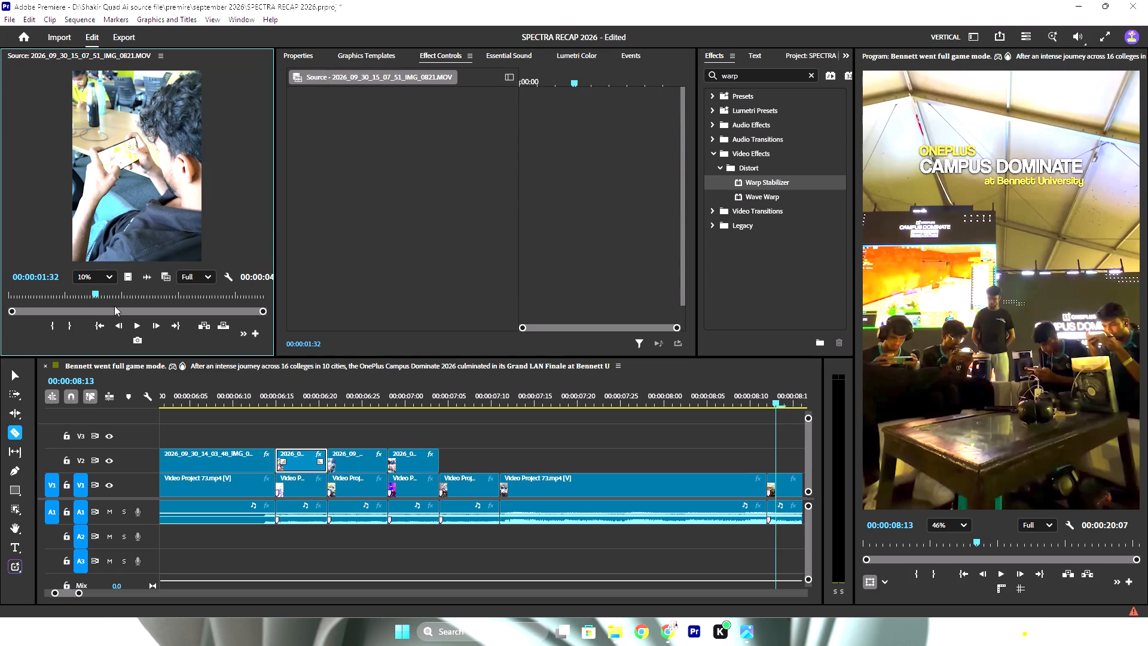
# Mark the IMG_0821 source range from about 00:00:01:34 to 00:00:02:21.
pyautogui.click(100, 292)
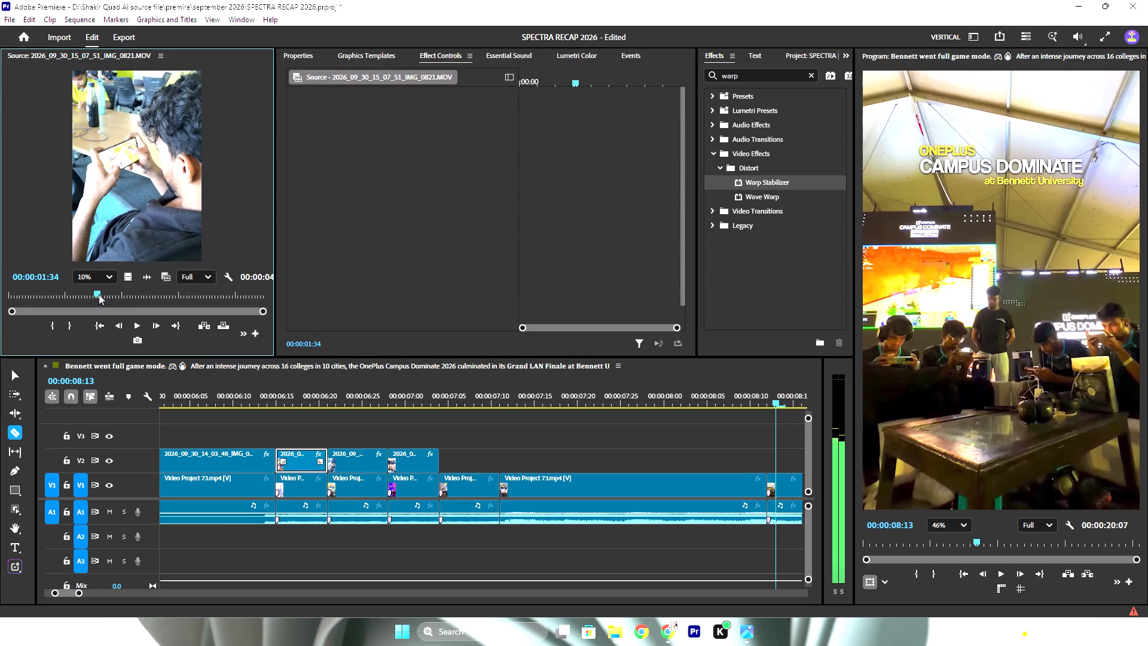
pyautogui.write('i')
pyautogui.press('space')
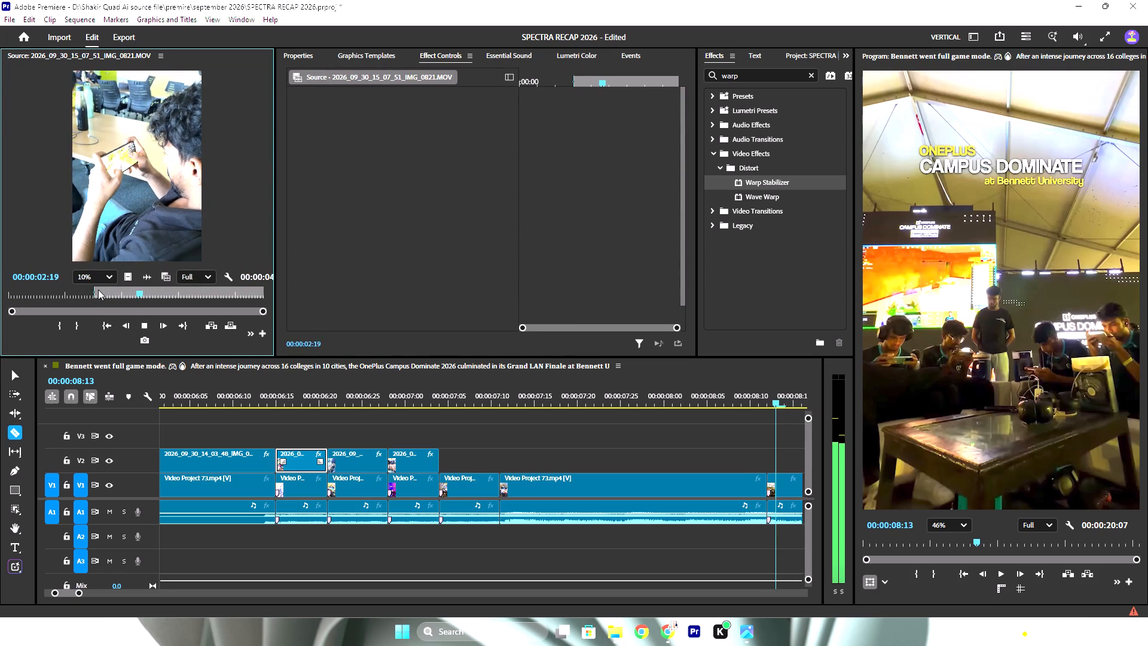
pyautogui.press('space')
pyautogui.write('o')
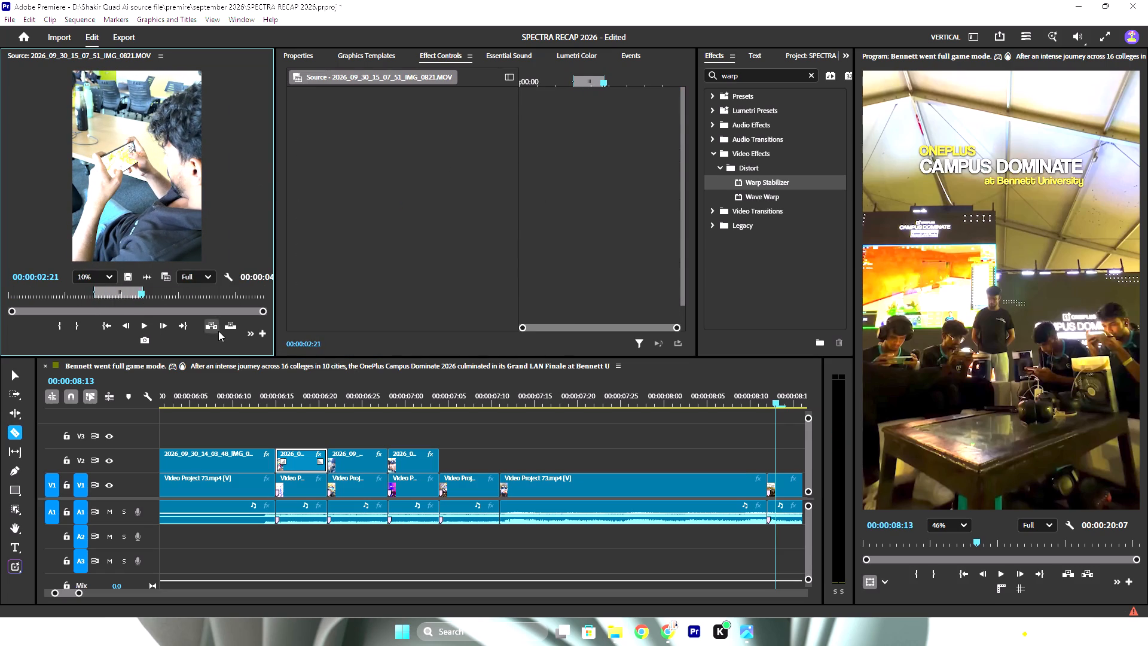
# Load IMG_0828 from the VIDEOS folder into the Source monitor and scrub through its footage.
pyautogui.hotkey('alt', 'Tab')
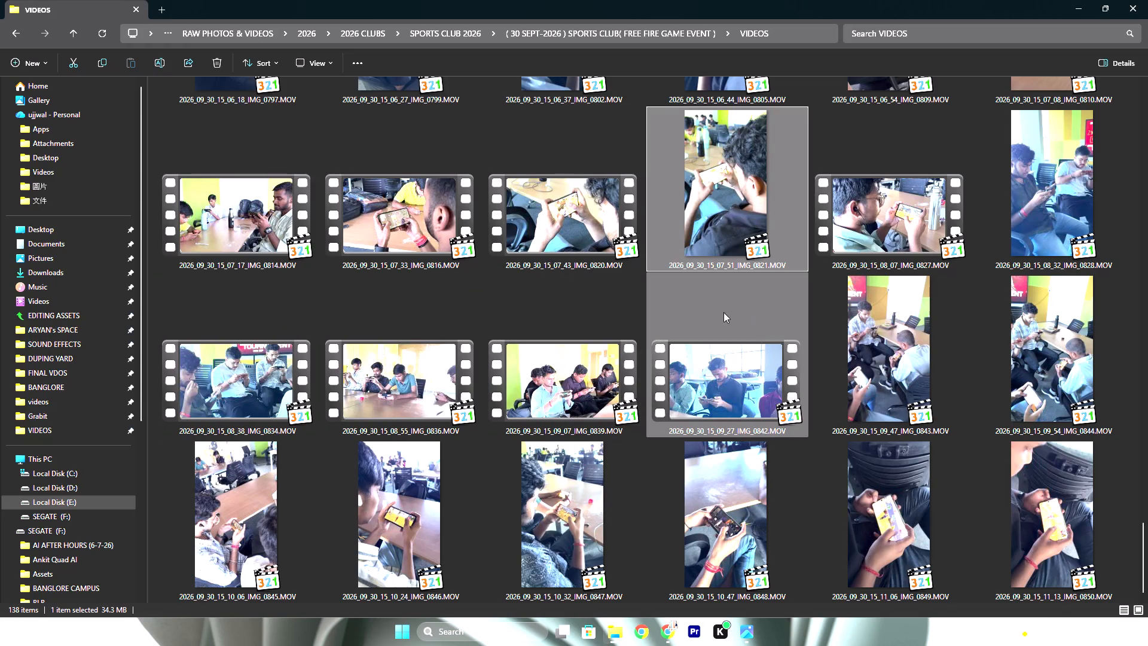
pyautogui.moveTo(1044, 188); pyautogui.dragTo(127, 133)
pyautogui.hotkey('alt', 'Tab')
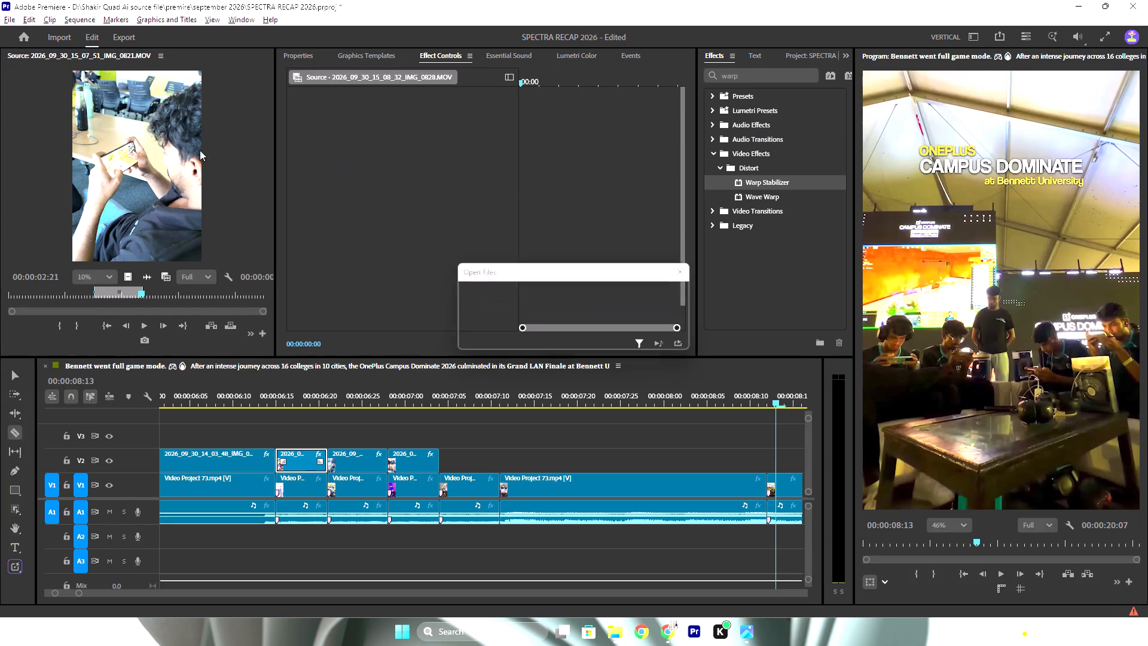
pyautogui.moveTo(27, 288); pyautogui.dragTo(240, 284)
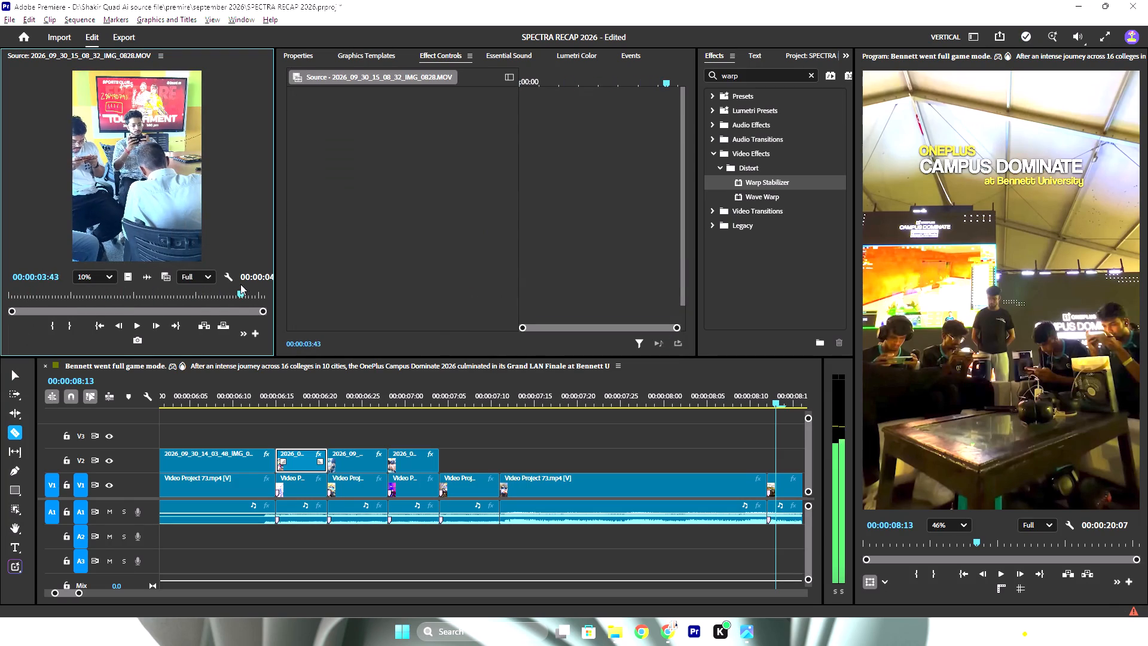
pyautogui.moveTo(240, 284); pyautogui.dragTo(151, 285)
pyautogui.hotkey('alt', 'Tab')
pyautogui.scroll(-1, 739, 365)
pyautogui.doubleClick(857, 358)
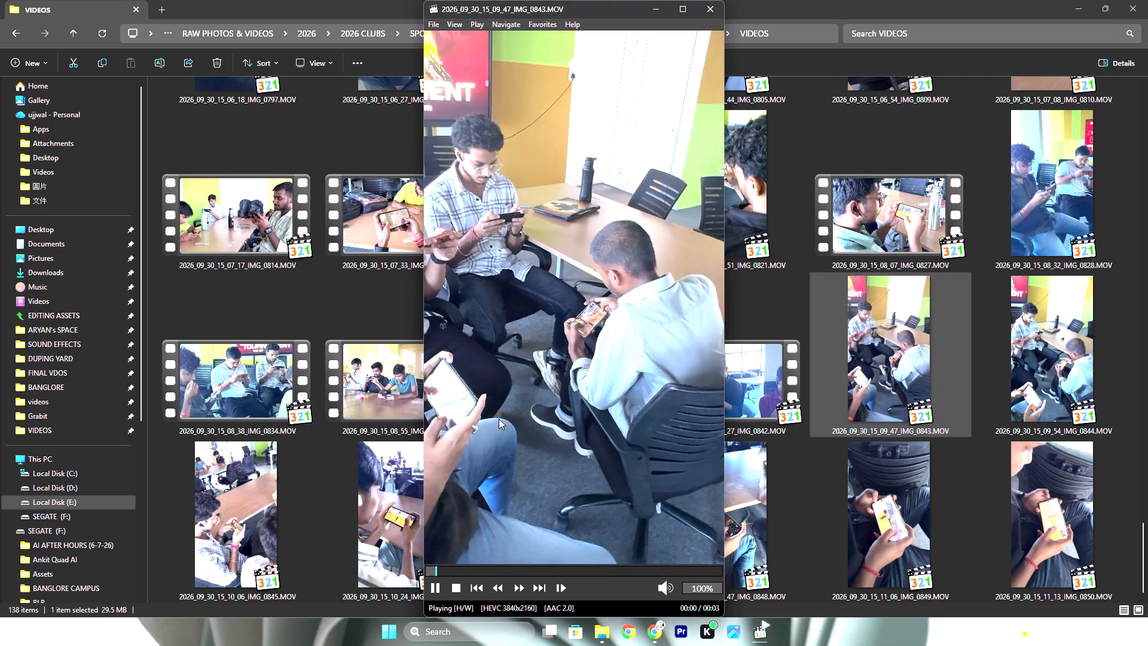
pyautogui.click(709, 4)
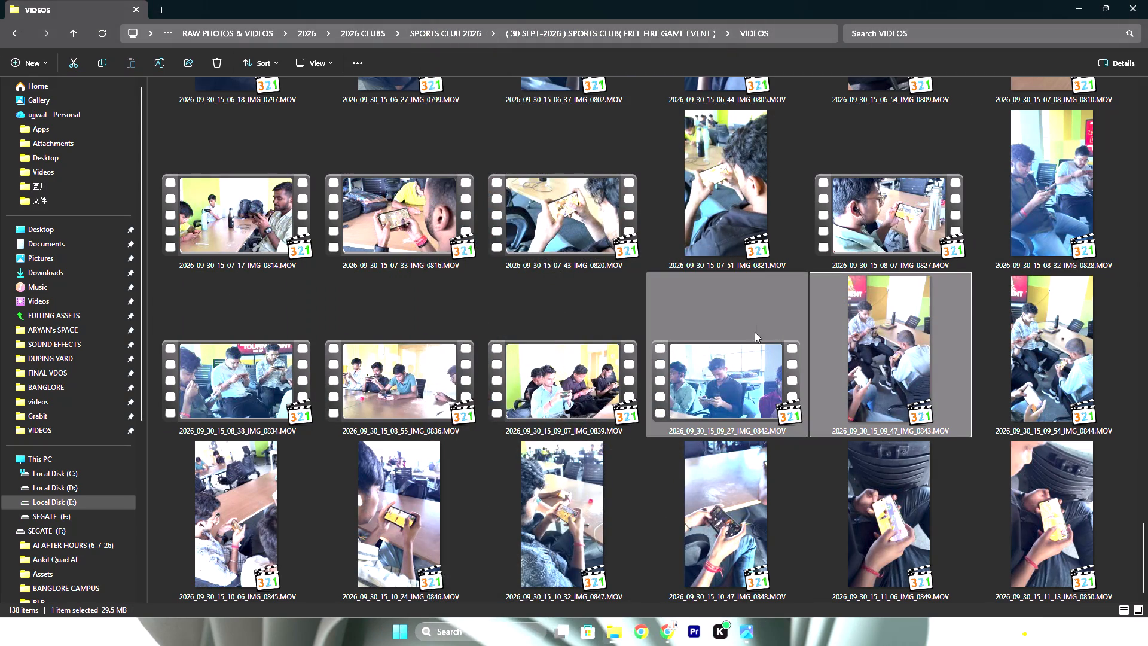
pyautogui.scroll(-2, 755, 333)
pyautogui.scroll(-5, 828, 522)
pyautogui.scroll(3, 652, 485)
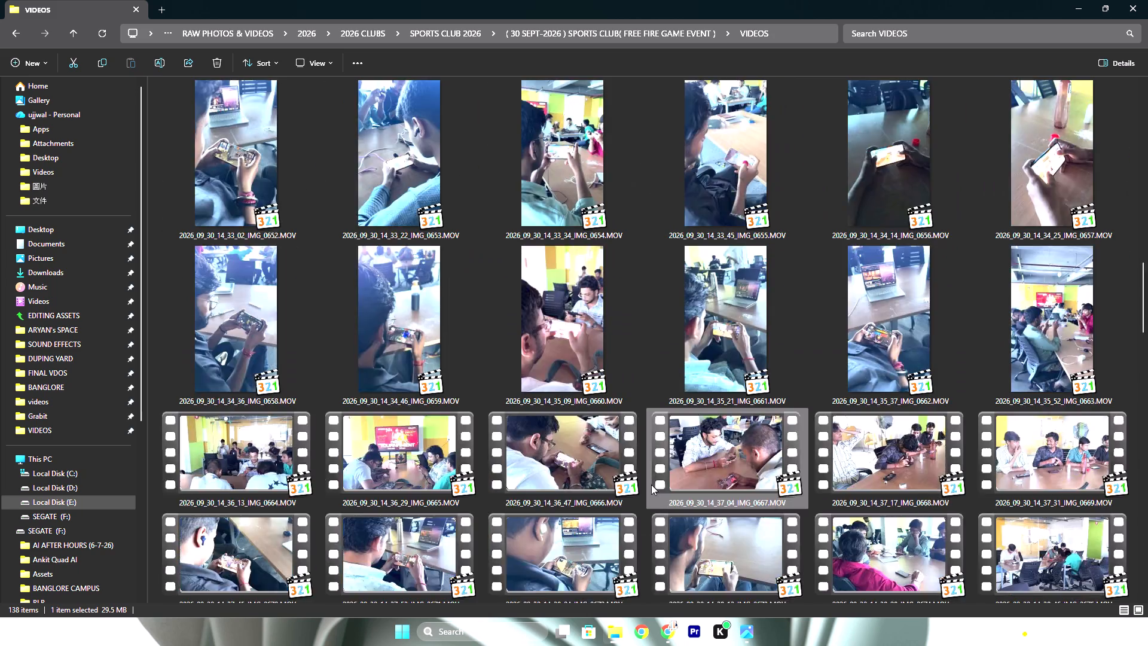
pyautogui.scroll(5, 651, 484)
pyautogui.doubleClick(561, 489)
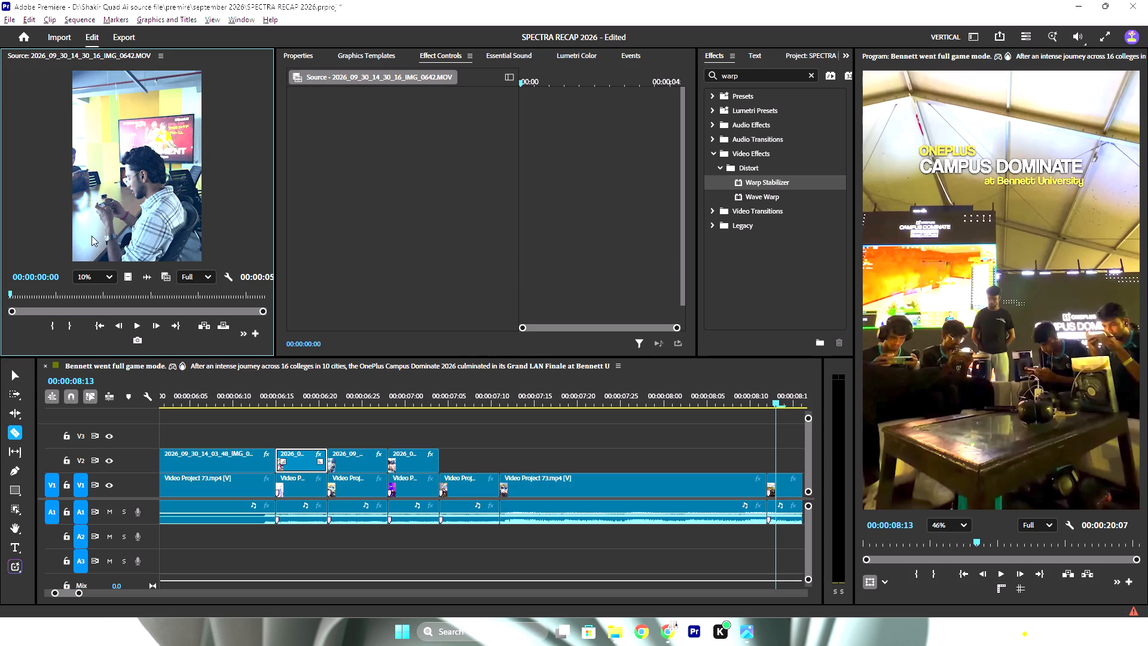
pyautogui.moveTo(37, 294); pyautogui.dragTo(89, 295)
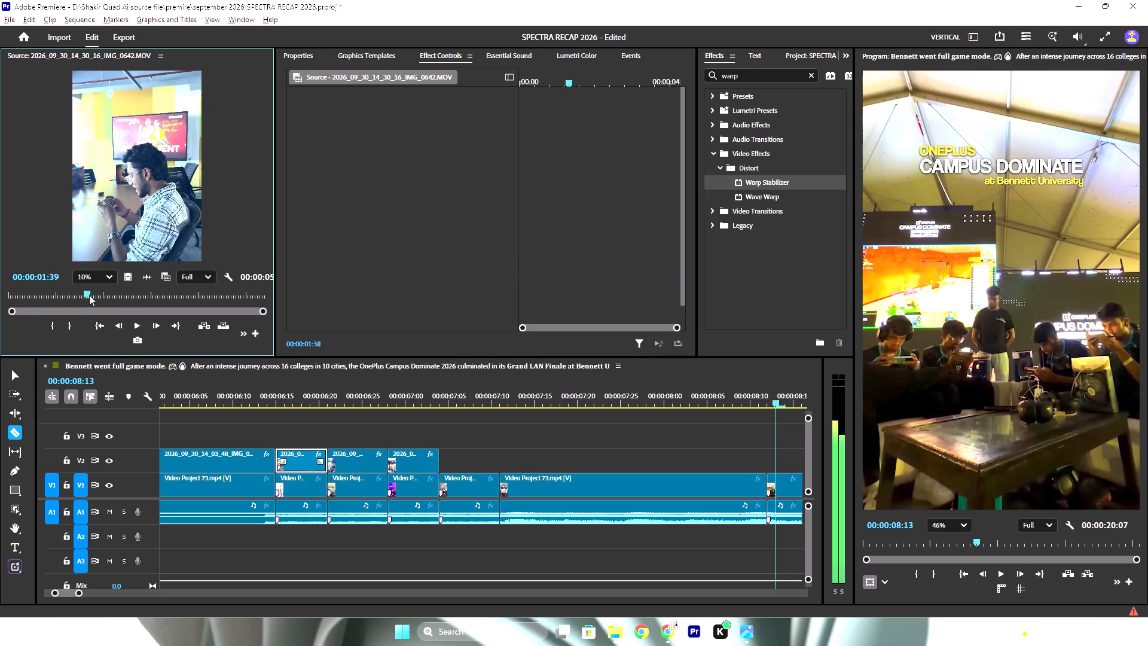
pyautogui.moveTo(89, 295); pyautogui.dragTo(83, 292)
pyautogui.write('i')
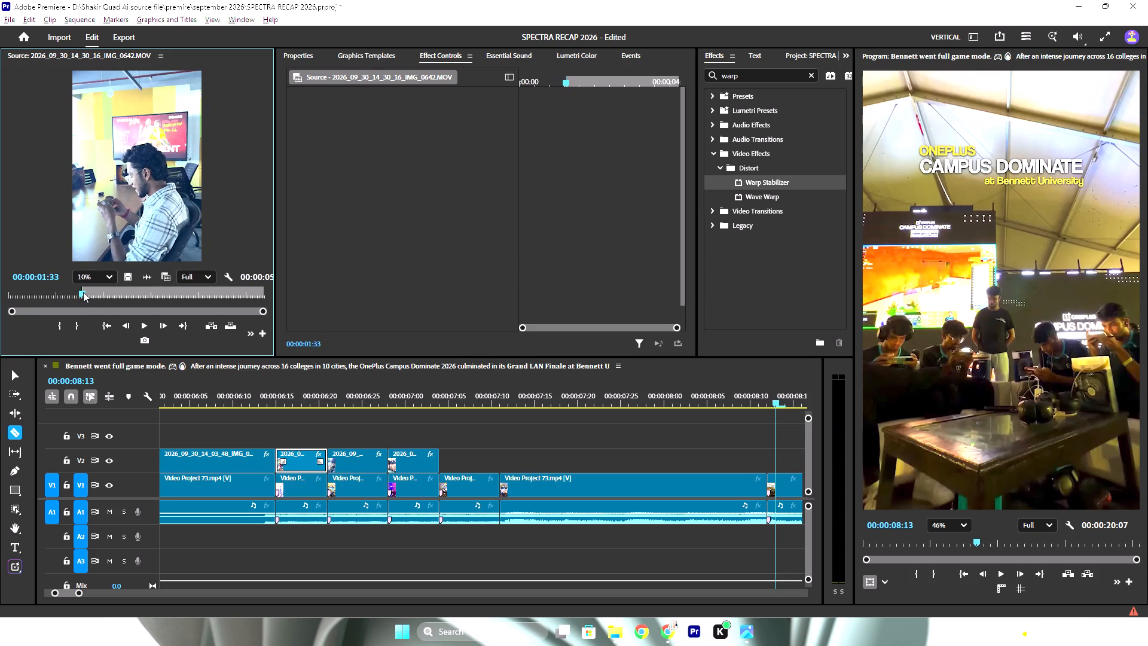
pyautogui.press('space')
pyautogui.press('space')
pyautogui.press('o')
# Place the marked IMG_0642 shot on V2 directly after the last clip and trim its end to the reference cut below.
pyautogui.moveTo(124, 275); pyautogui.dragTo(466, 450)
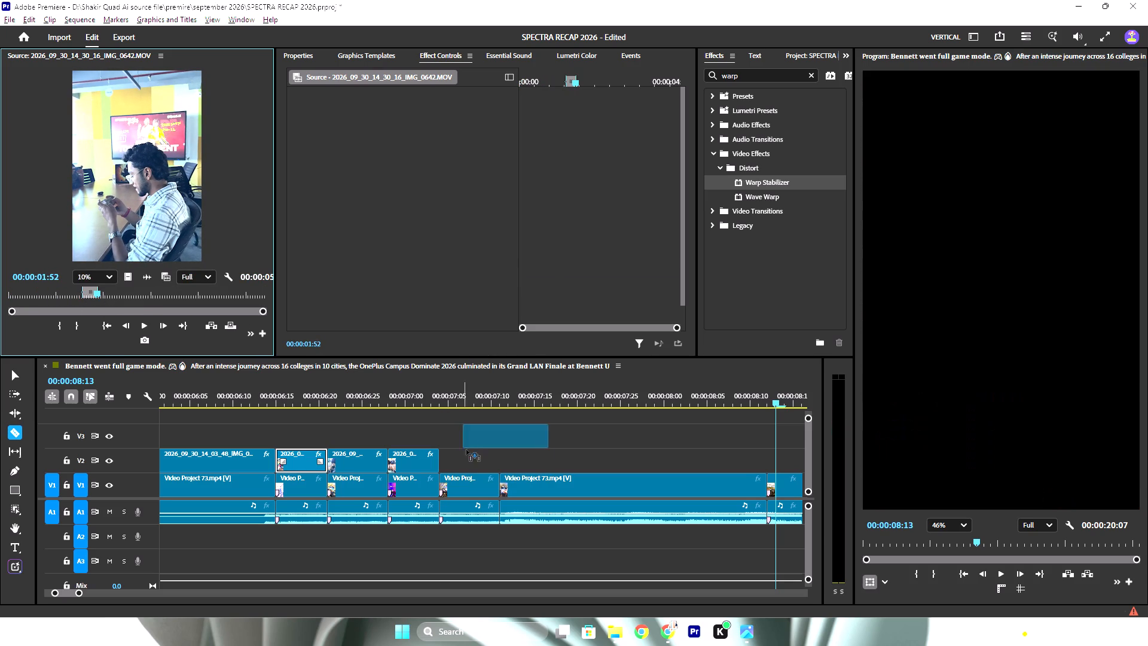
pyautogui.moveTo(466, 450); pyautogui.dragTo(442, 464)
pyautogui.moveTo(527, 453); pyautogui.dragTo(519, 453)
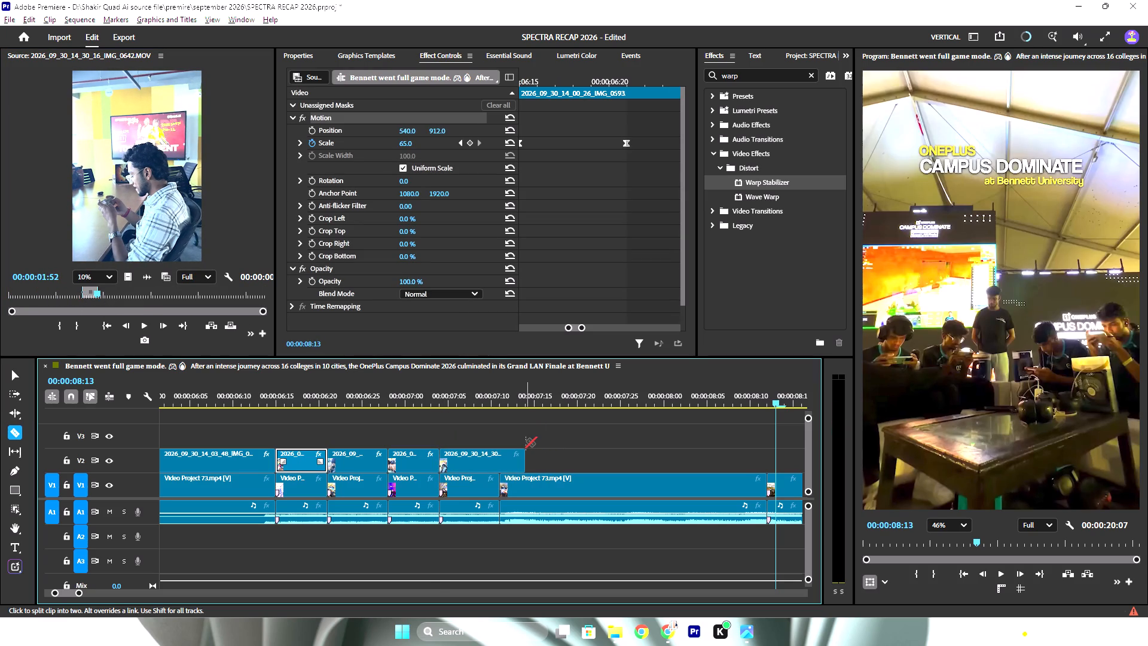
pyautogui.press('v')
pyautogui.moveTo(529, 450); pyautogui.dragTo(503, 453)
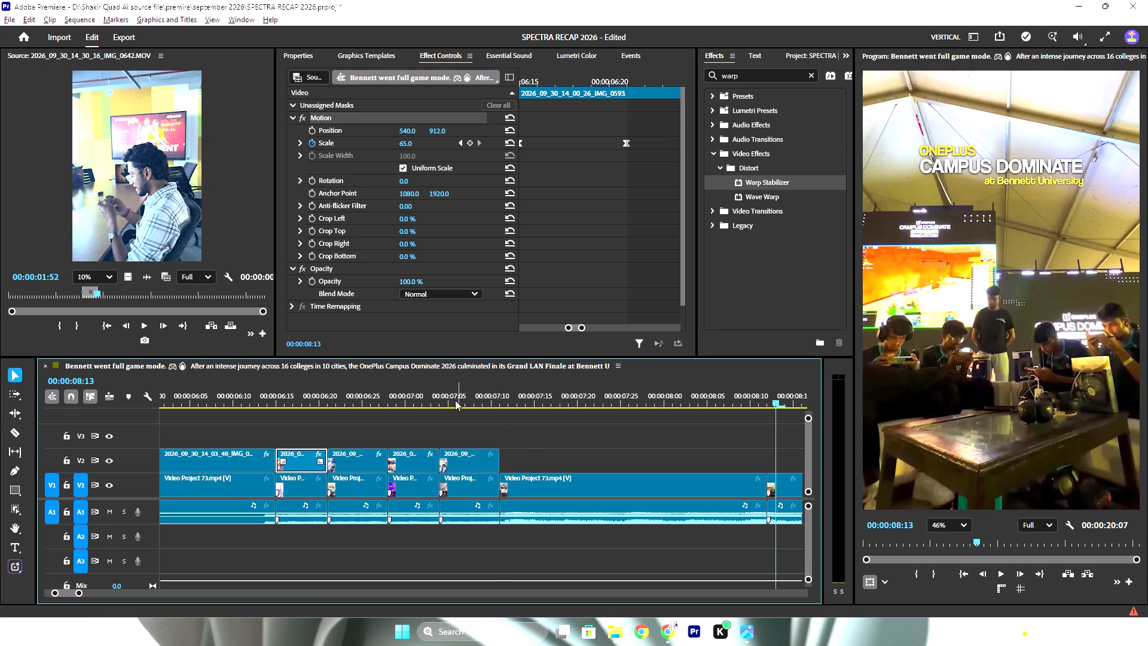
# Set the Scale of the new IMG_0642 clip on V2 to 50.
pyautogui.click(455, 400)
pyautogui.click(467, 459)
pyautogui.click(410, 142)
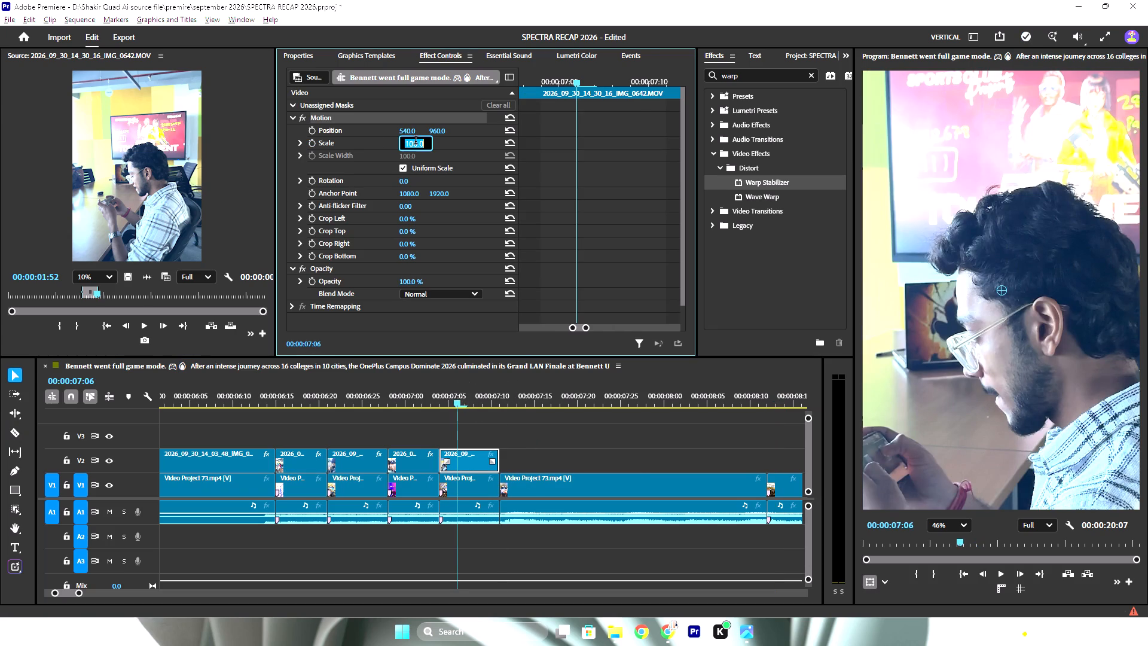
pyautogui.write('50')
pyautogui.press('Return')
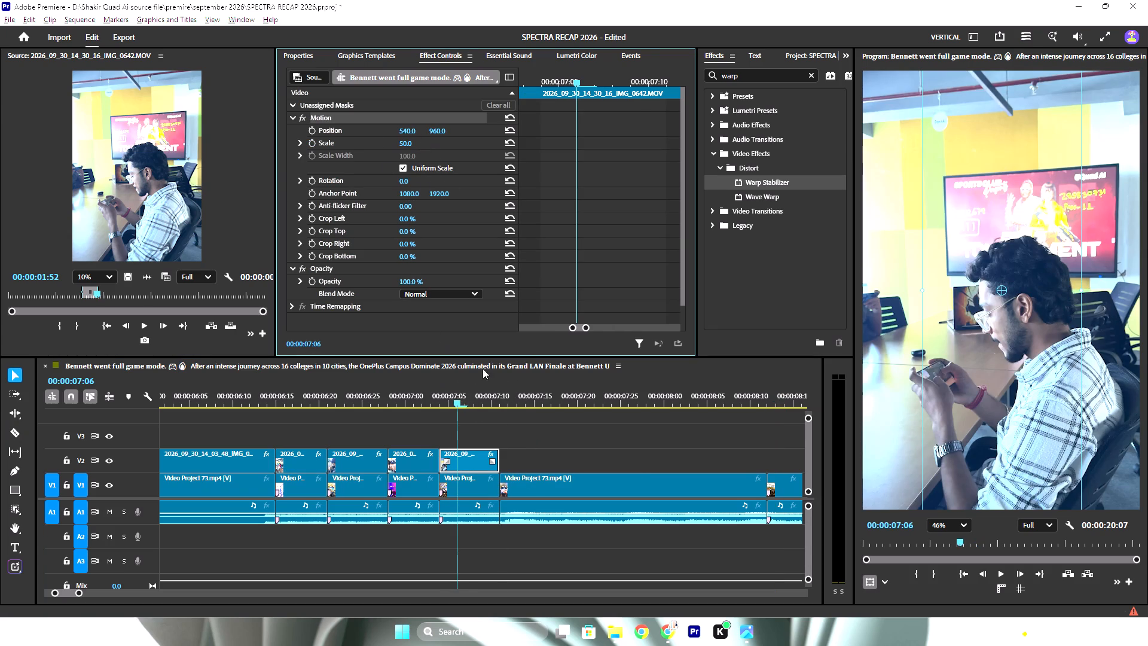
# Animate the IMG_0642 clip's Scale from 50 at its start to 65 near its end, applying Ease In to both keyframes.
pyautogui.keyDown('alt'); pyautogui.scroll(-6, 476, 446); pyautogui.keyUp('alt')
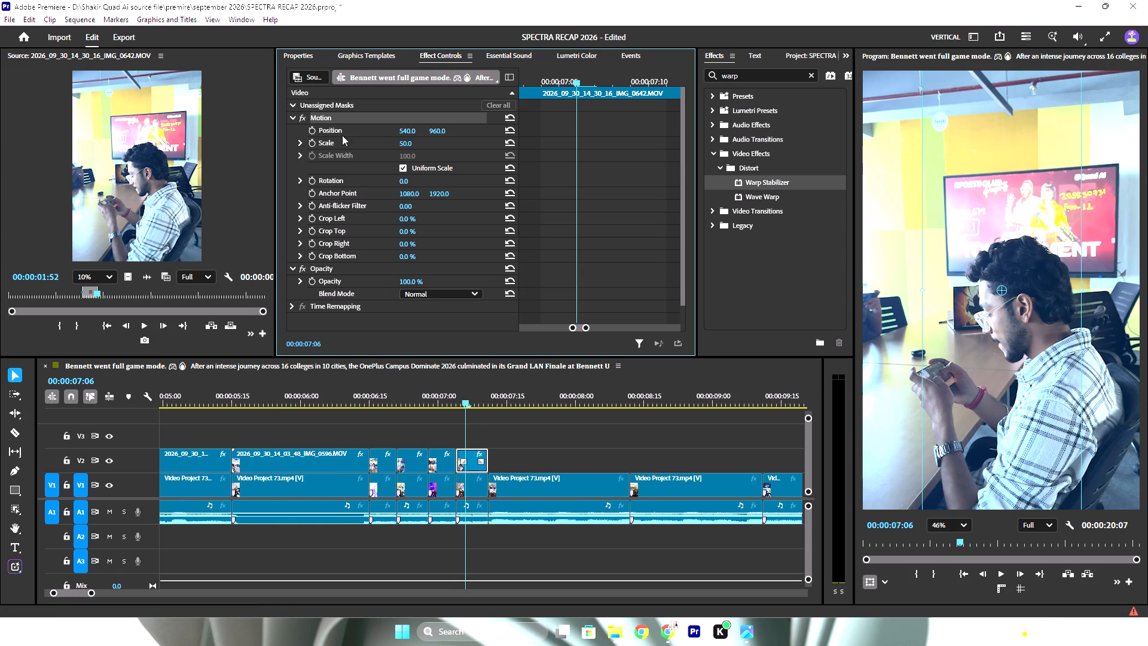
pyautogui.click(309, 141)
pyautogui.moveTo(575, 144); pyautogui.dragTo(539, 147)
pyautogui.click(404, 144)
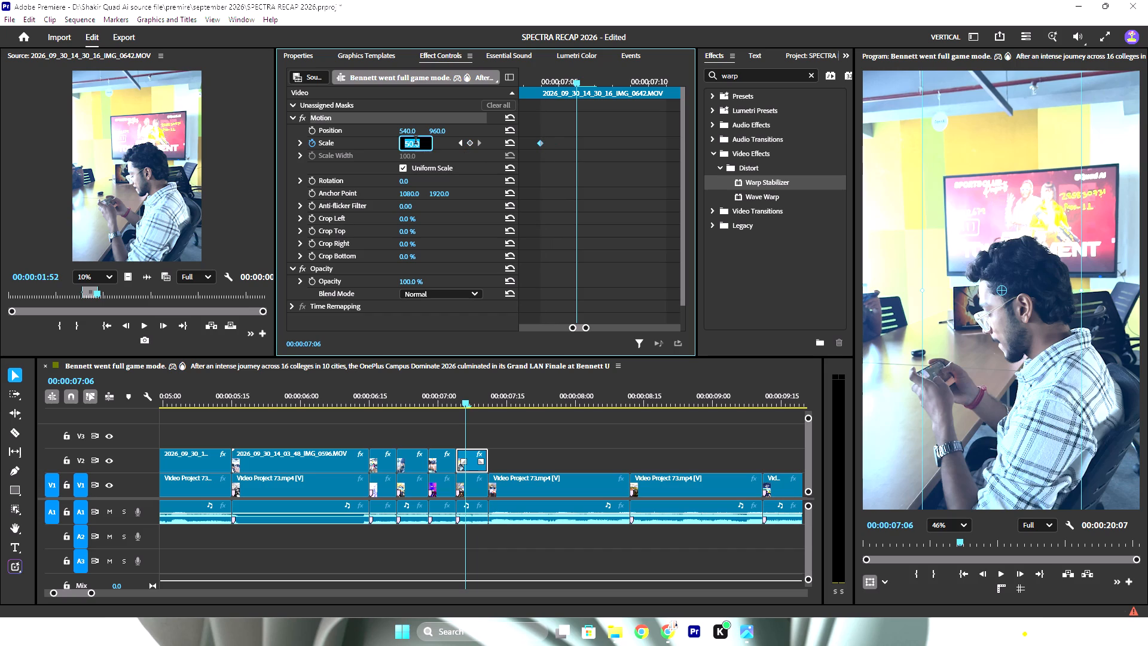
pyautogui.write('65')
pyautogui.press('Return')
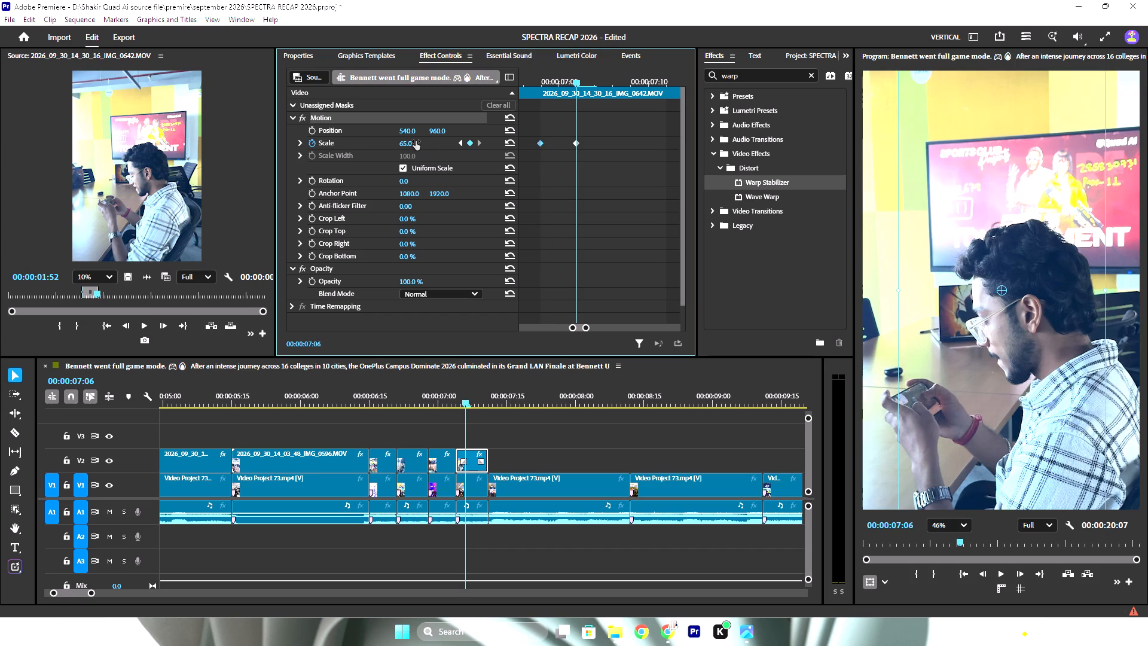
pyautogui.moveTo(576, 144); pyautogui.dragTo(670, 150)
pyautogui.keyDown('shift'); pyautogui.moveTo(677, 130); pyautogui.dragTo(497, 153); pyautogui.keyUp('shift')
pyautogui.rightClick(540, 141)
pyautogui.click(569, 294)
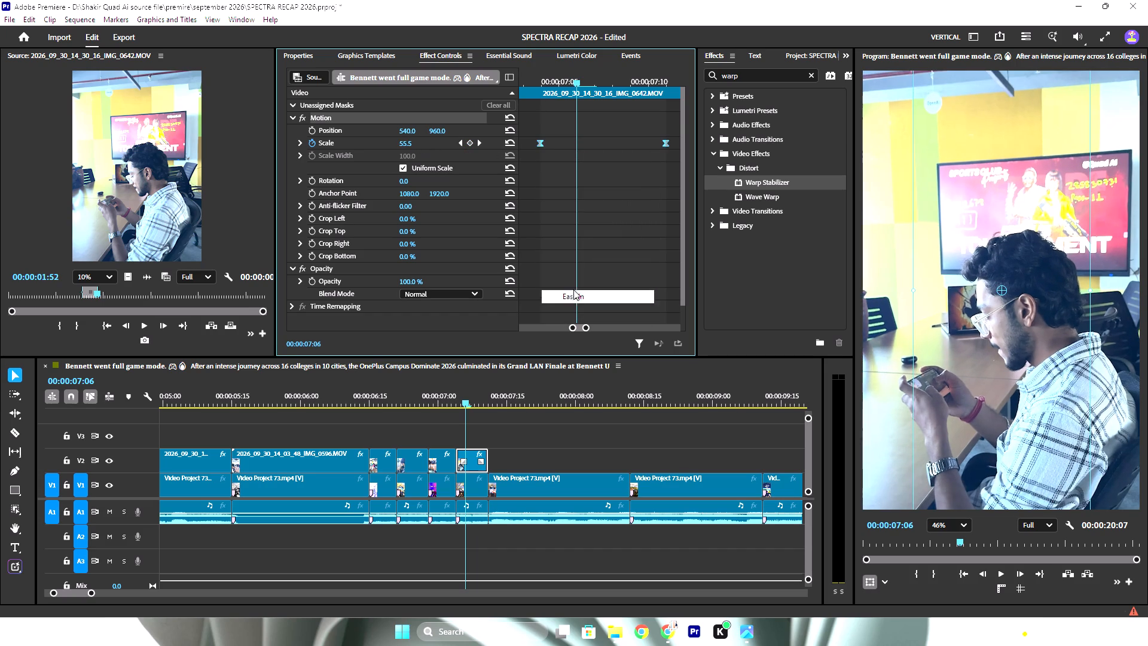
# Play back the IMG_0642 zoom, and review the whole reel from the beginning to about 00:00:07:19.
pyautogui.moveTo(472, 398); pyautogui.dragTo(460, 400)
pyautogui.press('space')
pyautogui.press('space')
pyautogui.keyDown('alt'); pyautogui.scroll(-5, 456, 470); pyautogui.keyUp('alt')
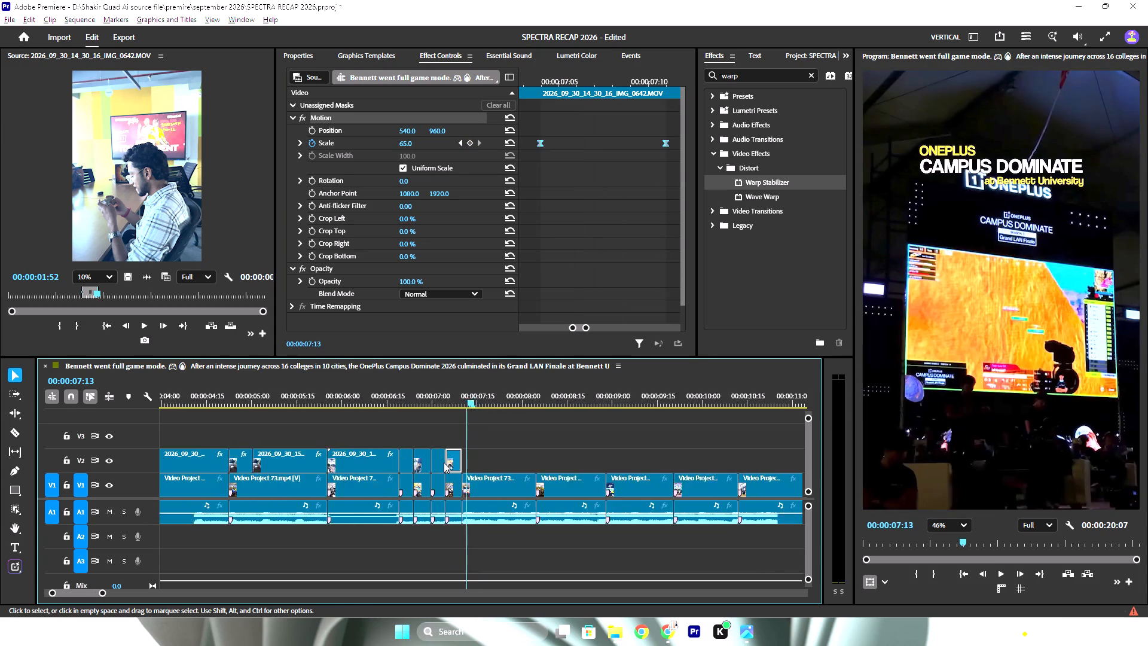
pyautogui.keyDown('alt'); pyautogui.scroll(-8, 444, 462); pyautogui.keyUp('alt')
pyautogui.moveTo(414, 400); pyautogui.dragTo(109, 401)
pyautogui.press('space')
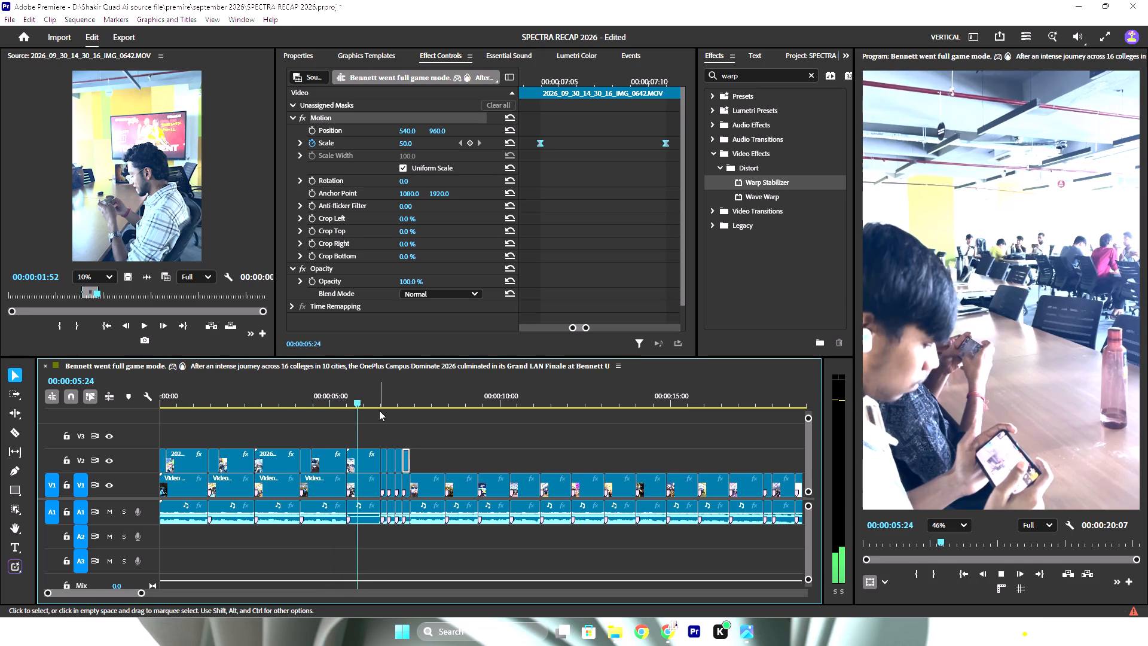
pyautogui.press('space')
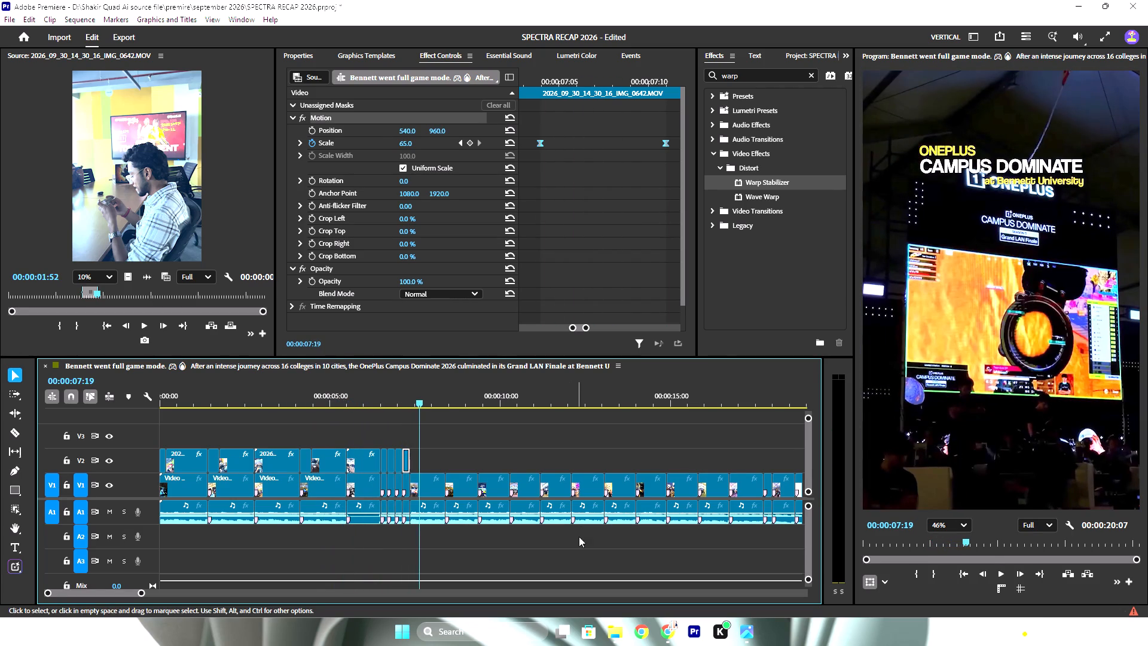
# Switch to the open File Explorer windows to find the next event clip for the reel.
pyautogui.keyDown('alt'); pyautogui.scroll(5, 447, 487); pyautogui.keyUp('alt')
pyautogui.click(626, 636)
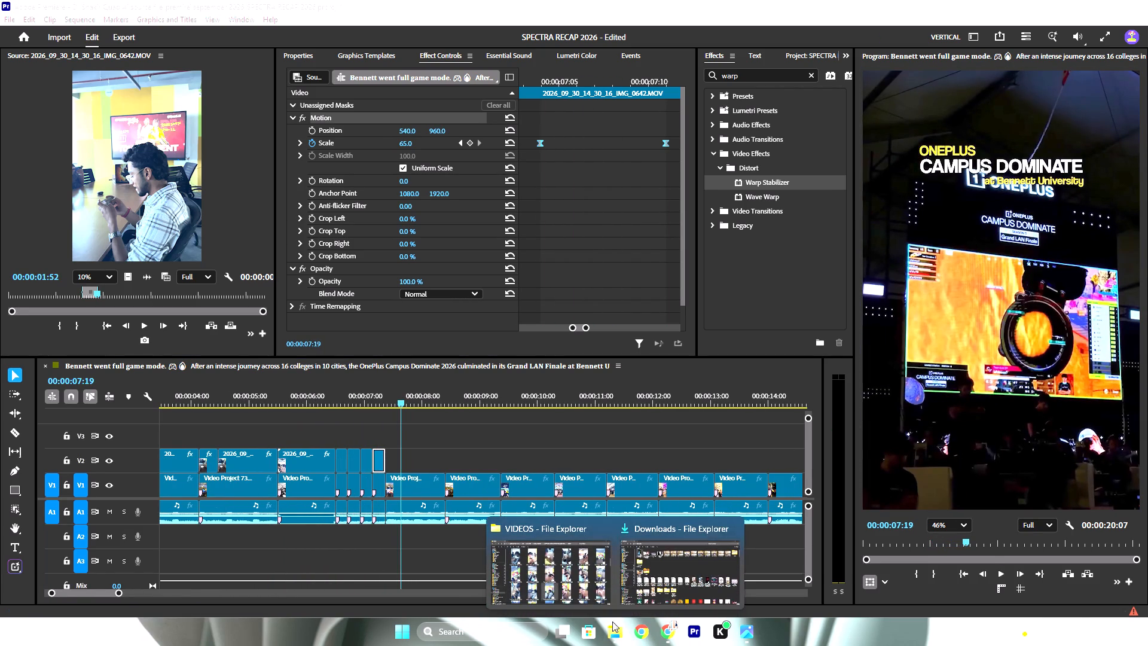
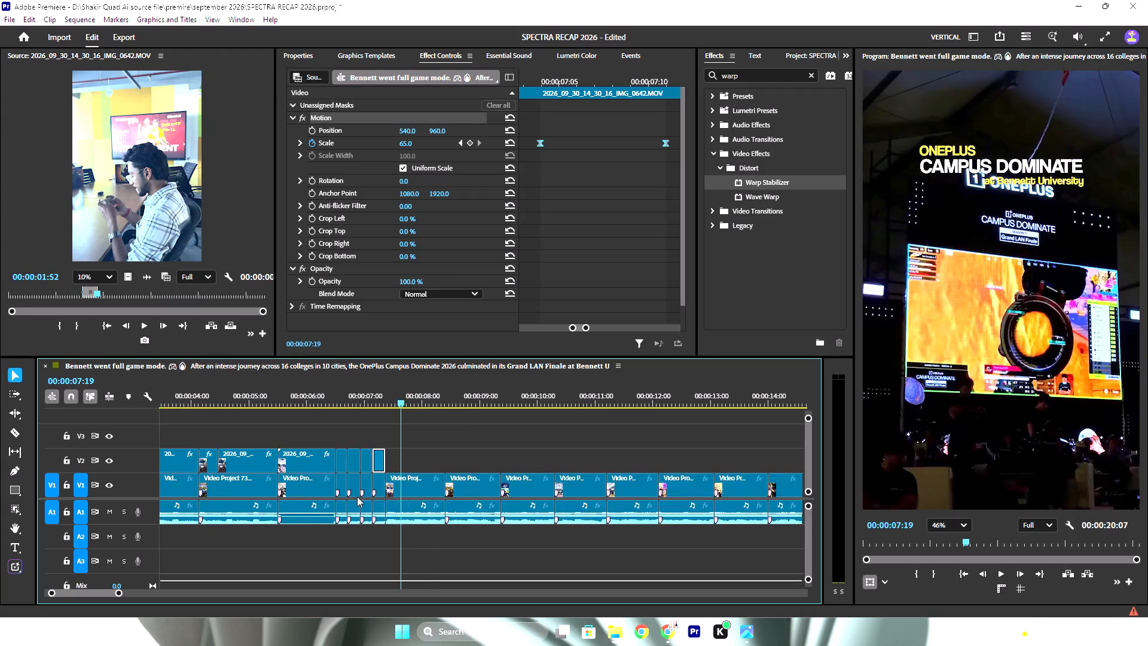
# Open the IMG_0640 clip in the Source Monitor and skim through it for a usable shot.
pyautogui.moveTo(357, 496); pyautogui.dragTo(123, 193)
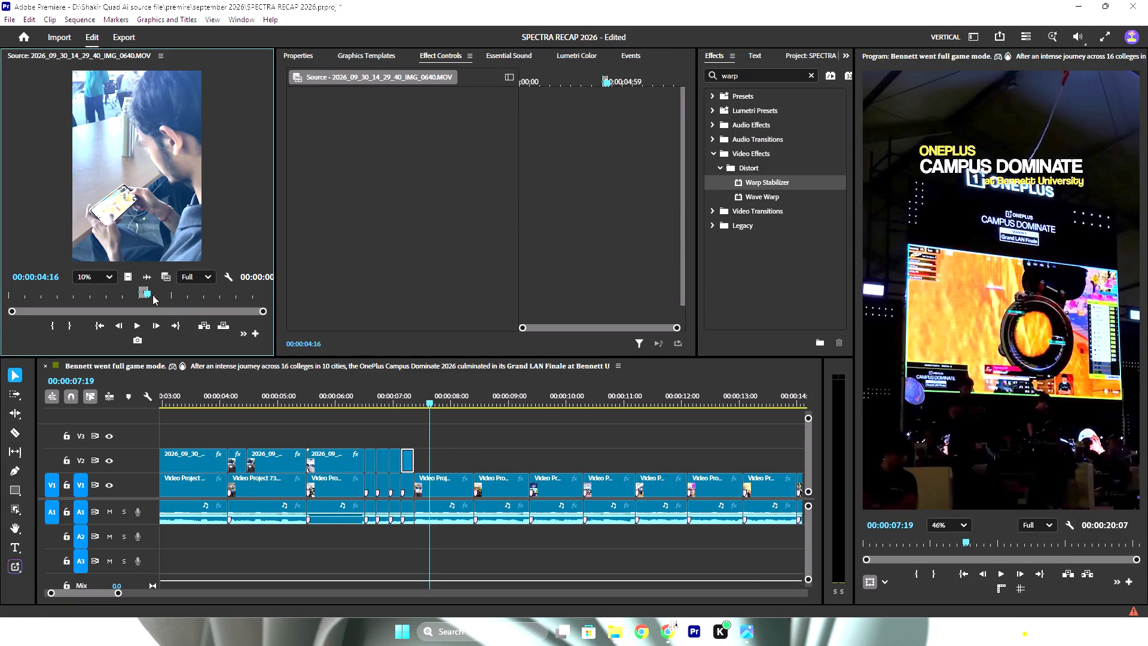
pyautogui.moveTo(152, 295); pyautogui.dragTo(124, 300)
# Load IMG_0649 from the VIDEOS folder, mark an In point past its start, and place it on V2 directly after the last clip.
pyautogui.hotkey('alt', 'Tab')
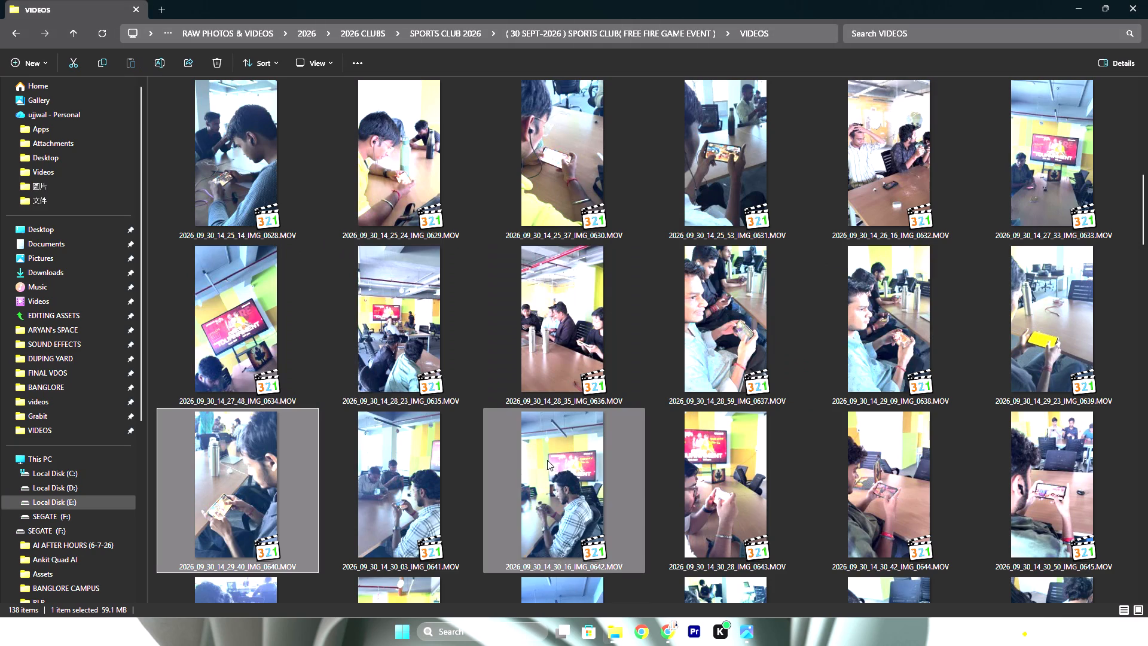
pyautogui.scroll(-1, 572, 495)
pyautogui.click(730, 346)
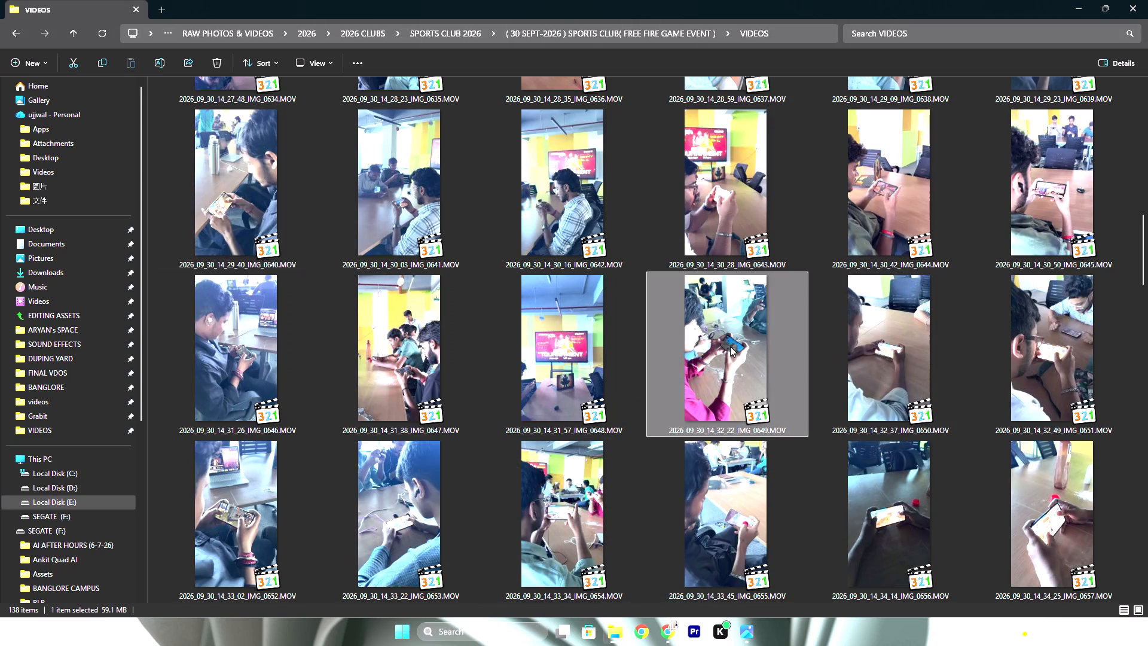
pyautogui.moveTo(729, 321); pyautogui.dragTo(129, 182)
pyautogui.hotkey('alt', 'Tab')
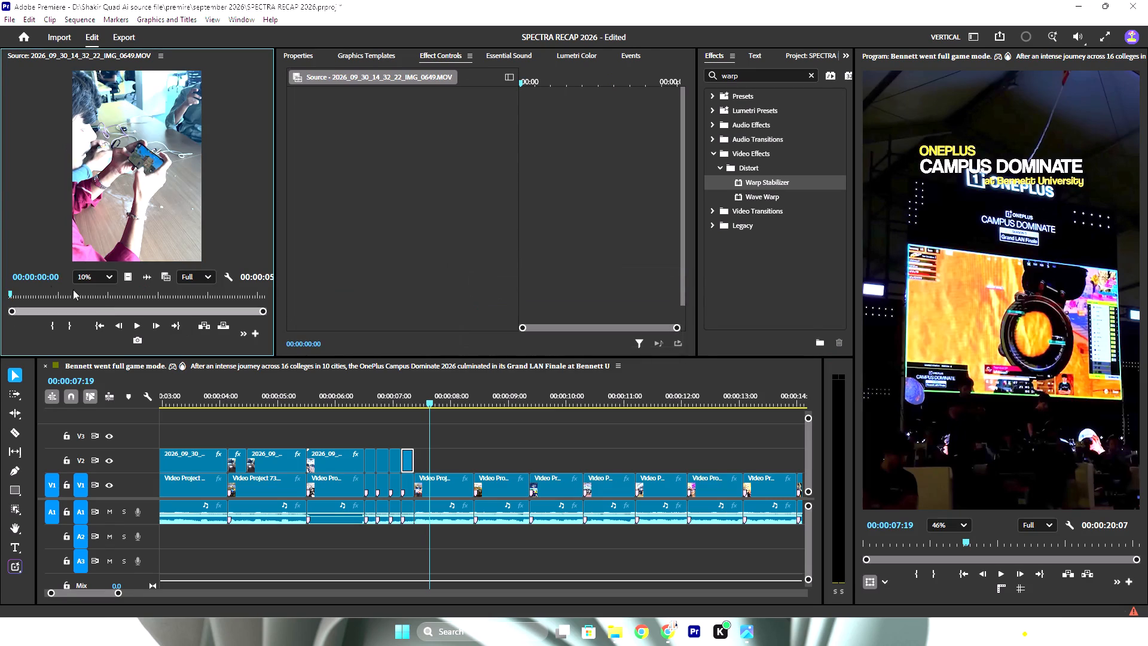
pyautogui.moveTo(55, 287); pyautogui.dragTo(89, 288)
pyautogui.write('i')
pyautogui.press('space')
pyautogui.press('space')
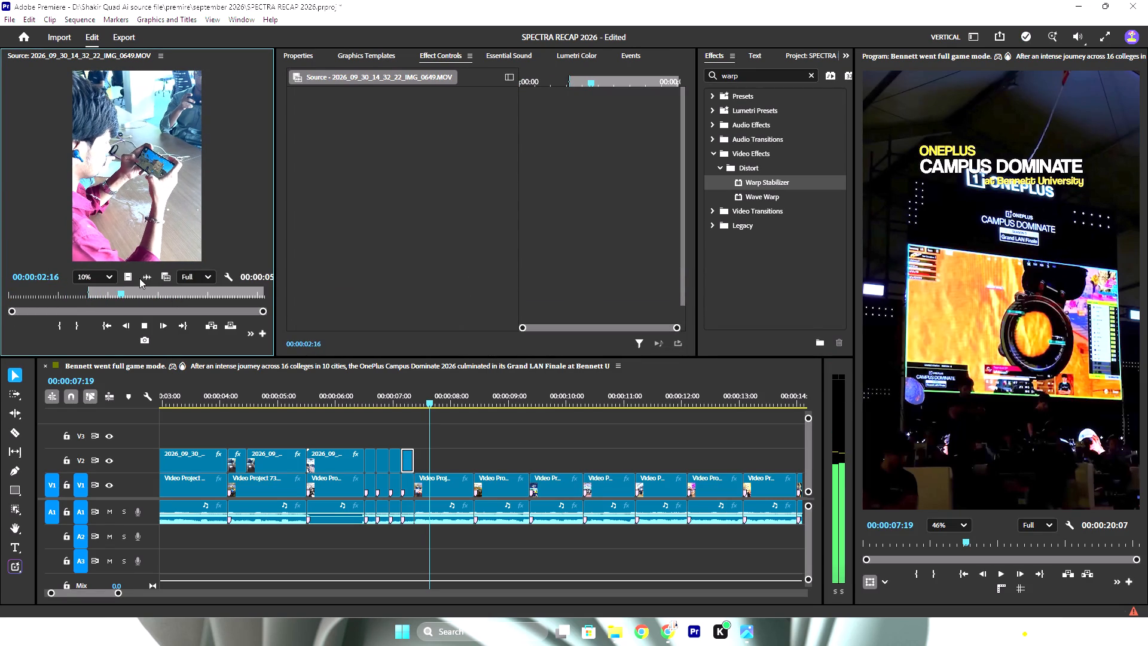
pyautogui.moveTo(128, 275); pyautogui.dragTo(413, 459)
# Set the Scale of the new IMG_0649 clip on V2 to 50.
pyautogui.rightClick(484, 464)
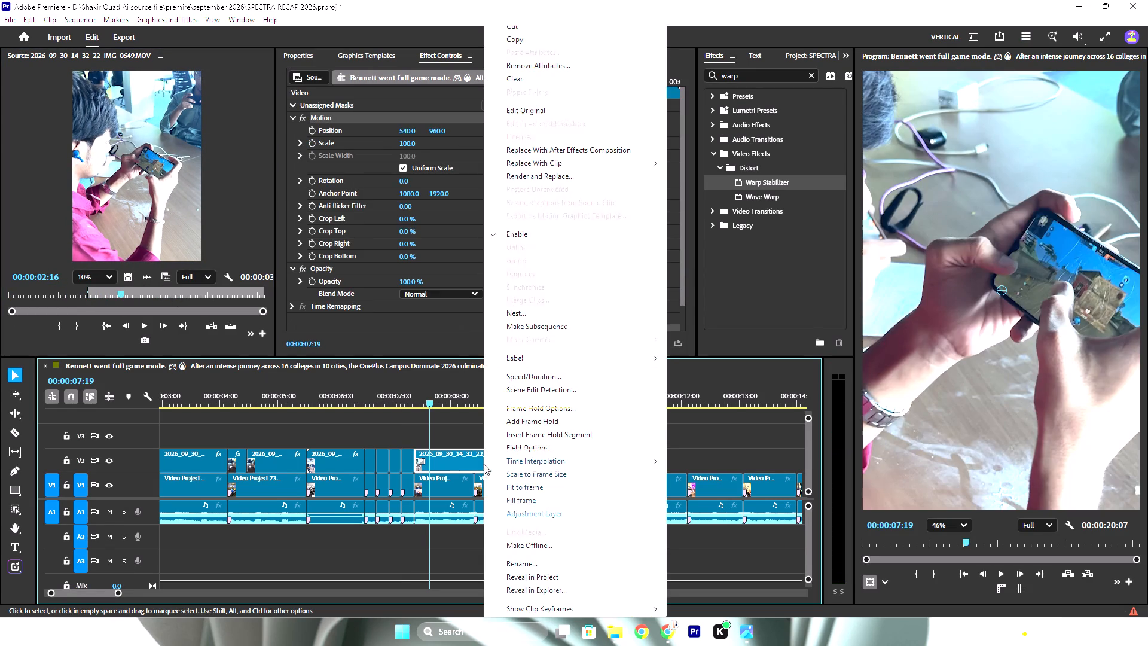
pyautogui.click(408, 144)
pyautogui.write('50')
pyautogui.press('Return')
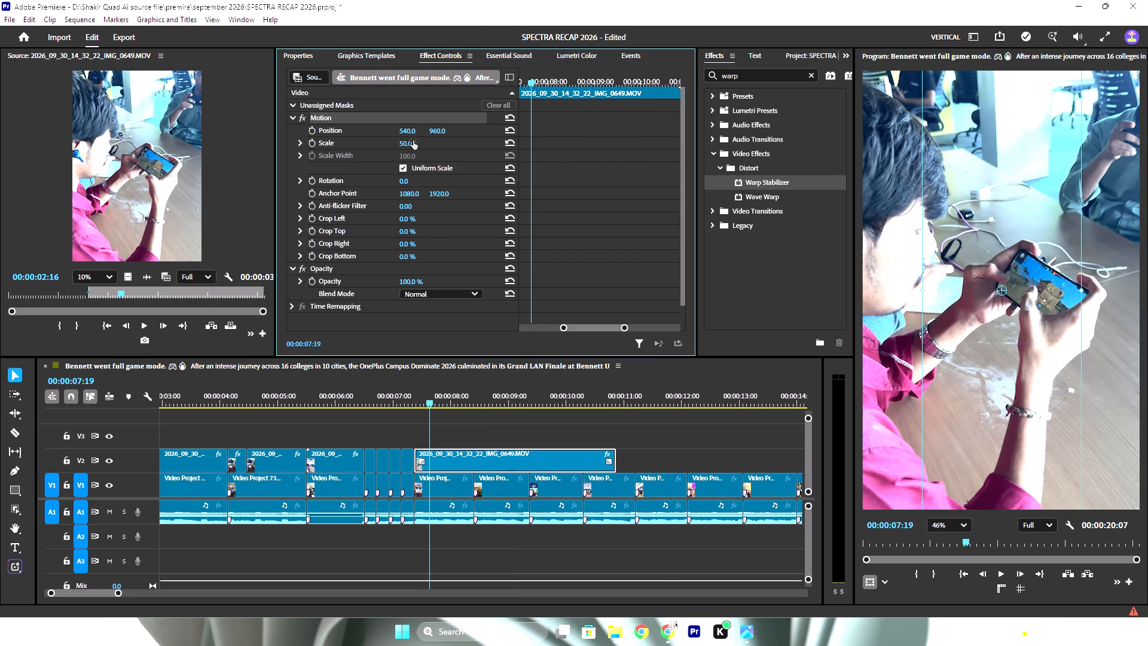
# Set the IMG_0649 clip's speed to 250%.
pyautogui.rightClick(463, 461)
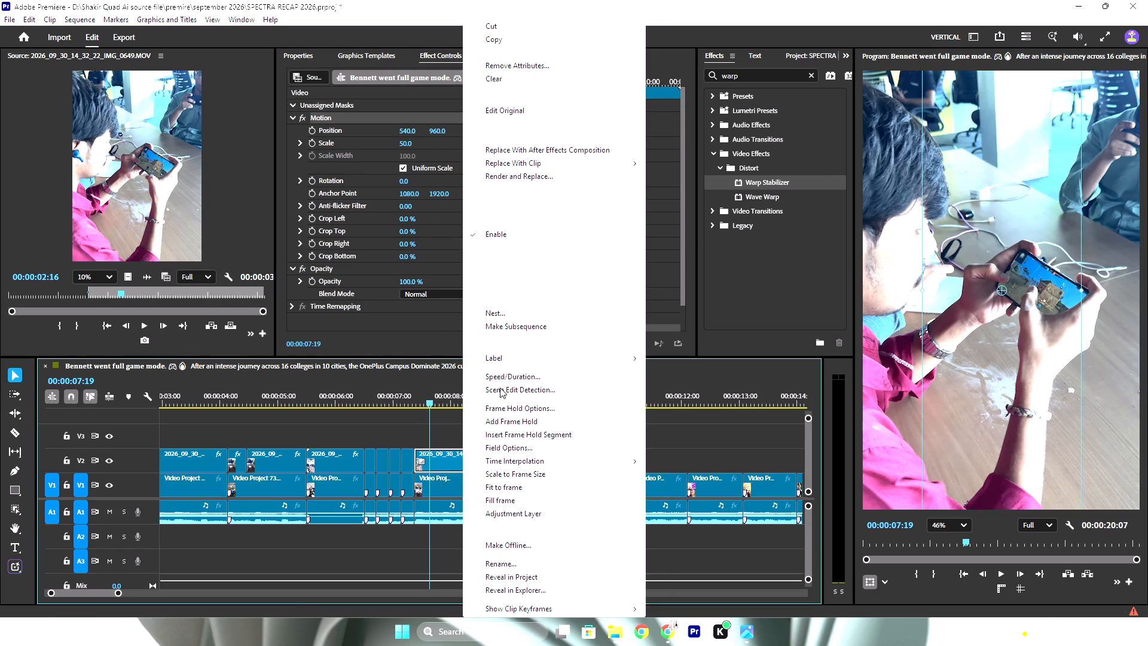
pyautogui.click(502, 374)
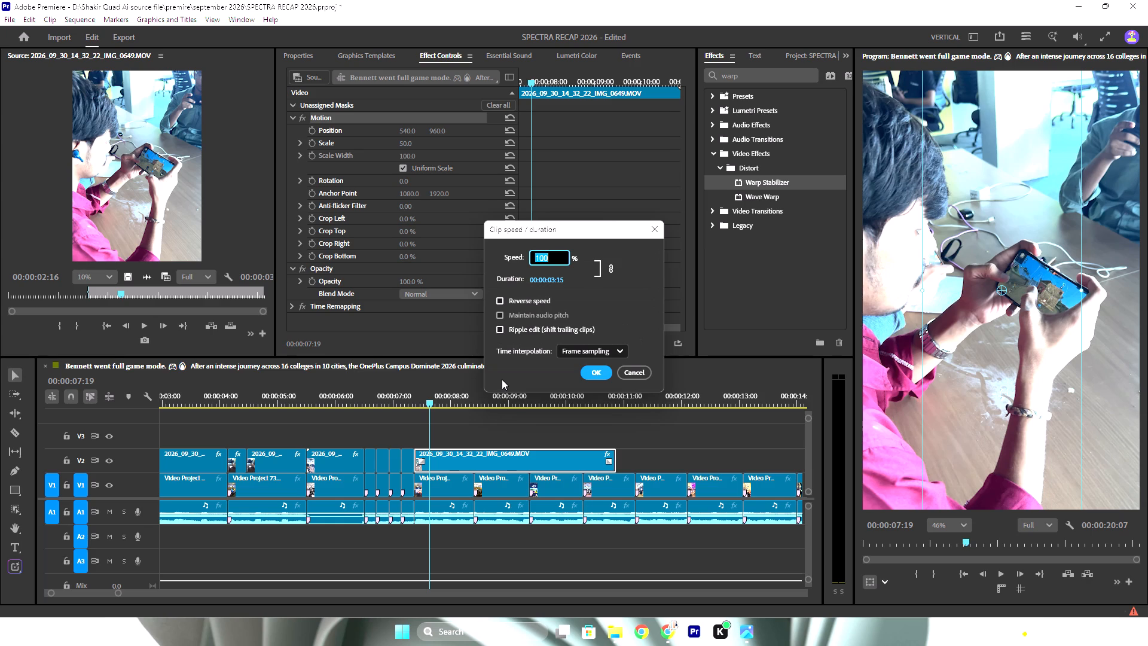
pyautogui.write('250')
pyautogui.press('Return')
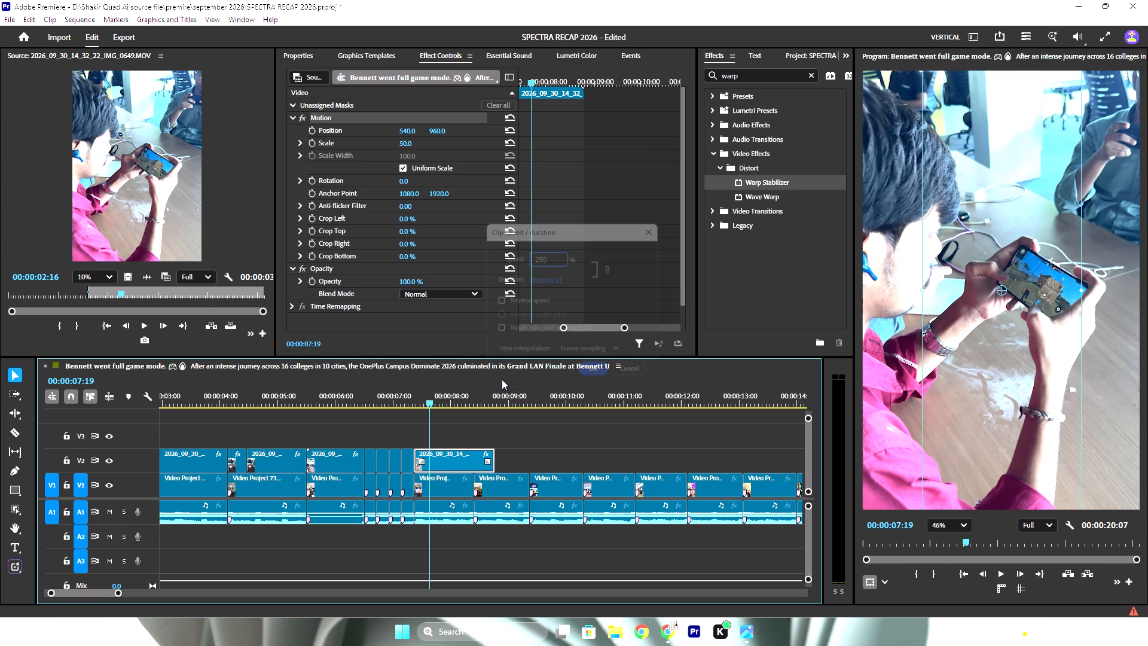
# Trim the IMG_0649 clip's start to 00:00:07:18 and slide it back against the preceding V2 clip.
pyautogui.keyDown('alt'); pyautogui.scroll(6, 433, 466); pyautogui.keyUp('alt')
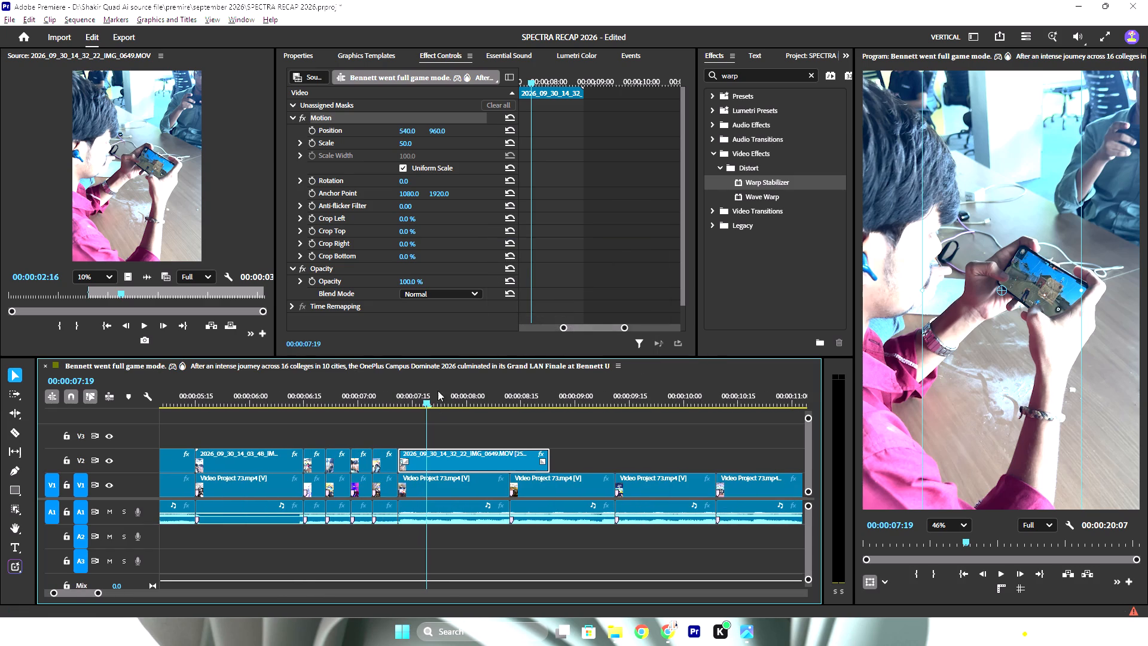
pyautogui.keyDown('alt'); pyautogui.scroll(2, 444, 447); pyautogui.keyUp('alt')
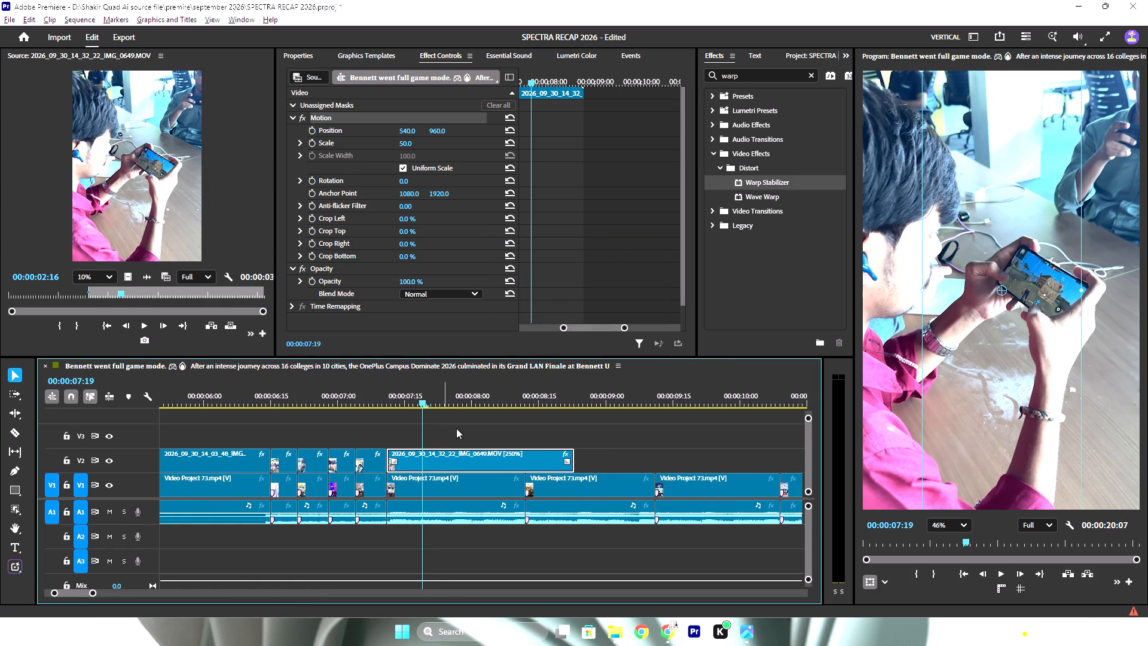
pyautogui.moveTo(420, 401); pyautogui.dragTo(412, 407)
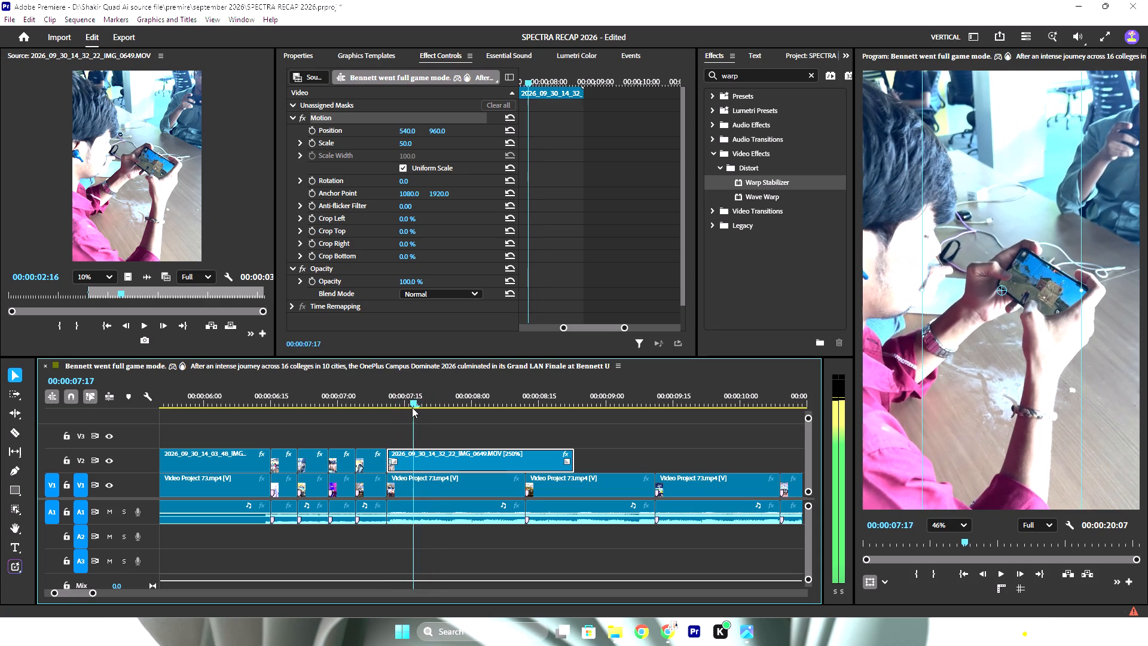
pyautogui.moveTo(412, 407); pyautogui.dragTo(417, 407)
pyautogui.moveTo(390, 451); pyautogui.dragTo(420, 453)
pyautogui.moveTo(438, 455); pyautogui.dragTo(420, 455)
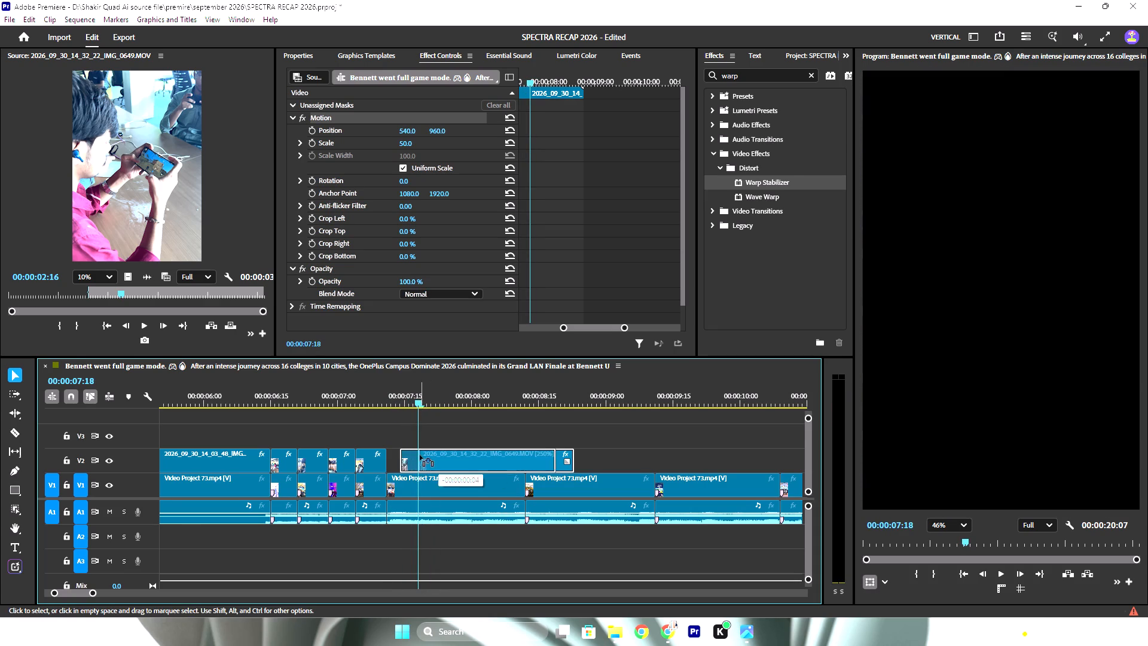
pyautogui.moveTo(420, 455); pyautogui.dragTo(412, 455)
# Split the IMG_0649 clip on V2 at 00:00:07:19.
pyautogui.moveTo(417, 399); pyautogui.dragTo(426, 403)
pyautogui.click(18, 435)
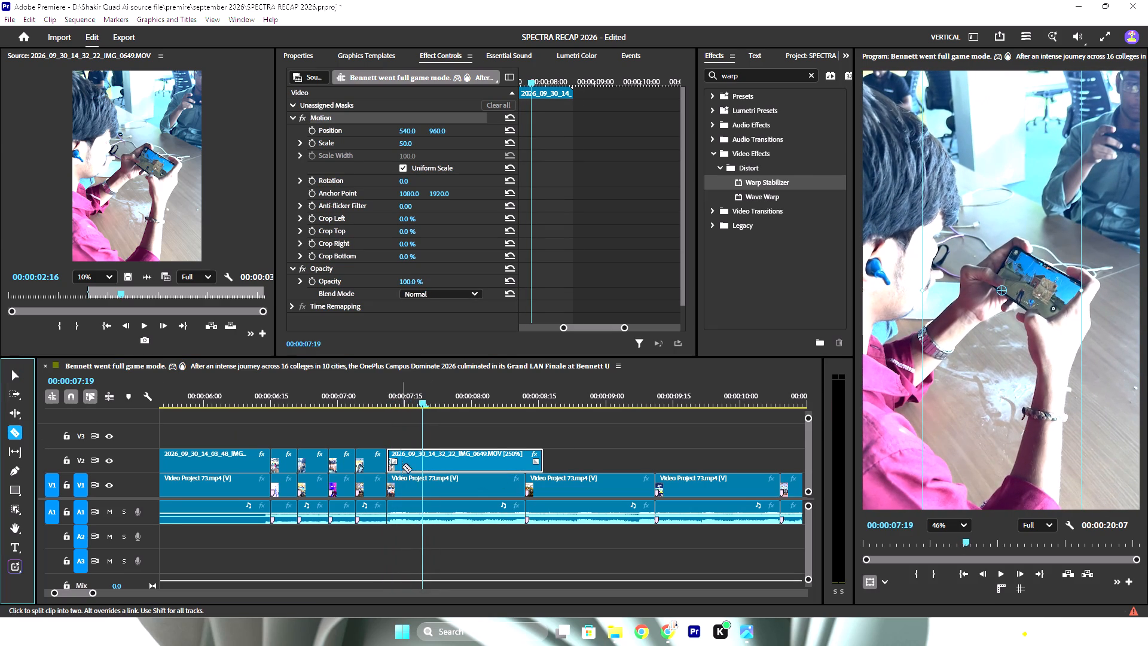
pyautogui.click(422, 456)
pyautogui.click(16, 372)
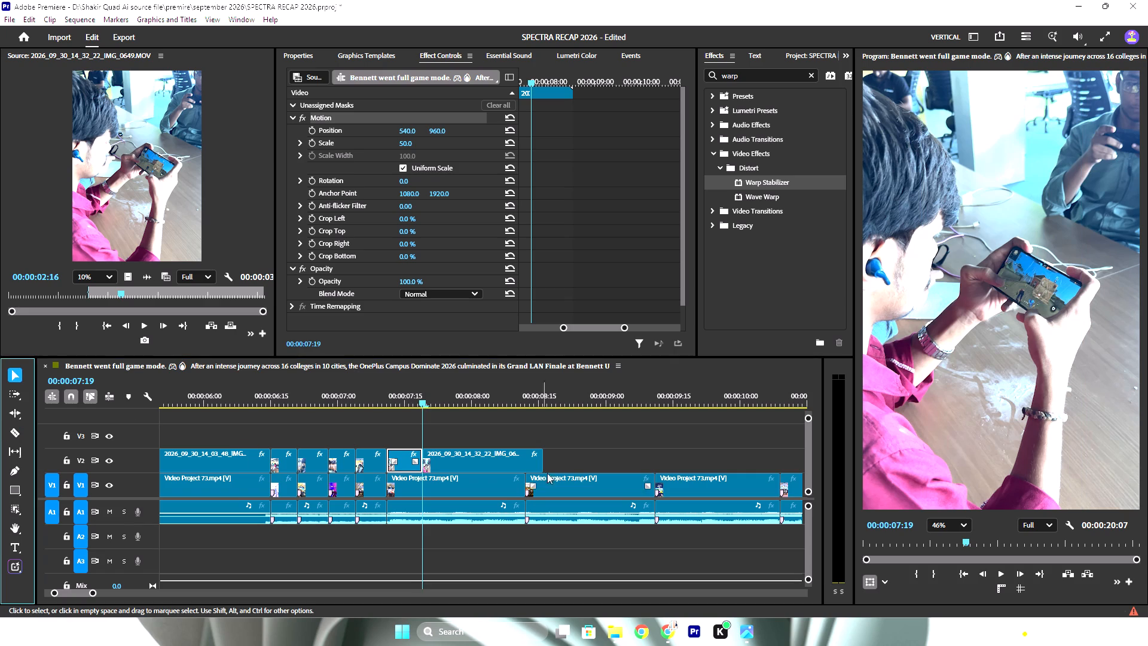
# Set the speed of the second IMG_0649 segment, after the split, to 80%.
pyautogui.click(476, 459)
pyautogui.rightClick(476, 459)
pyautogui.click(521, 380)
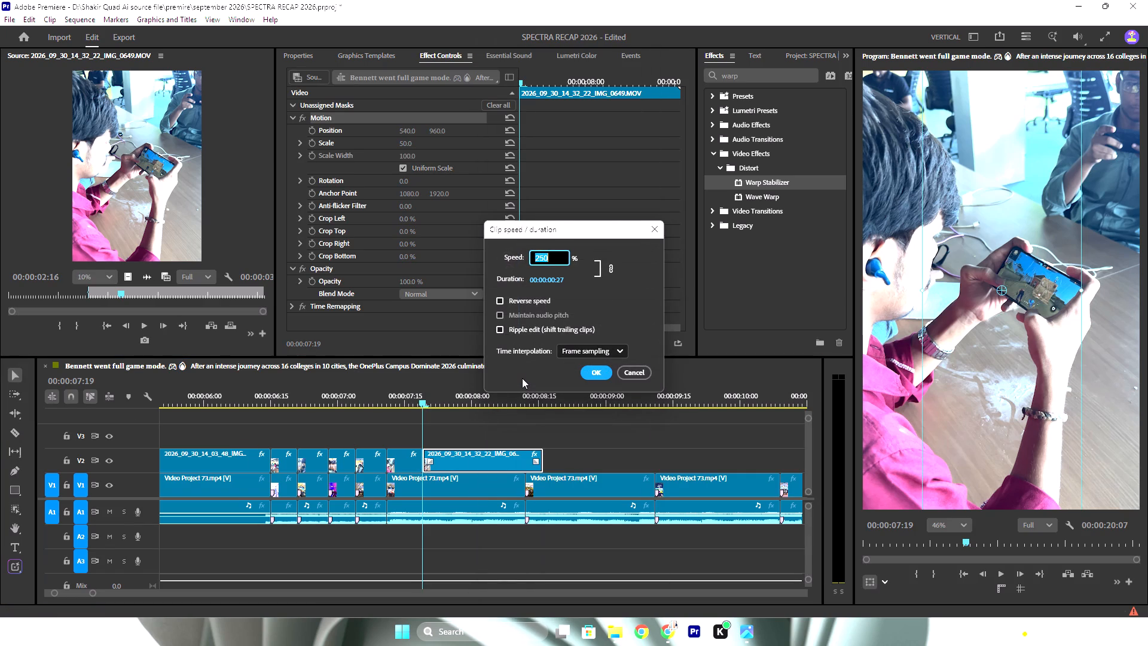
pyautogui.write('80')
pyautogui.press('Return')
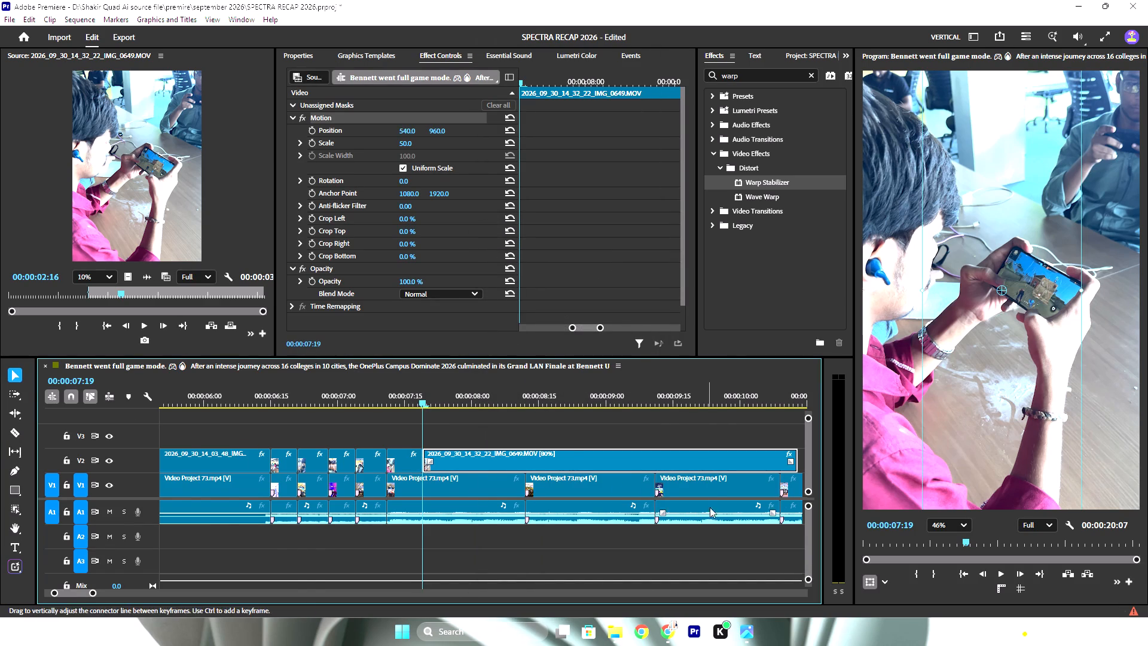
# Trim the end of the second IMG_0649 segment to the reference cut below it on V1.
pyautogui.scroll(-6, 704, 504)
pyautogui.moveTo(695, 451); pyautogui.dragTo(424, 460)
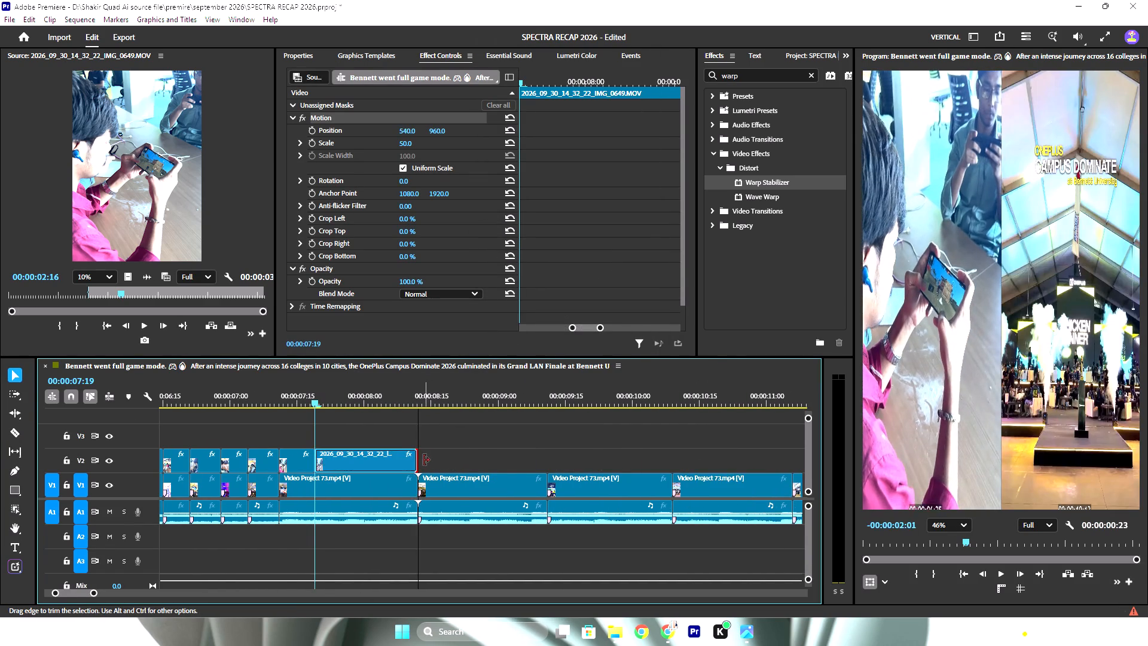
# Play back the reel from an earlier point through the two-speed IMG_0649 shot, up to about 00:00:08:20.
pyautogui.keyDown('alt'); pyautogui.scroll(-10, 408, 460); pyautogui.keyUp('alt')
pyautogui.moveTo(353, 395); pyautogui.dragTo(157, 396)
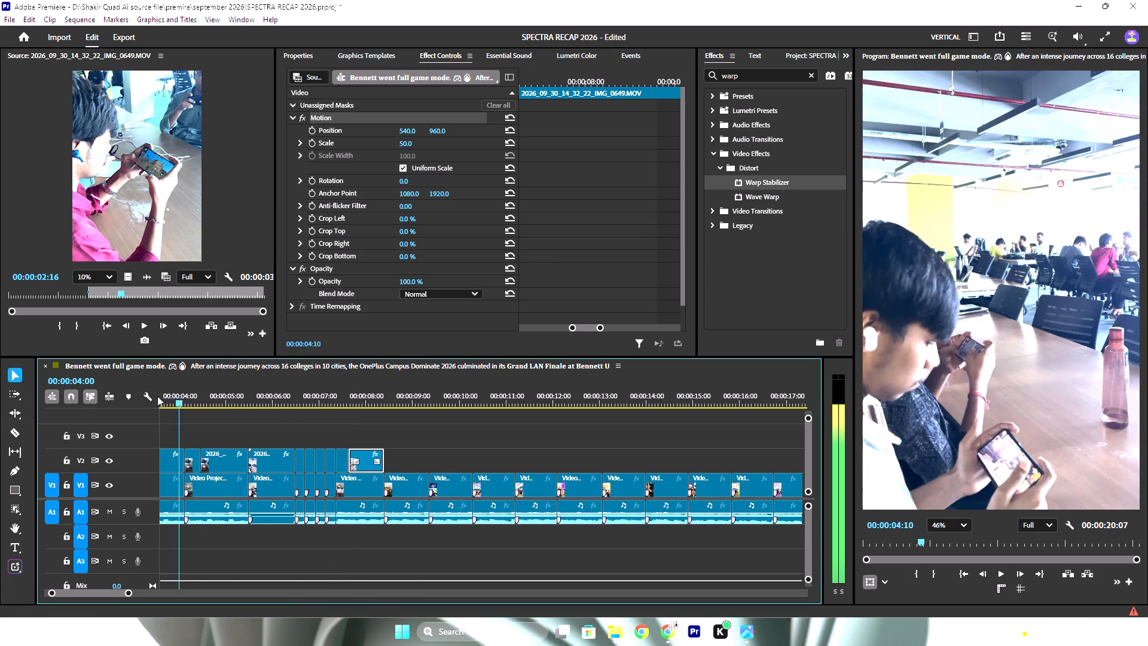
pyautogui.moveTo(157, 396); pyautogui.dragTo(46, 395)
pyautogui.press('space')
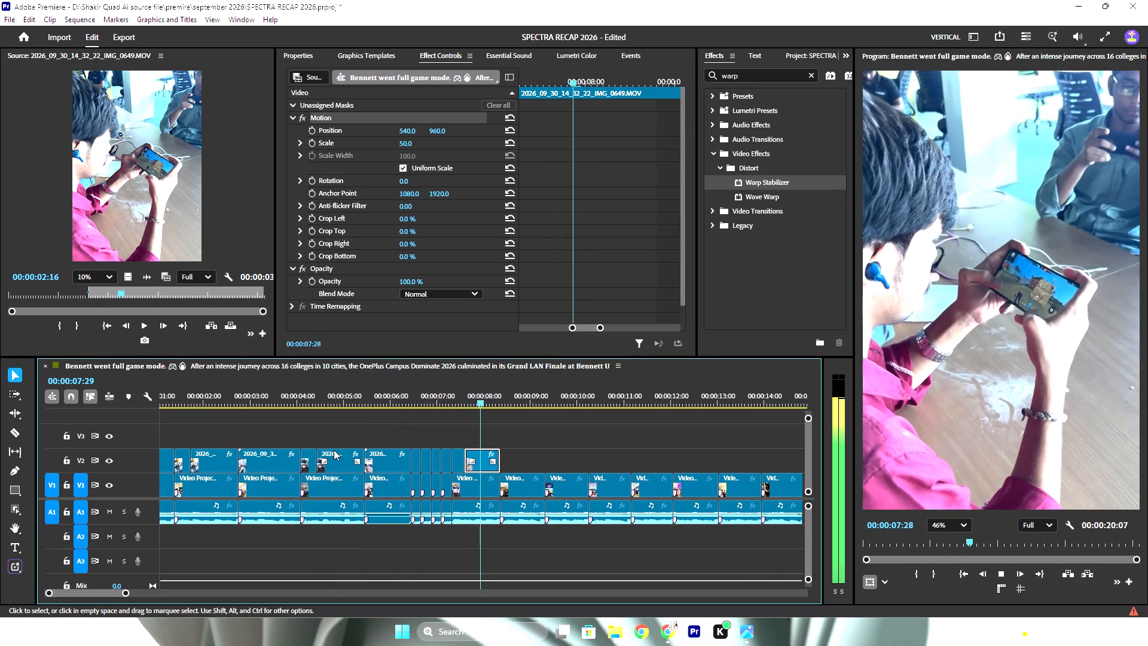
pyautogui.press('space')
# Load IMG_0650 from the VIDEOS folder, skim through it, and place it on V2 directly after the IMG_0649 shot.
pyautogui.keyDown('alt'); pyautogui.scroll(6, 582, 484); pyautogui.keyUp('alt')
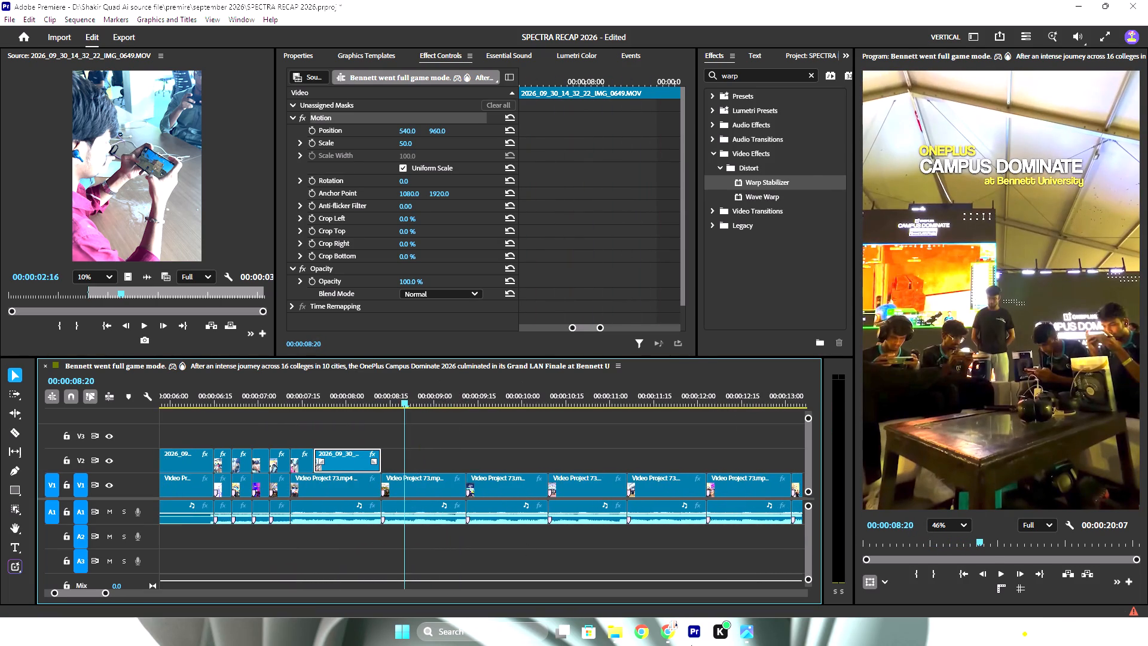
pyautogui.click(614, 632)
pyautogui.click(573, 562)
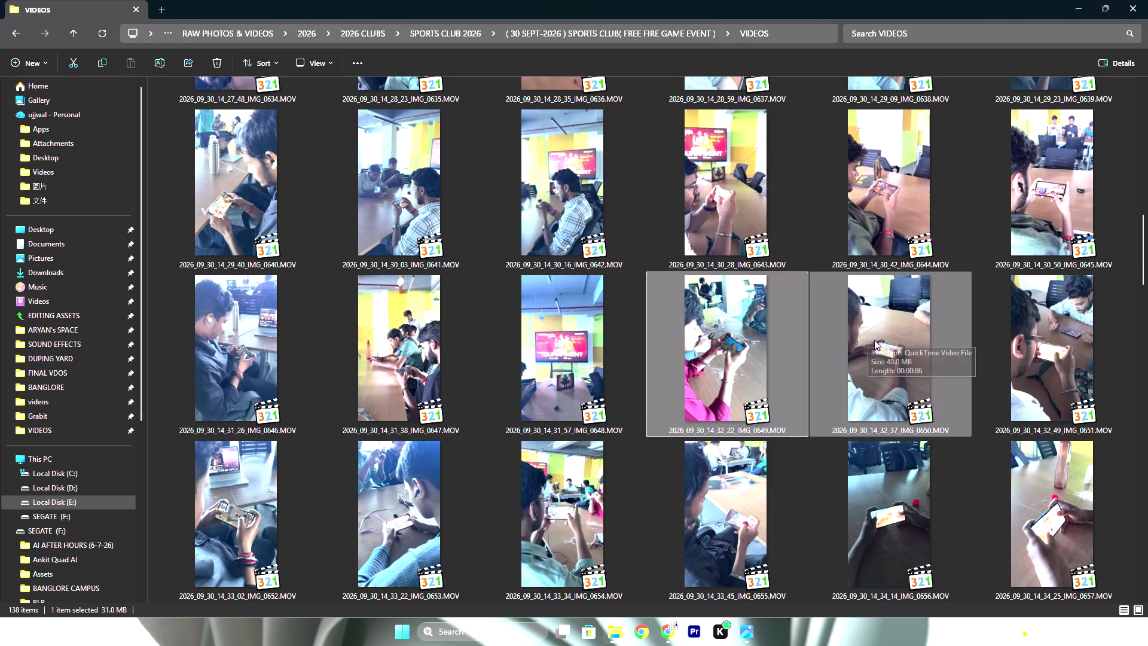
pyautogui.moveTo(877, 329); pyautogui.dragTo(154, 211)
pyautogui.hotkey('alt', 'Tab')
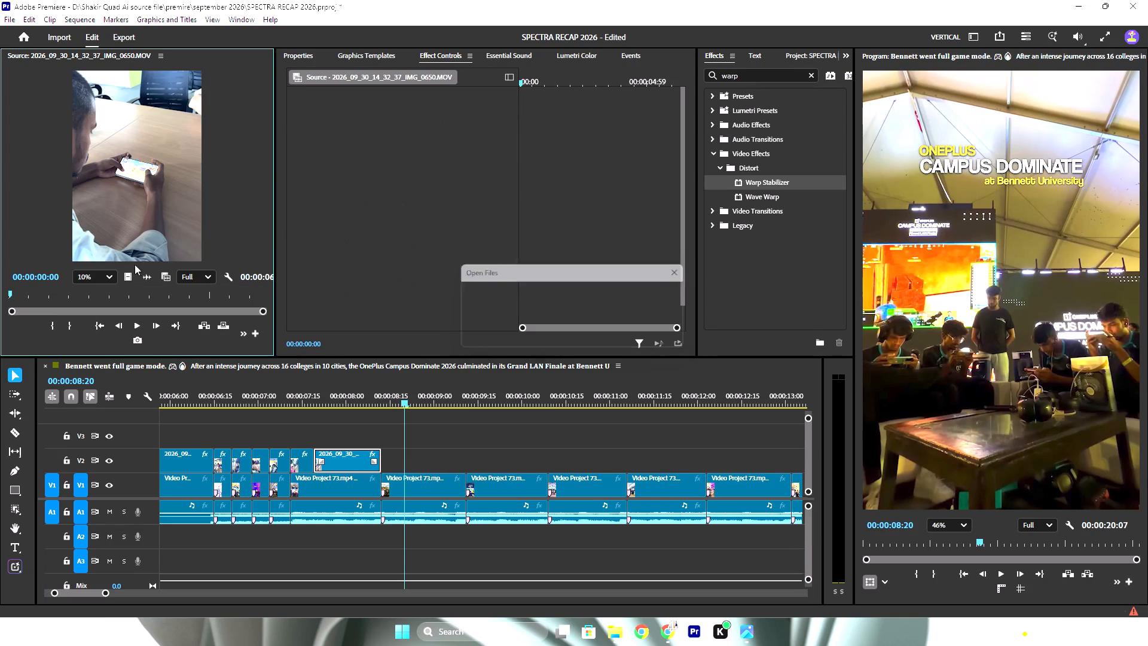
pyautogui.moveTo(41, 298); pyautogui.dragTo(145, 300)
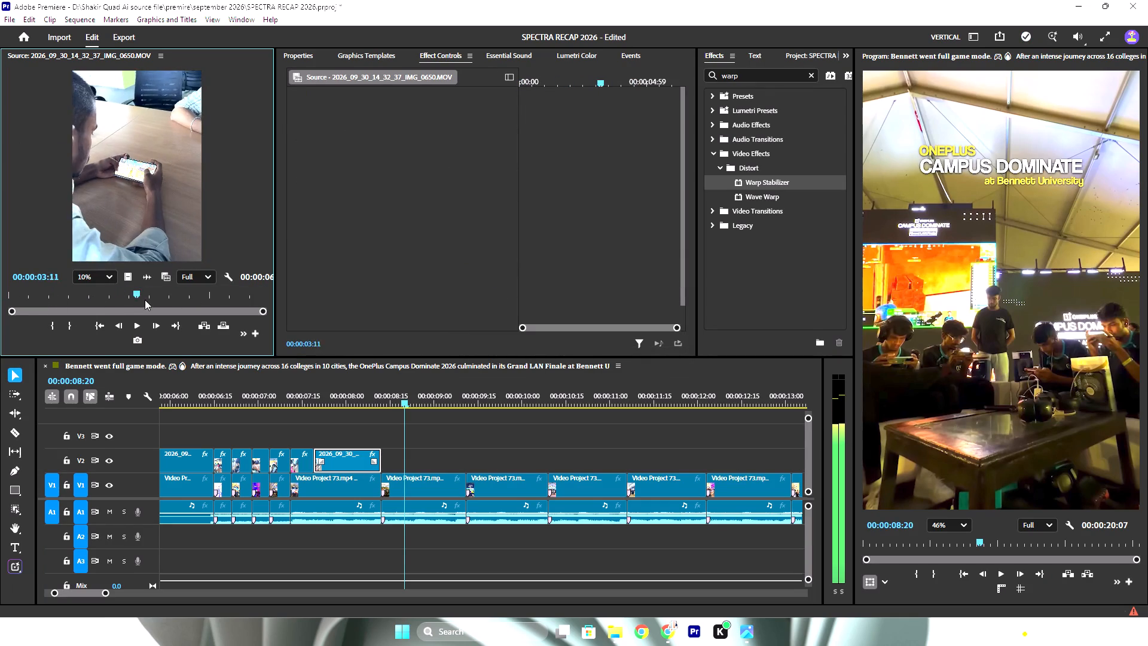
pyautogui.moveTo(145, 300); pyautogui.dragTo(102, 302)
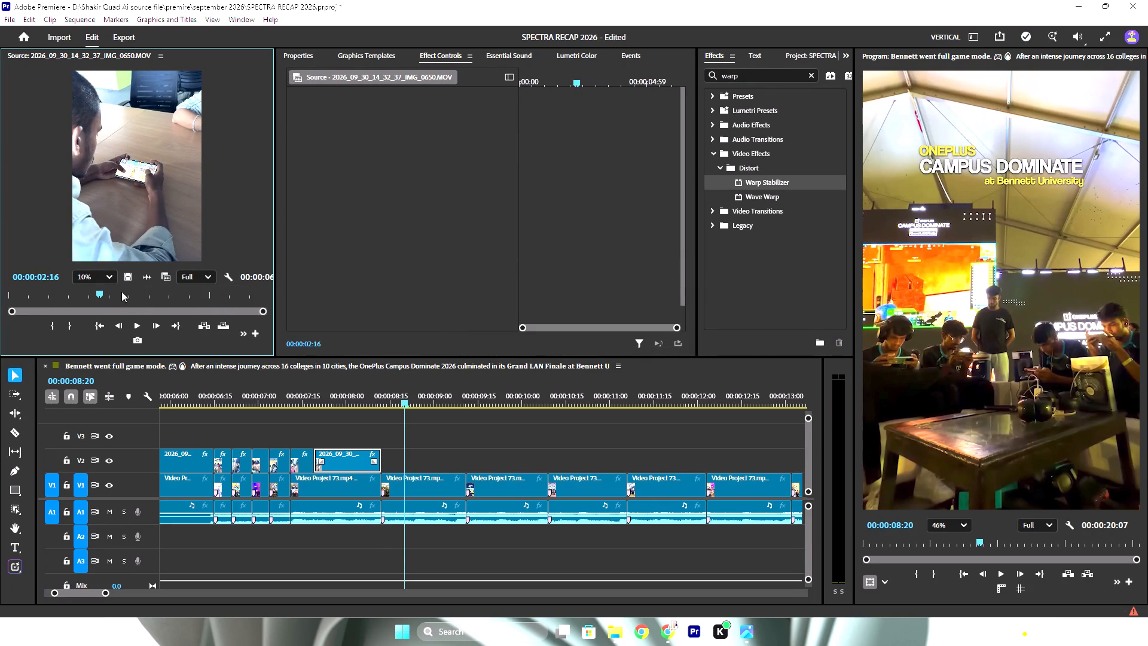
pyautogui.moveTo(123, 278); pyautogui.dragTo(386, 454)
# Set the IMG_0650 clip's speed to 250%.
pyautogui.rightClick(407, 455)
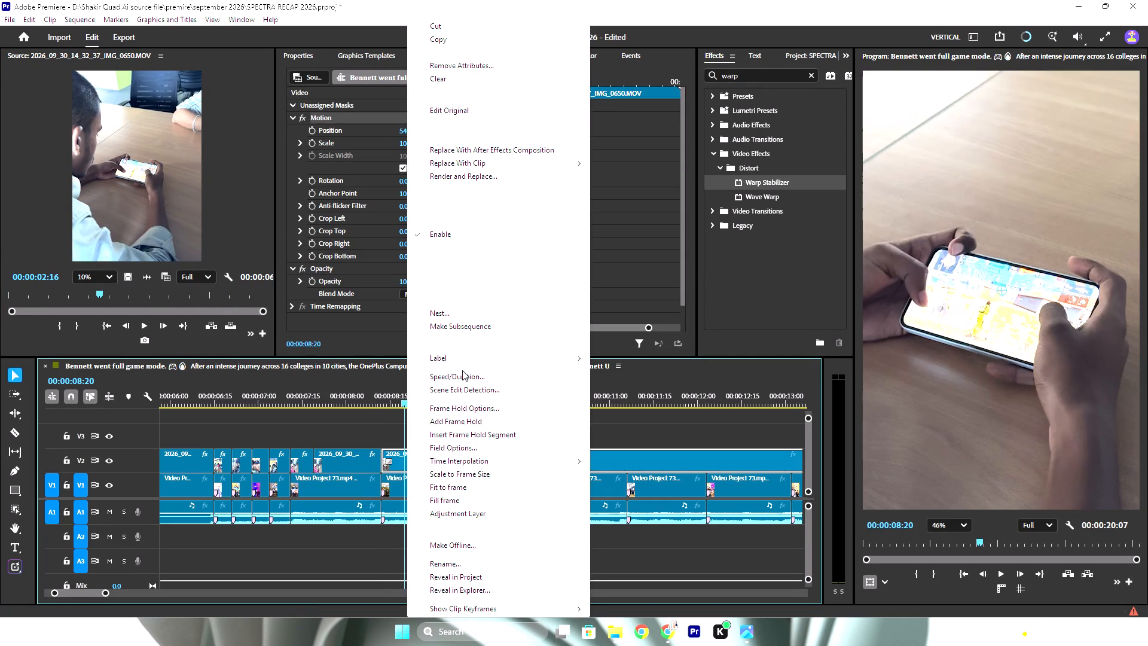
pyautogui.click(463, 377)
pyautogui.write('20')
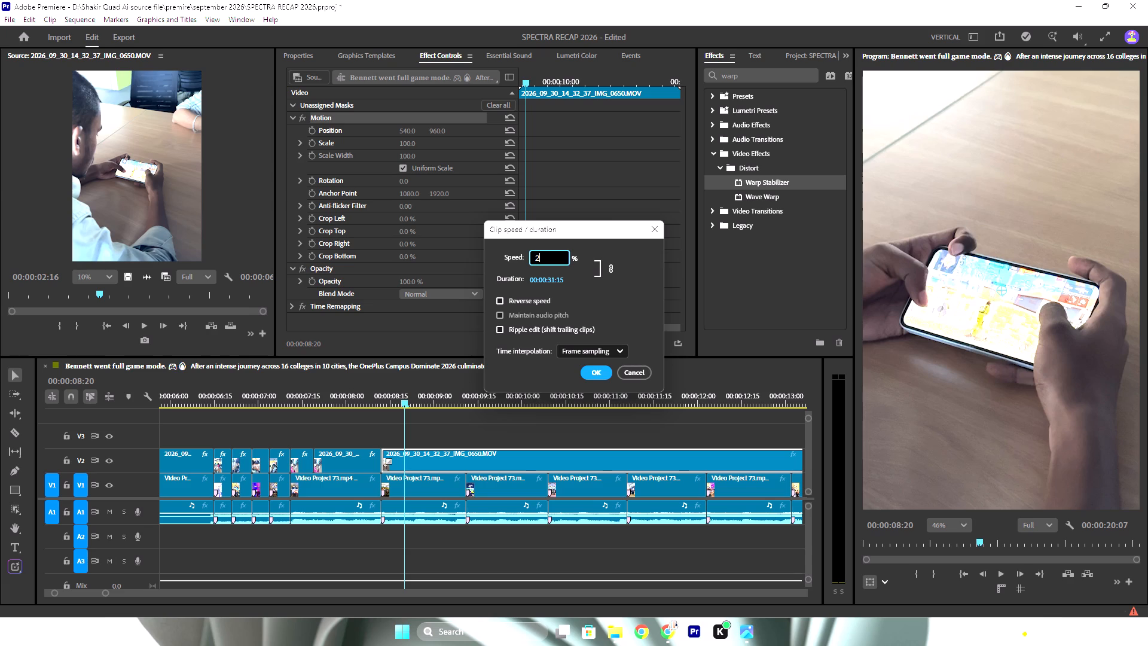
pyautogui.press('BackSpace')
pyautogui.write('50')
pyautogui.press('Return')
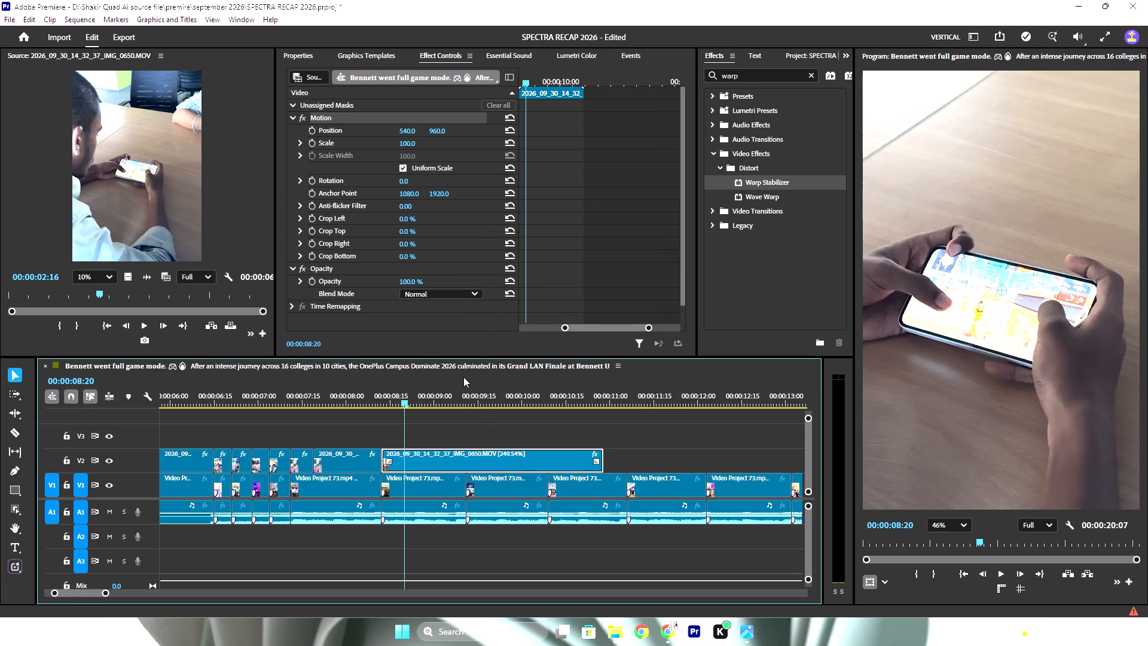
# Set the Scale of the IMG_0650 clip on V2 to 50.
pyautogui.scroll(1, 483, 403)
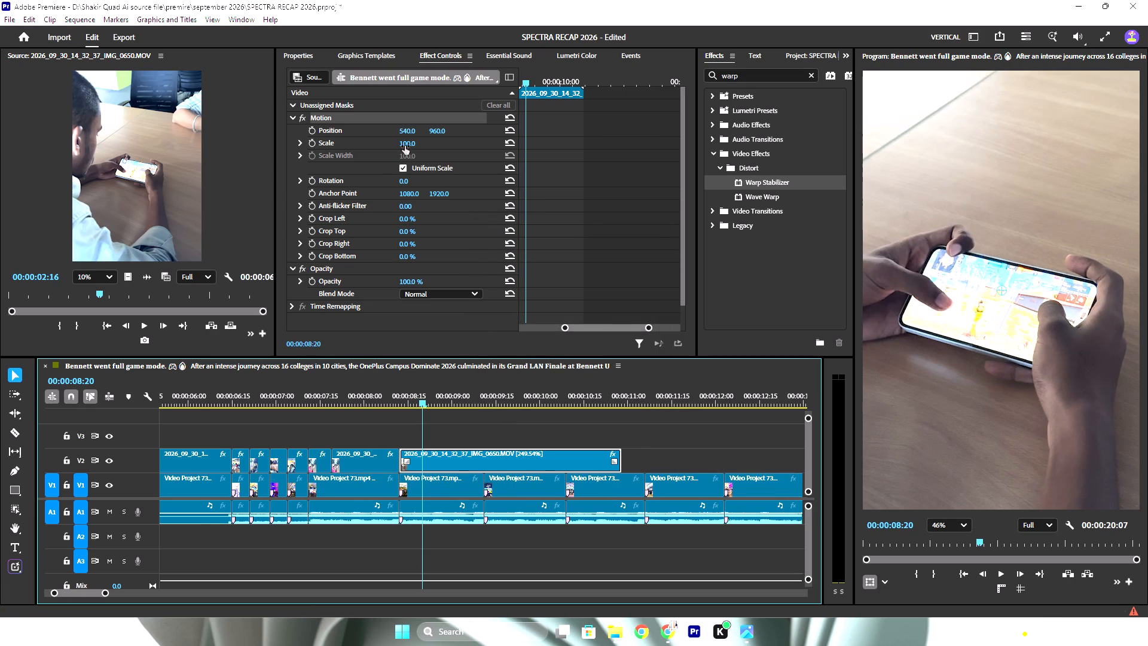
pyautogui.click(410, 138)
pyautogui.click(407, 143)
pyautogui.write('50')
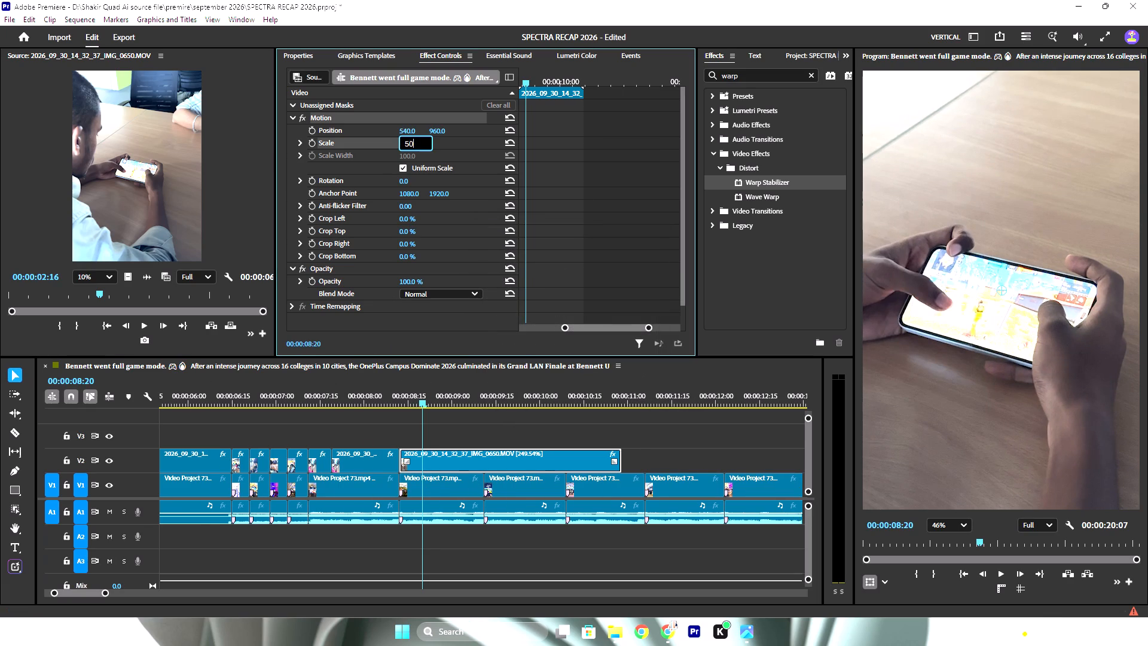
pyautogui.press('Return')
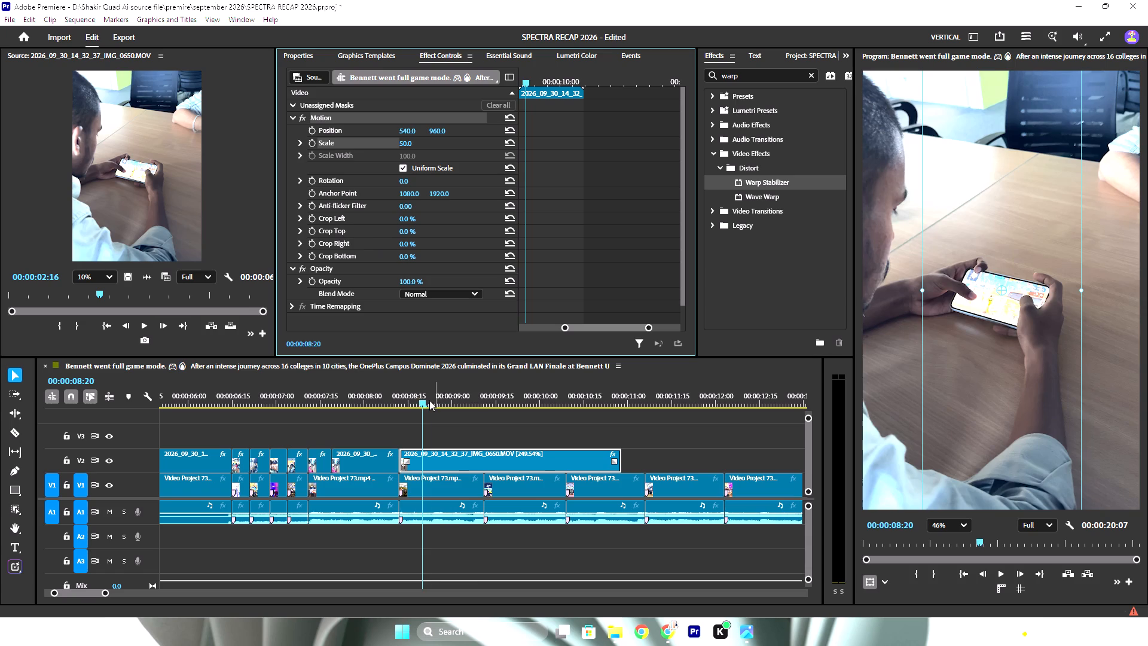
# Skim the IMG_0650 clip on the timeline and reverse its playback direction.
pyautogui.moveTo(429, 400); pyautogui.dragTo(535, 416)
pyautogui.rightClick(514, 453)
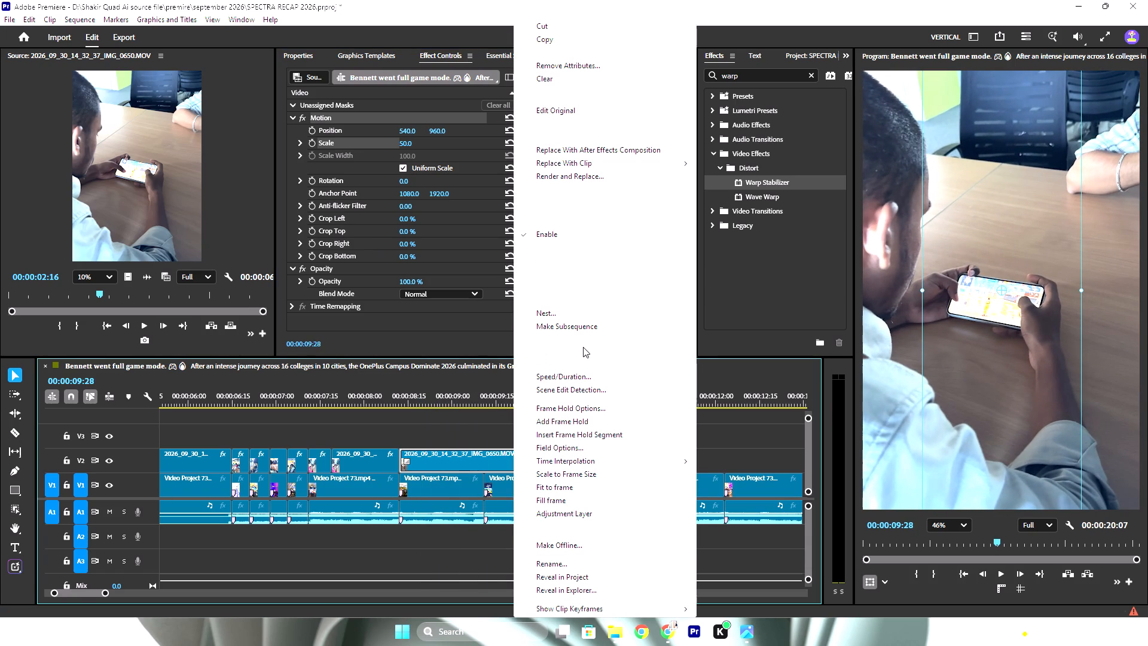
pyautogui.click(579, 371)
pyautogui.click(533, 300)
pyautogui.click(588, 372)
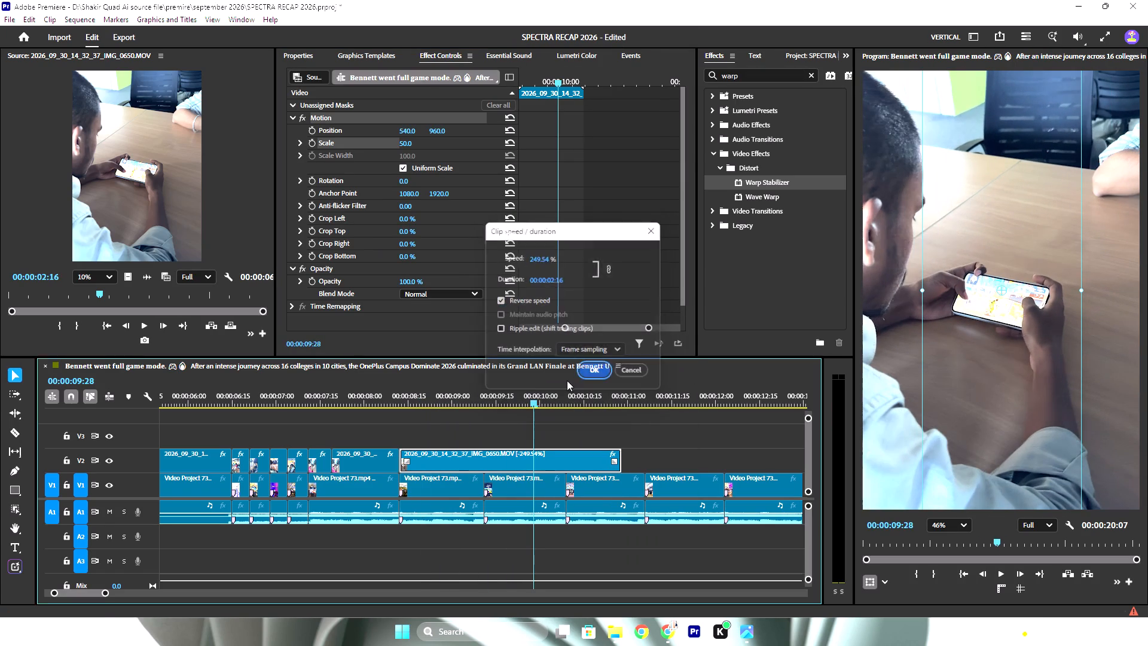
# Preview the reversed IMG_0650 clip, trim away its opening up to about 00:00:09:06, and move it back against the IMG_0649 shot on V2.
pyautogui.moveTo(499, 403); pyautogui.dragTo(403, 401)
pyautogui.press('space')
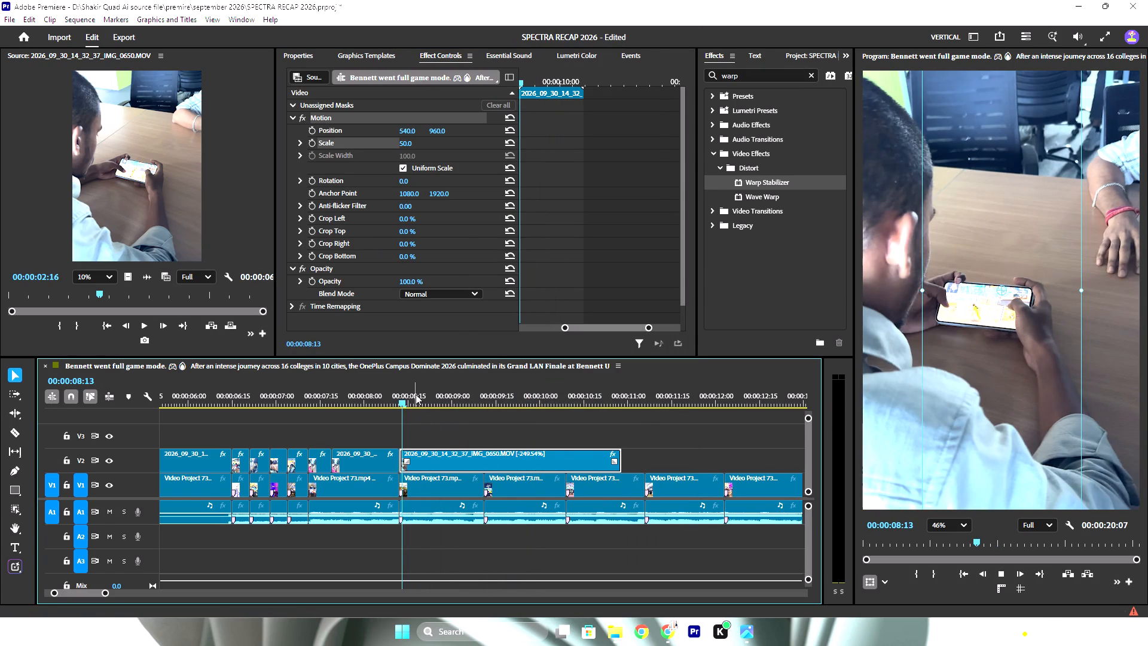
pyautogui.press('space')
pyautogui.moveTo(454, 406); pyautogui.dragTo(471, 405)
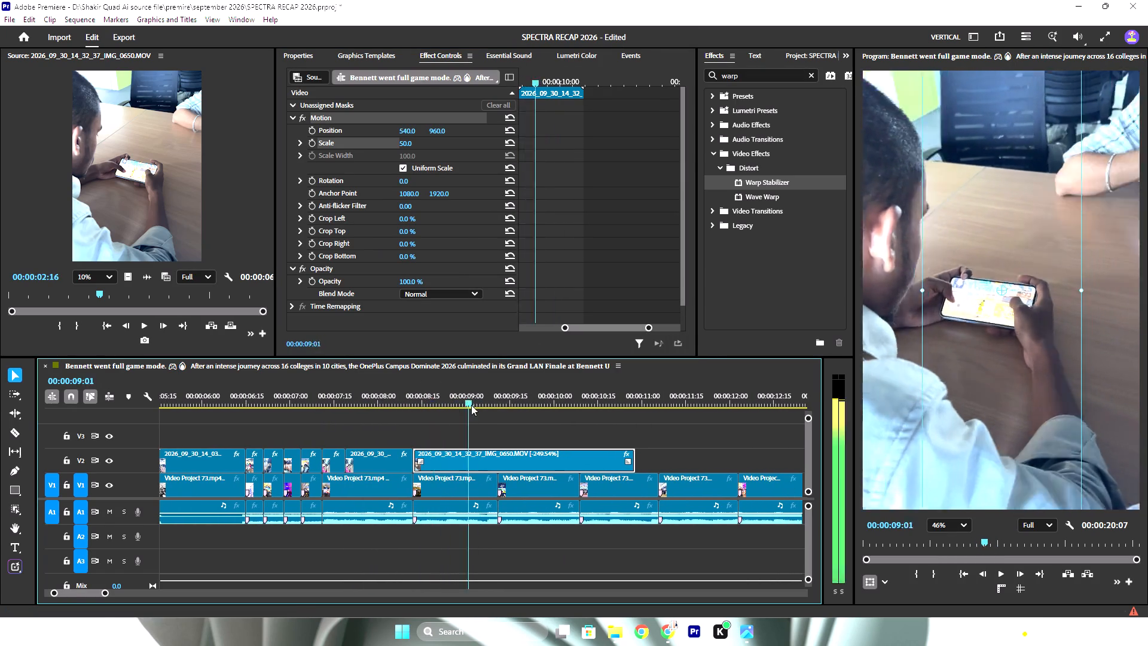
pyautogui.moveTo(471, 405); pyautogui.dragTo(483, 406)
pyautogui.moveTo(419, 453); pyautogui.dragTo(494, 460)
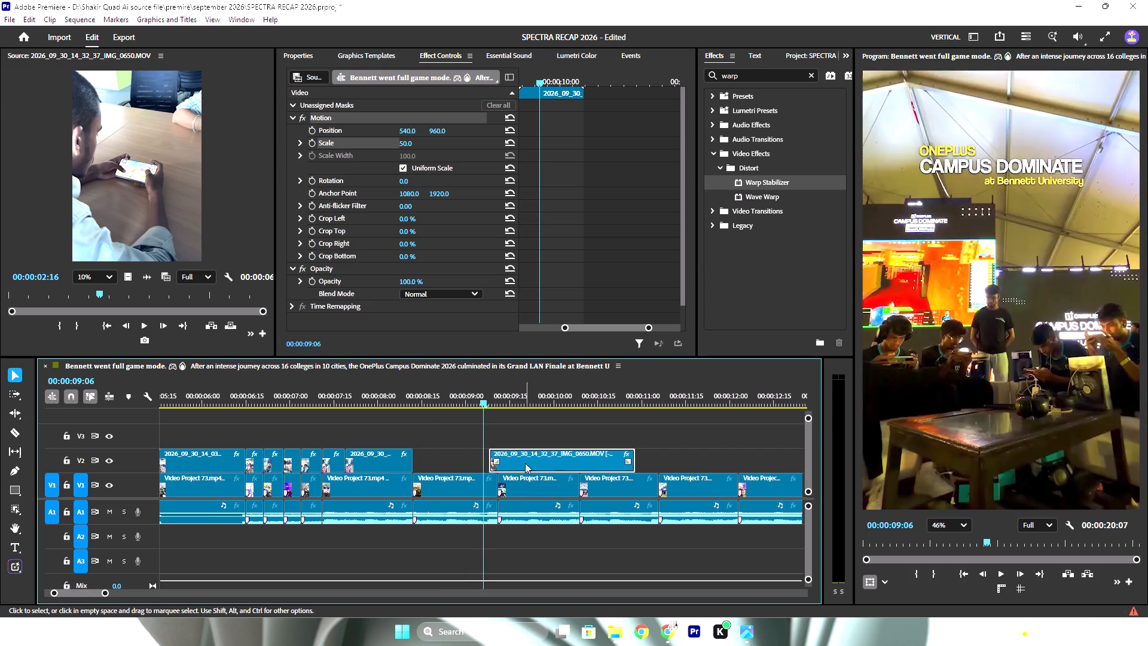
pyautogui.moveTo(524, 462); pyautogui.dragTo(452, 458)
# Split the IMG_0650 clip on V2 at 00:00:08:23.
pyautogui.moveTo(472, 398); pyautogui.dragTo(424, 399)
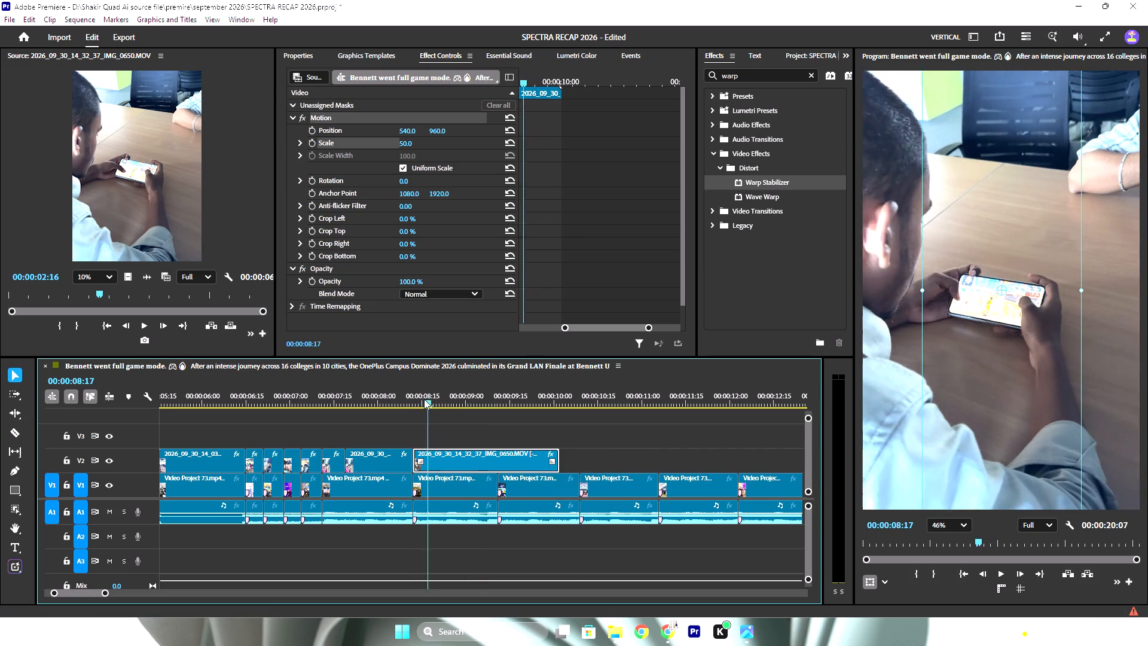
pyautogui.moveTo(424, 399); pyautogui.dragTo(445, 401)
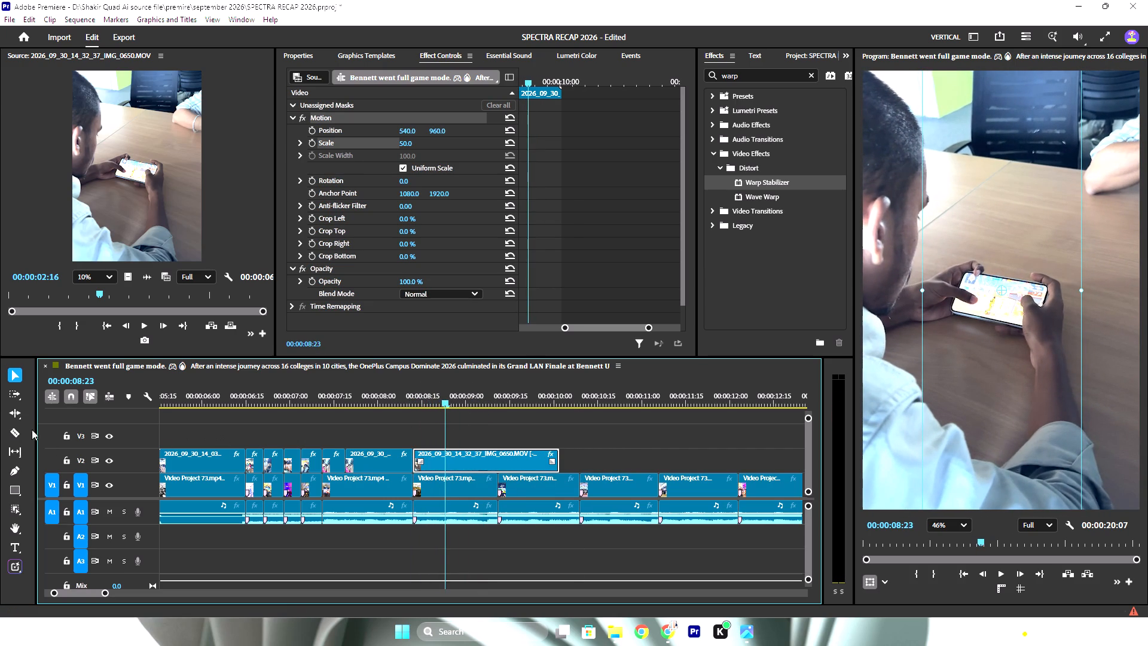
pyautogui.click(18, 432)
pyautogui.click(447, 464)
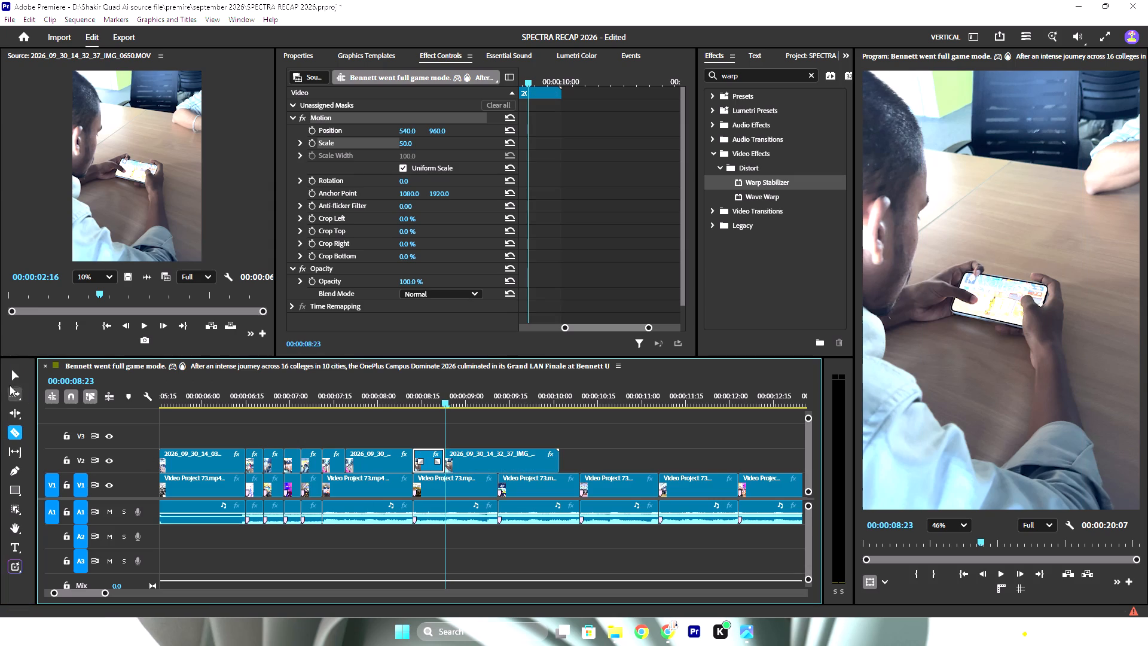
# Set the second IMG_0650 piece's speed to 80% and trim its end to the matching V1 reference cut.
pyautogui.click(15, 370)
pyautogui.click(476, 458)
pyautogui.rightClick(476, 458)
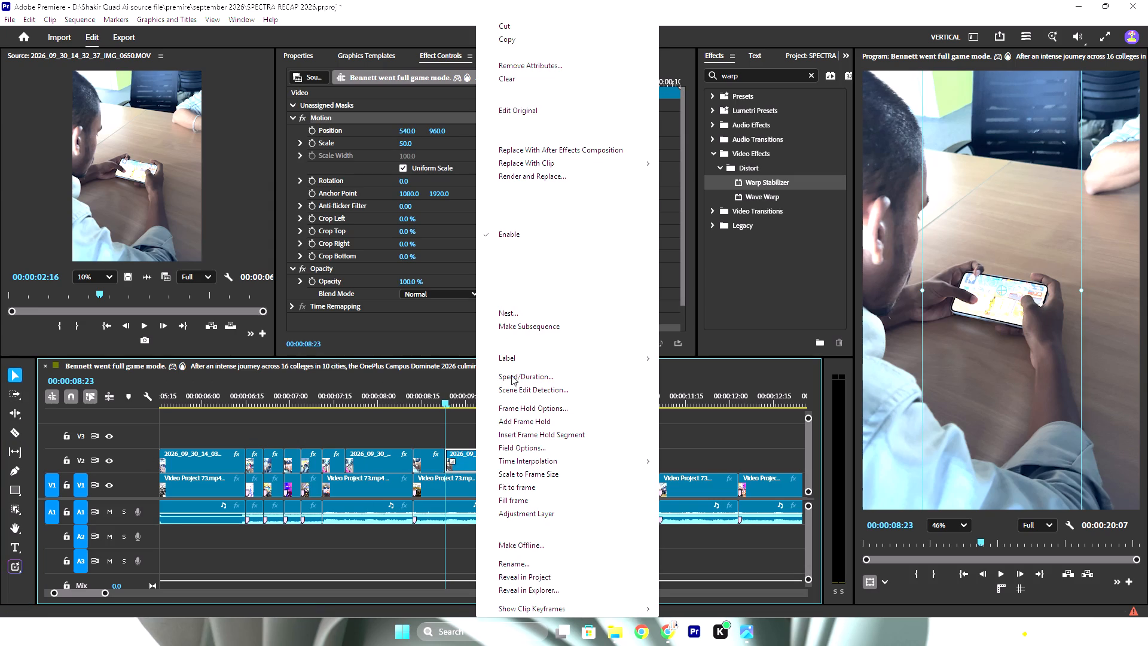
pyautogui.click(513, 378)
pyautogui.write('80')
pyautogui.press('Return')
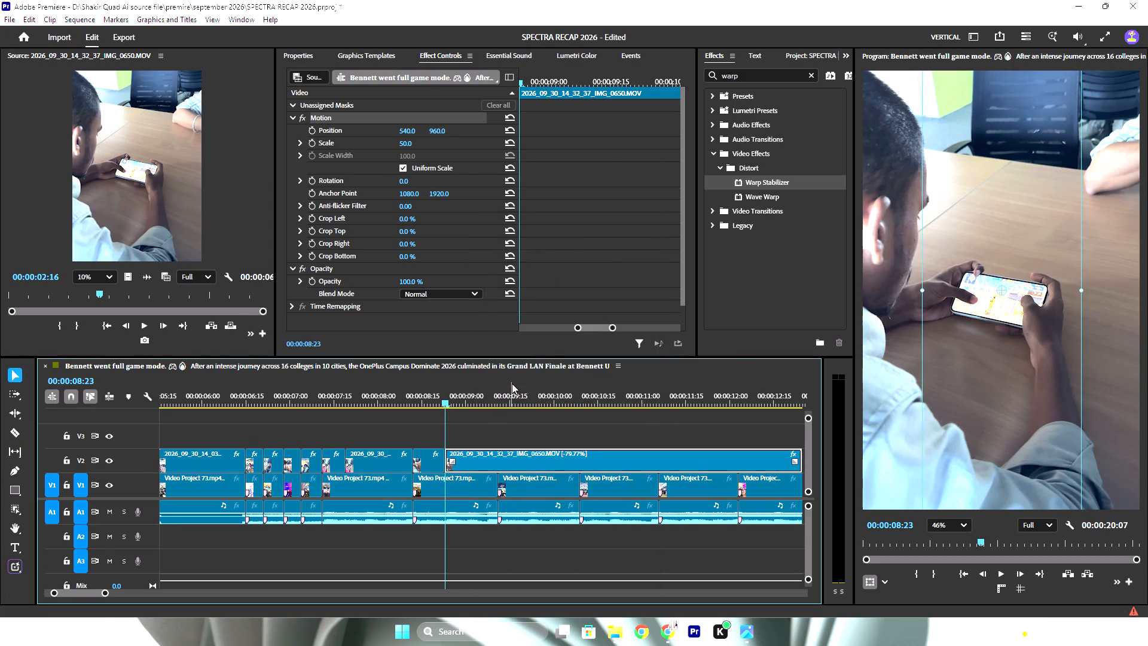
pyautogui.keyDown('alt'); pyautogui.scroll(-6, 498, 461); pyautogui.keyUp('alt')
pyautogui.moveTo(664, 456); pyautogui.dragTo(484, 456)
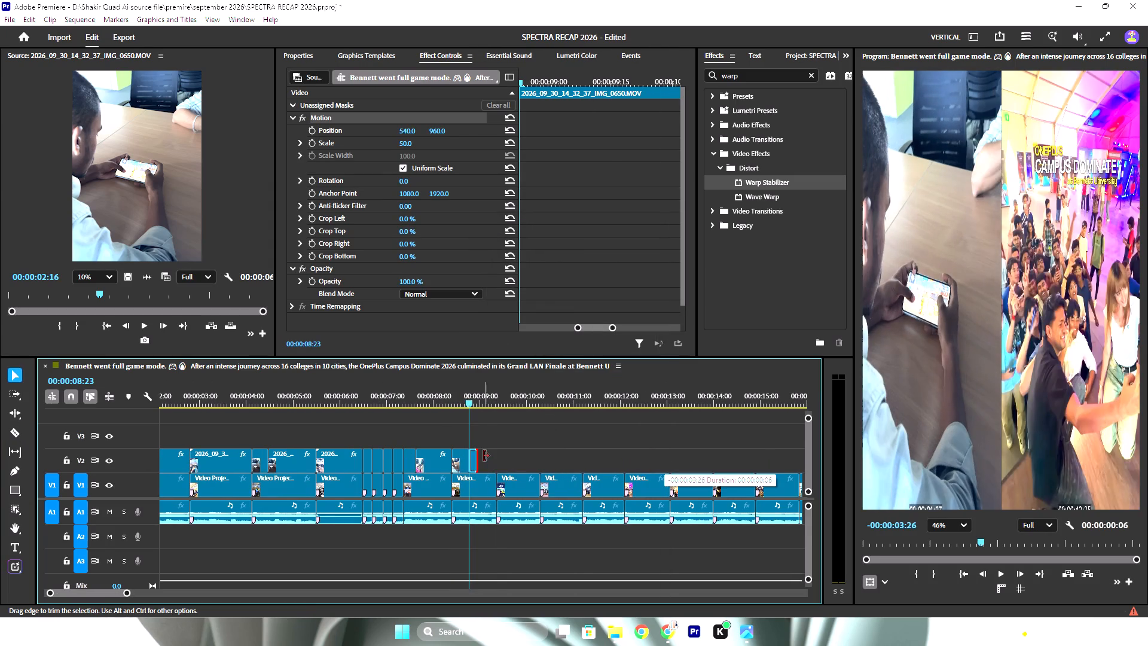
pyautogui.moveTo(484, 456); pyautogui.dragTo(503, 456)
pyautogui.keyDown('alt'); pyautogui.scroll(10, 450, 473); pyautogui.keyUp('alt')
pyautogui.keyDown('alt'); pyautogui.scroll(-14, 486, 465); pyautogui.keyUp('alt')
# Play the sequence from the start past the IMG_0650 shot to review the edit against the following reference shots.
pyautogui.moveTo(428, 391); pyautogui.dragTo(46, 376)
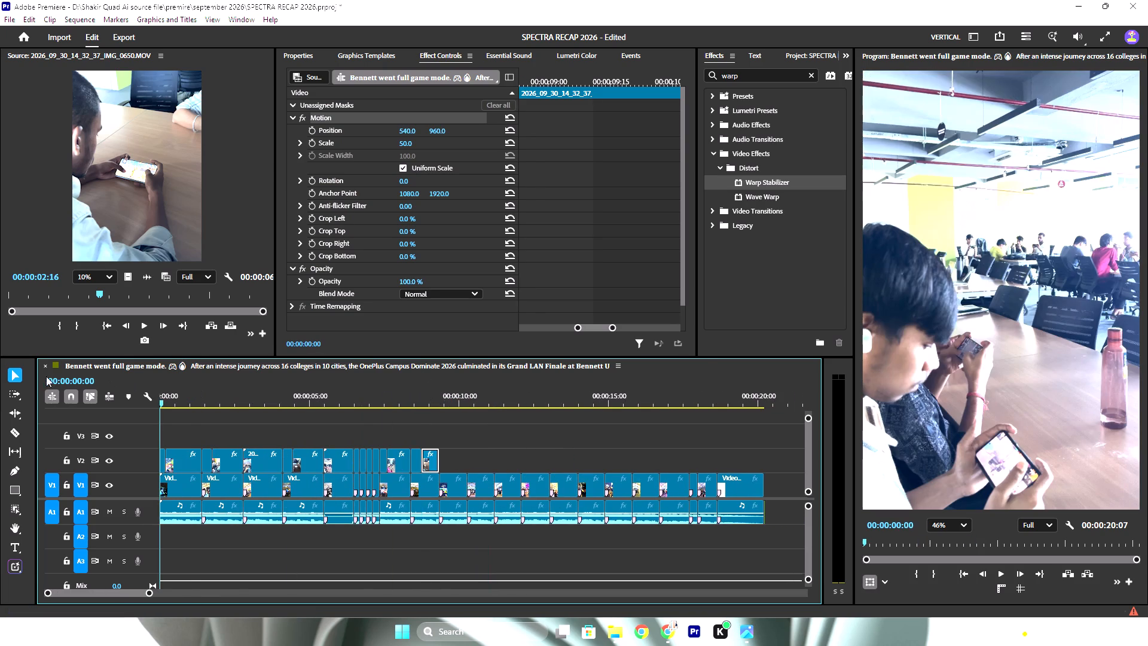
pyautogui.moveTo(46, 376); pyautogui.dragTo(13, 376)
pyautogui.press('space')
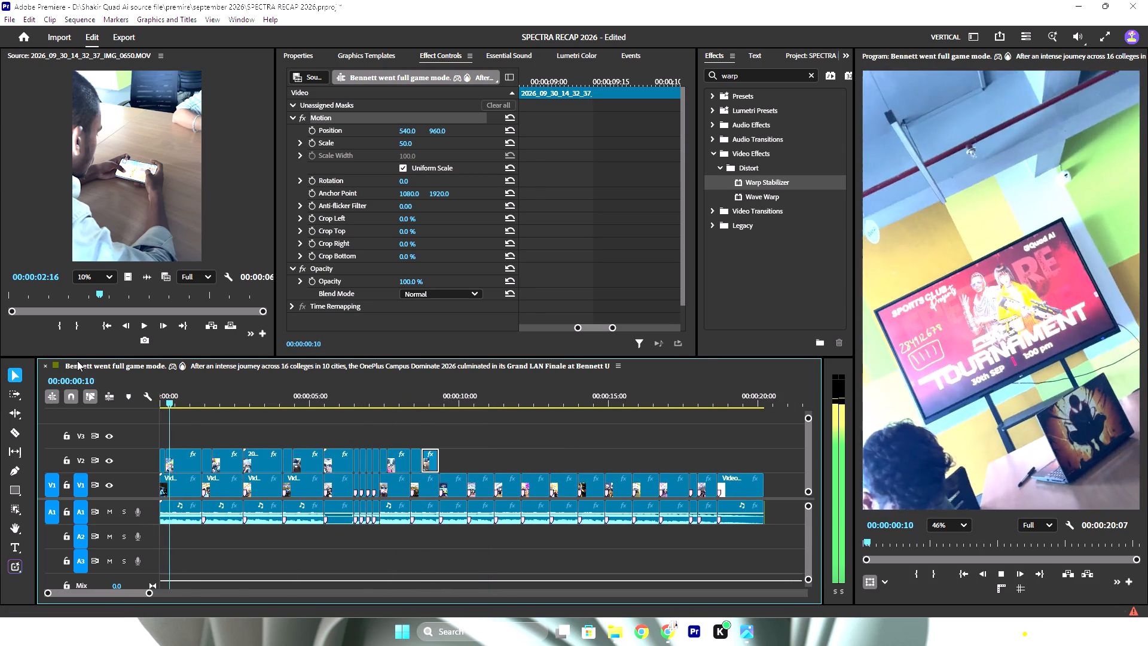
pyautogui.press('space')
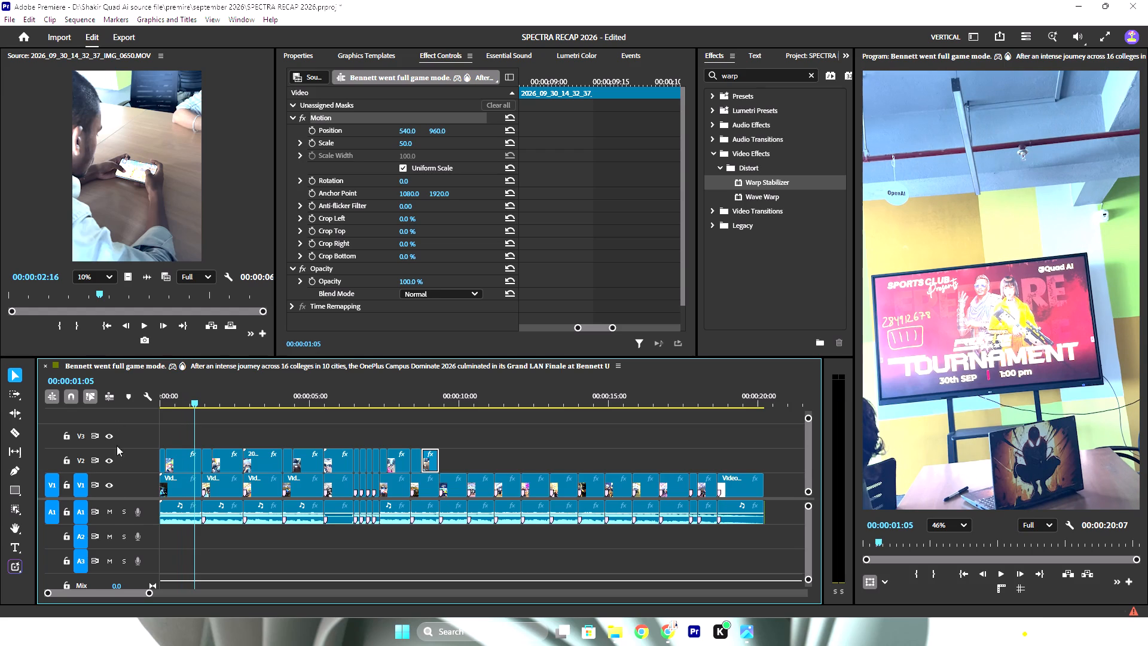
pyautogui.press('space')
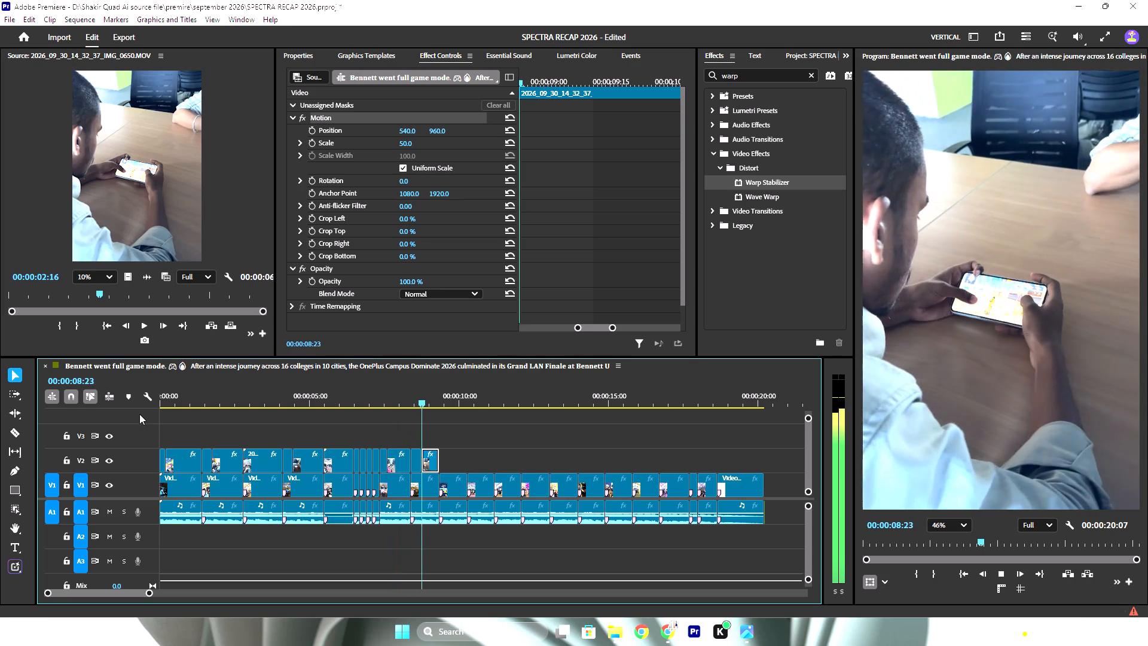
pyautogui.press('space')
pyautogui.keyDown('alt'); pyautogui.scroll(5, 492, 474); pyautogui.keyUp('alt')
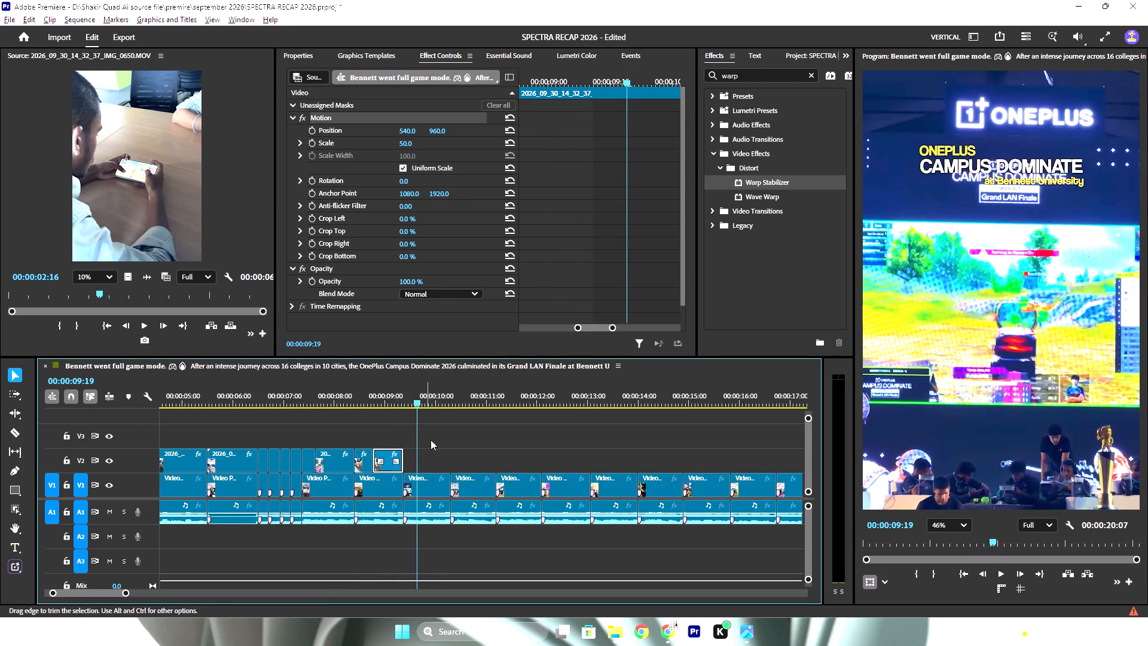
pyautogui.keyDown('alt'); pyautogui.scroll(-6, 440, 446); pyautogui.keyUp('alt')
pyautogui.press('space')
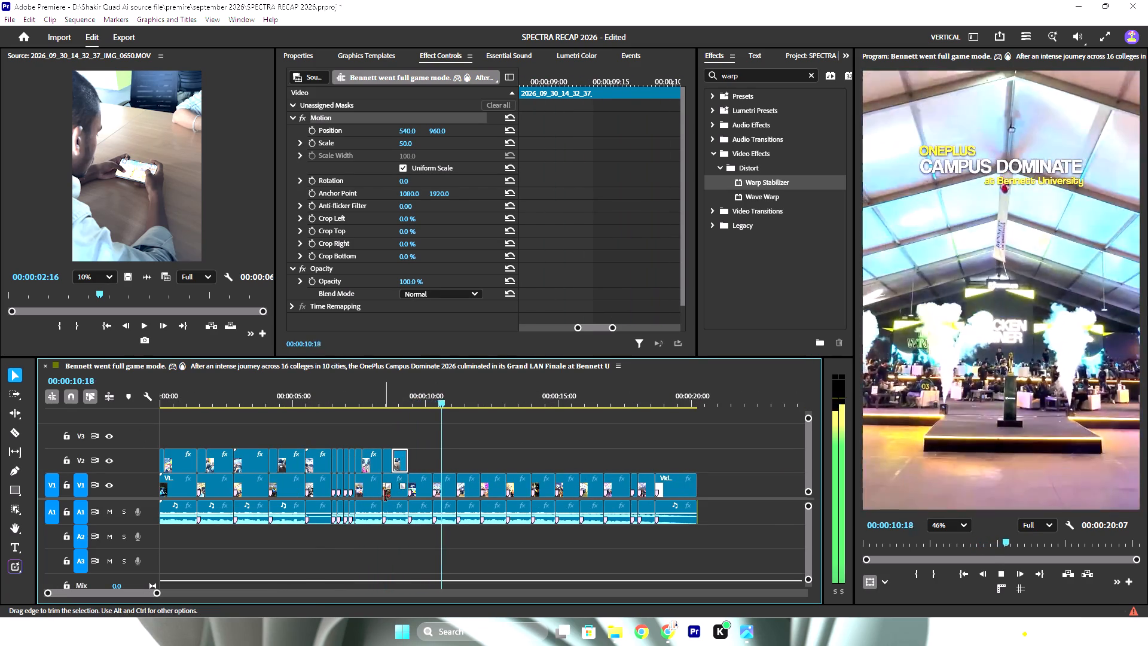
pyautogui.press('space')
# Find the reference shot following IMG_0650 on the timeline and load IMG_0660 from the VIDEOS folder as the source clip.
pyautogui.keyDown('alt'); pyautogui.scroll(11, 344, 542); pyautogui.keyUp('alt')
pyautogui.moveTo(563, 399); pyautogui.dragTo(502, 410)
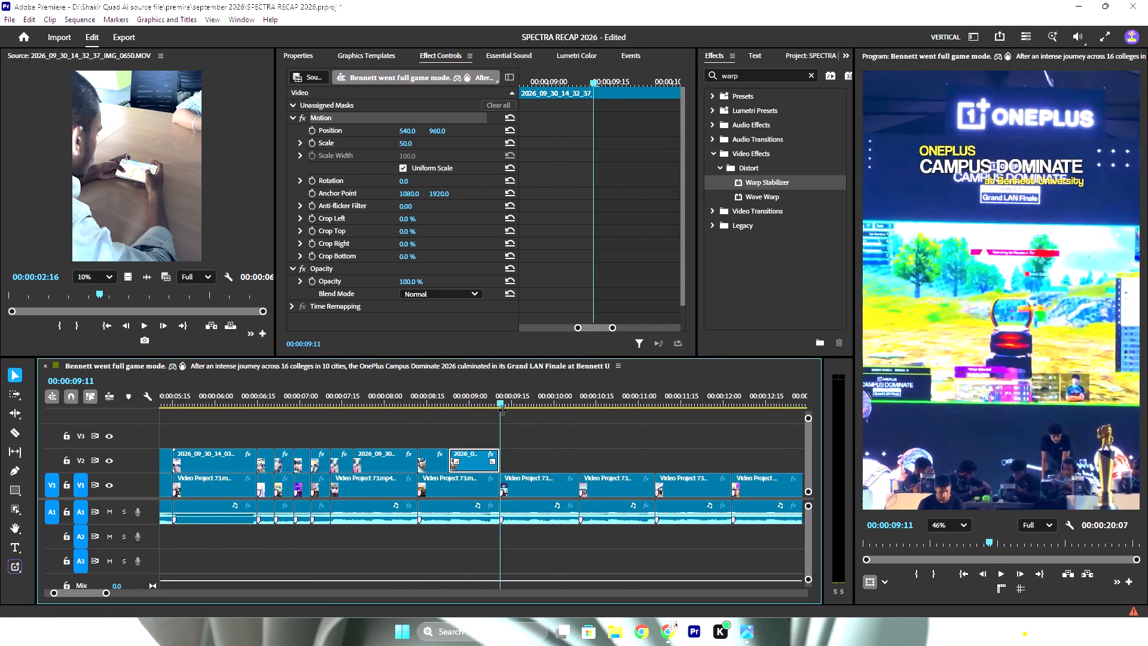
pyautogui.moveTo(502, 410); pyautogui.dragTo(510, 411)
pyautogui.click(618, 631)
pyautogui.click(502, 573)
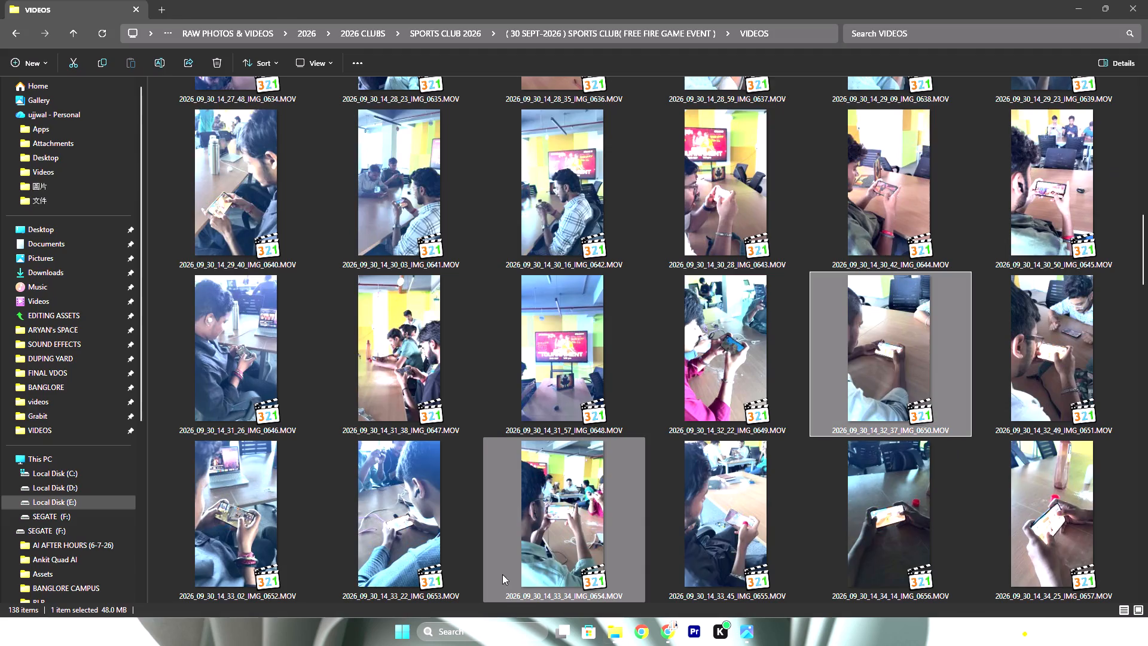
pyautogui.scroll(-1, 738, 384)
pyautogui.moveTo(562, 403); pyautogui.dragTo(634, 460)
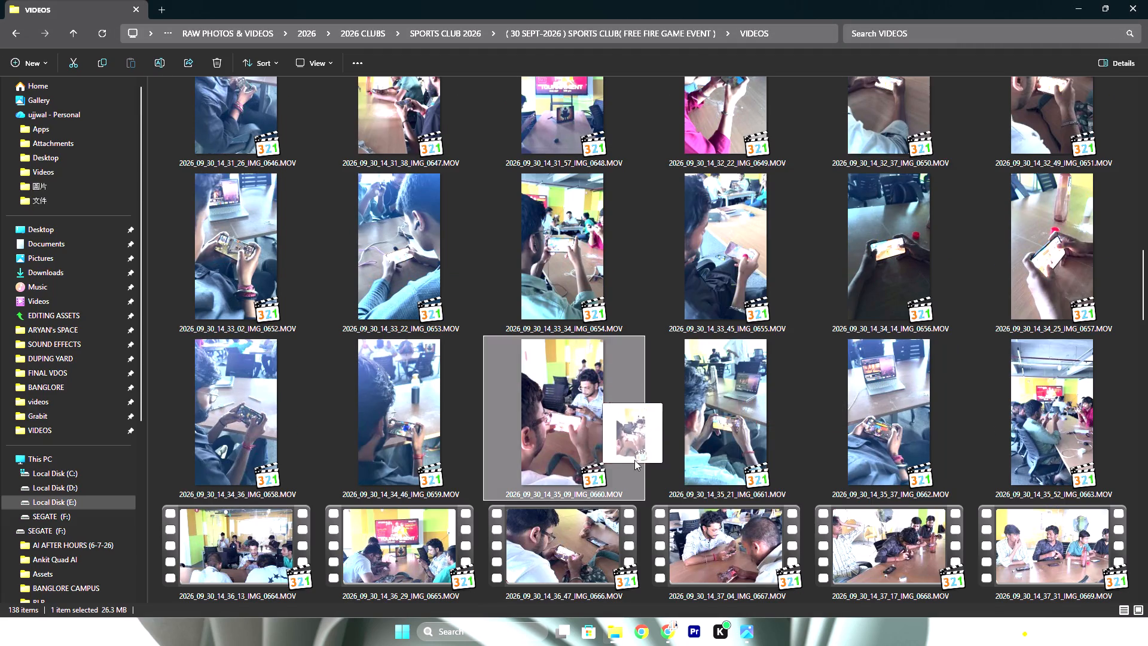
pyautogui.moveTo(634, 460); pyautogui.dragTo(97, 192)
pyautogui.hotkey('alt', 'Tab')
# Mark a short IMG_0660 range ending at 00:00:02:16, place it on V2 directly after IMG_0650, and extend it to the next reference cut.
pyautogui.moveTo(25, 295); pyautogui.dragTo(103, 295)
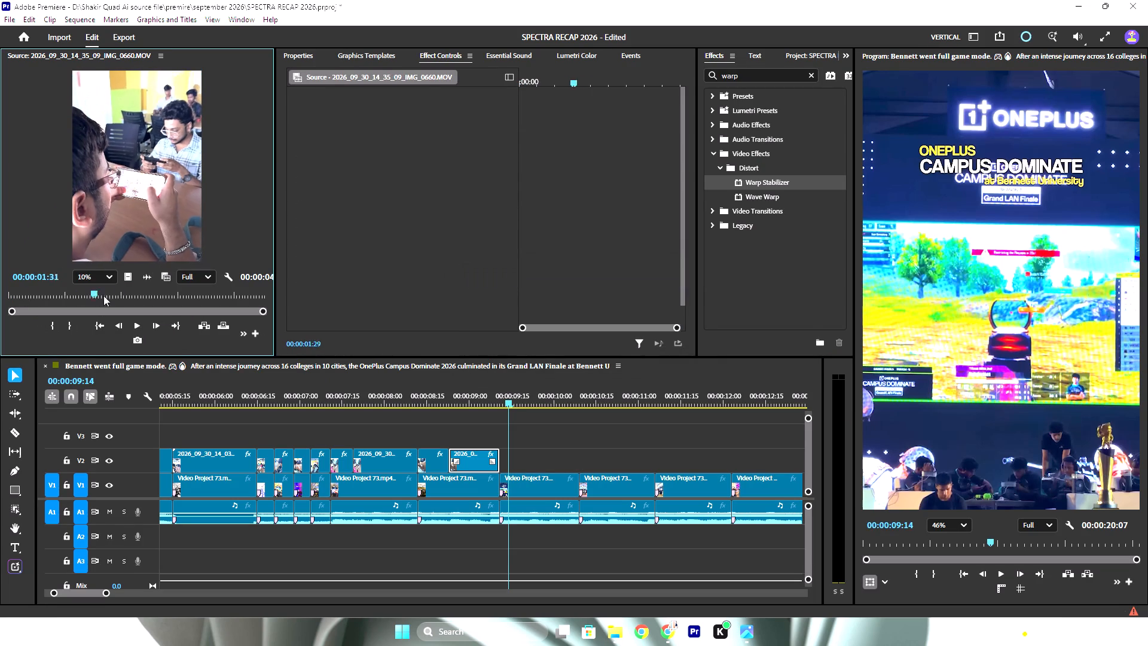
pyautogui.moveTo(103, 295); pyautogui.dragTo(114, 297)
pyautogui.press('i')
pyautogui.press('space')
pyautogui.press('space')
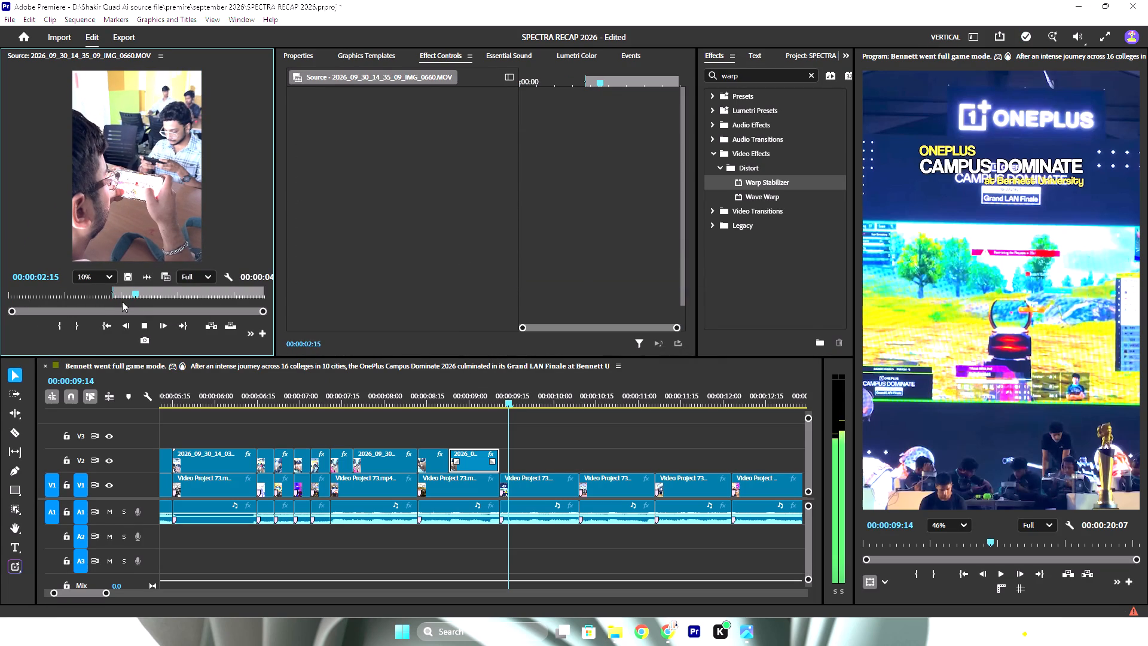
pyautogui.press('o')
pyautogui.moveTo(129, 281); pyautogui.dragTo(548, 454)
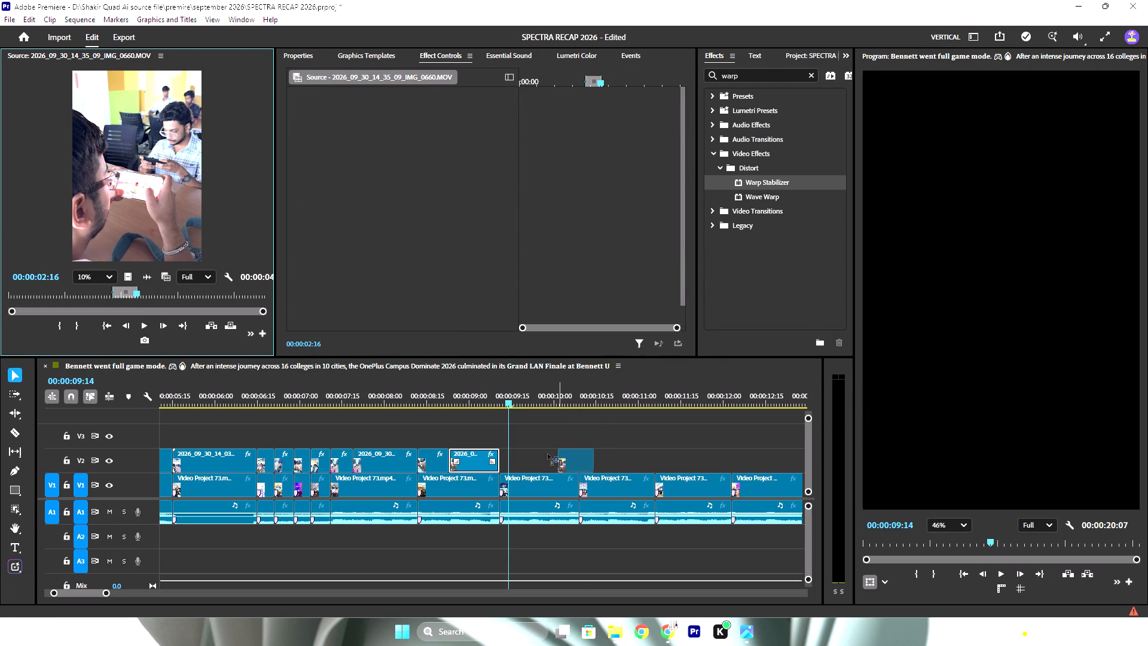
pyautogui.moveTo(548, 454); pyautogui.dragTo(503, 459)
pyautogui.moveTo(540, 457); pyautogui.dragTo(583, 457)
# Set the Scale of the IMG_0660 clip on V2 to 48.
pyautogui.click(560, 464)
pyautogui.moveTo(410, 144); pyautogui.dragTo(391, 146)
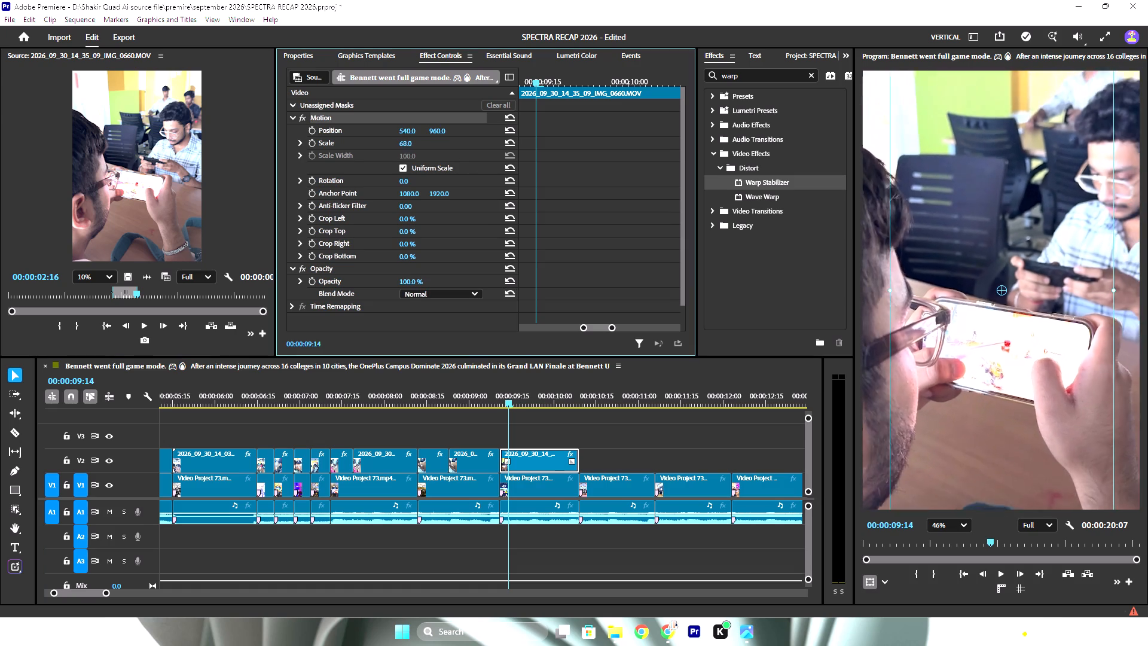
pyautogui.moveTo(391, 146); pyautogui.dragTo(382, 150)
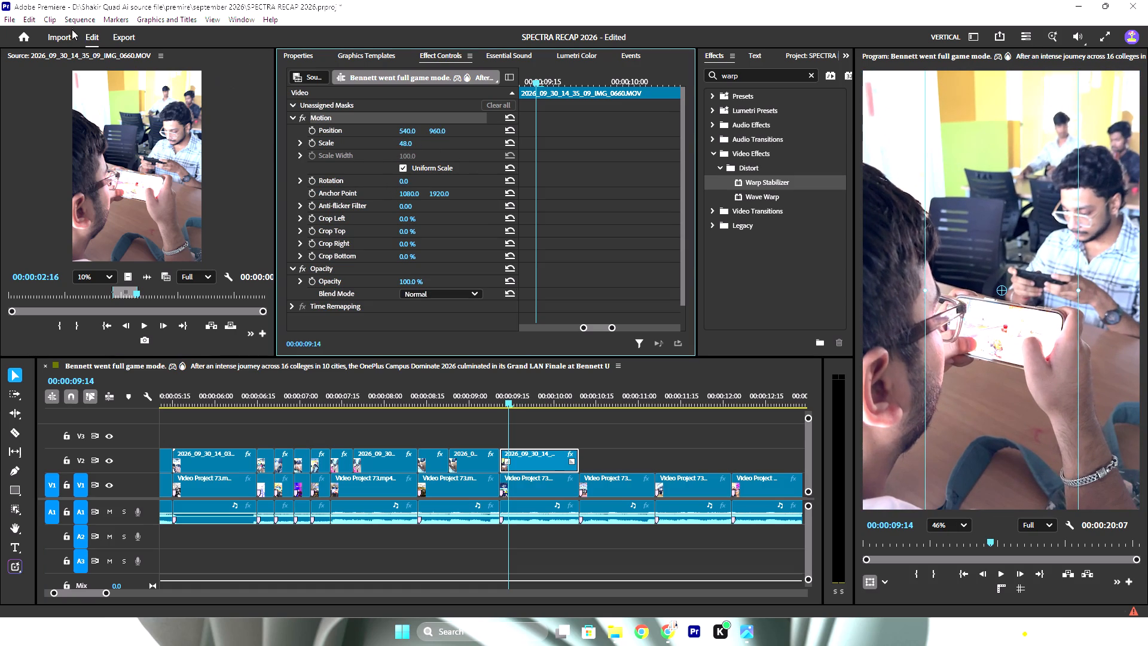
# Check the sequence settings for frame size and timebase, leaving them as they are.
pyautogui.click(75, 25)
pyautogui.click(89, 40)
pyautogui.click(122, 26)
pyautogui.click(118, 33)
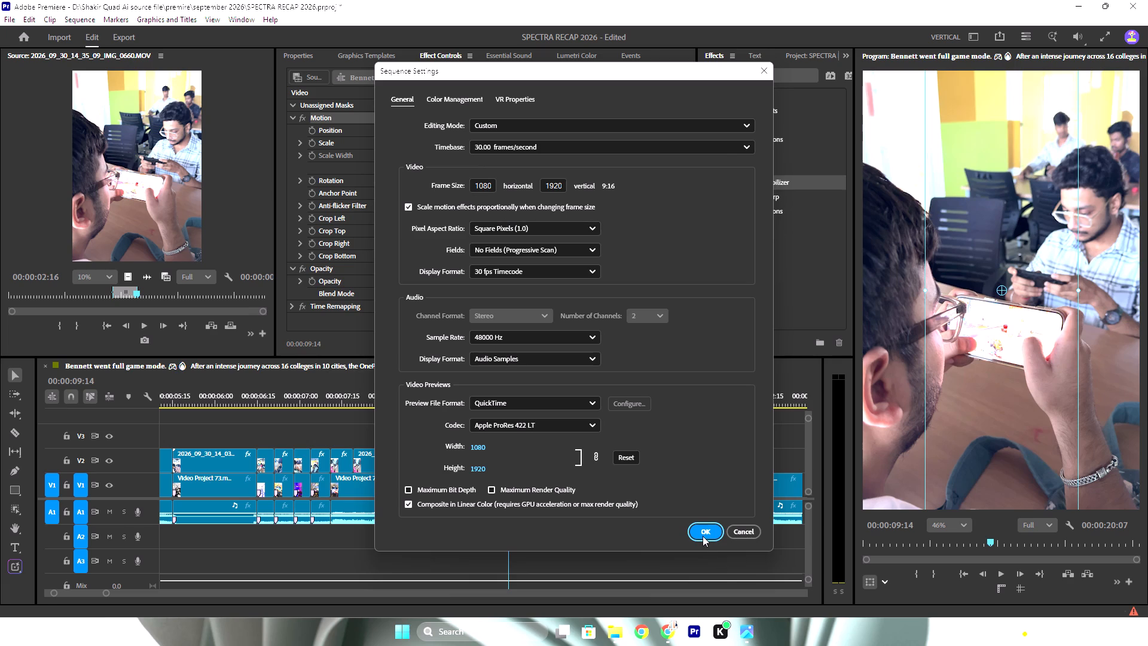
pyautogui.click(703, 535)
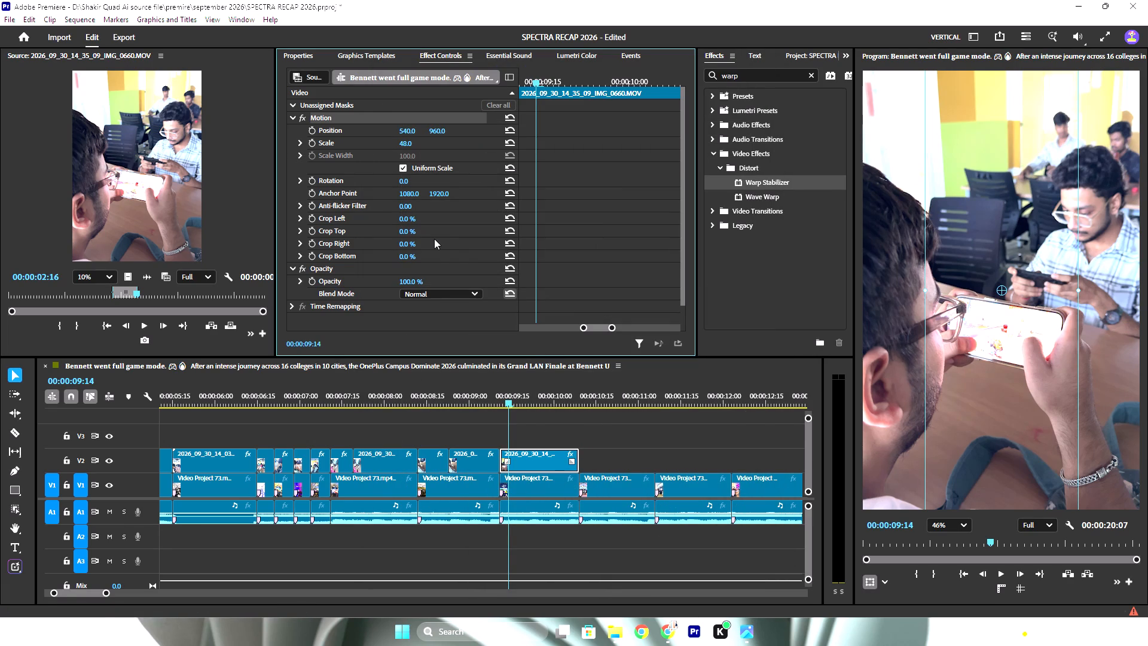
# Set the IMG_0660 clip's speed to 250% and extend its end to the next V1 reference cut.
pyautogui.rightClick(532, 464)
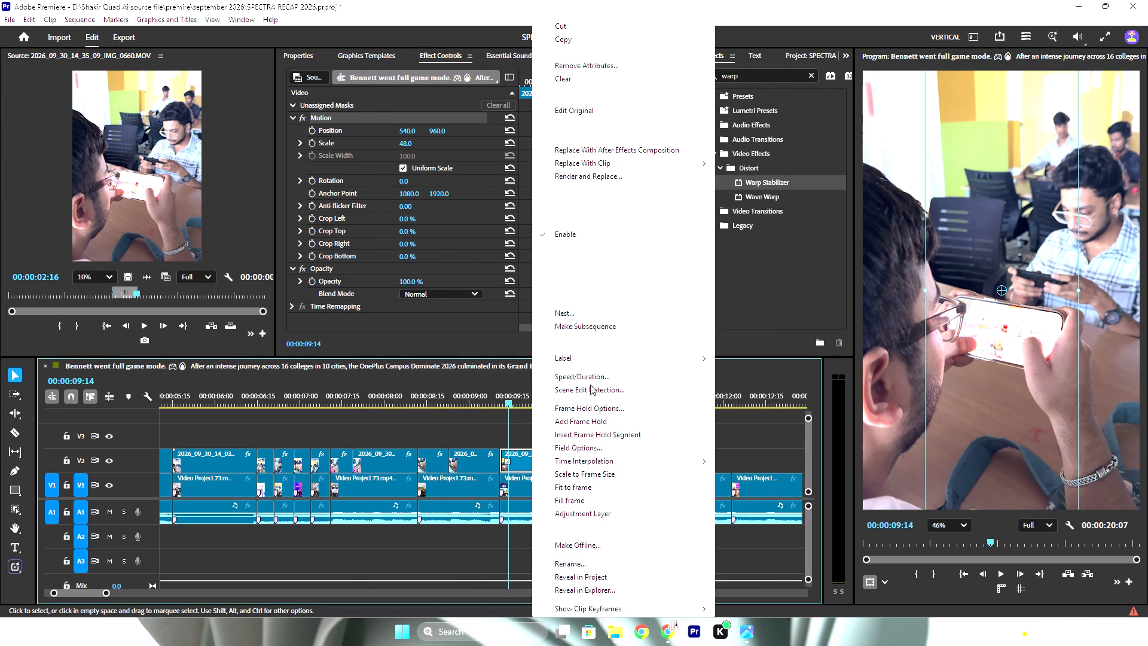
pyautogui.click(584, 374)
pyautogui.write('250')
pyautogui.press('Return')
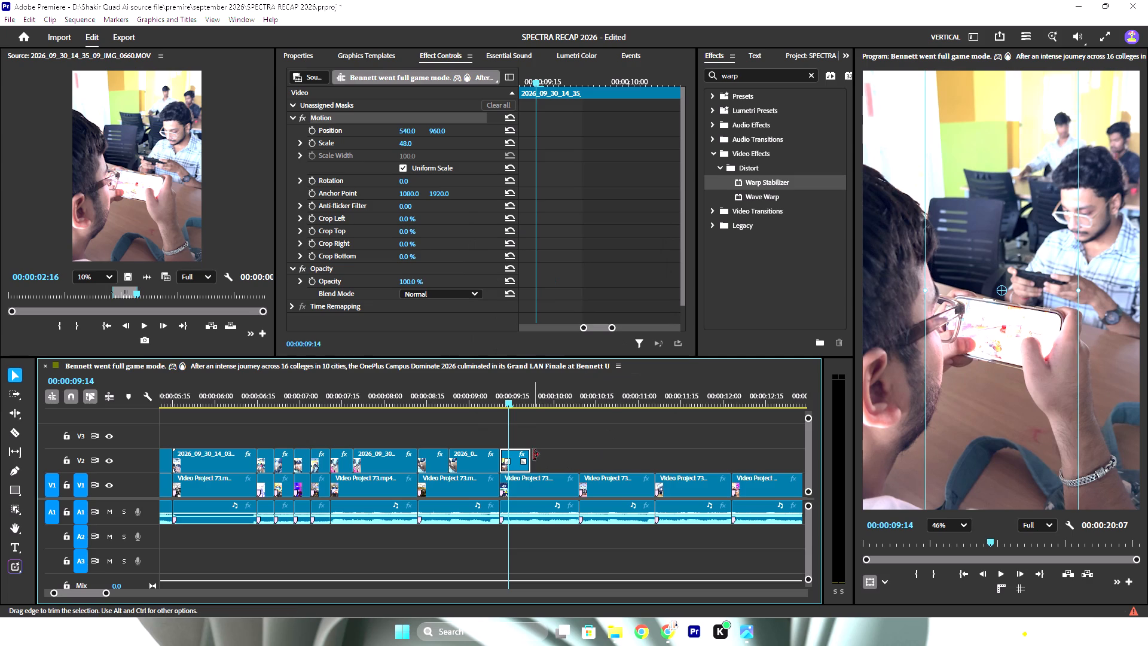
pyautogui.moveTo(533, 455); pyautogui.dragTo(582, 465)
# Split the IMG_0660 clip on V2 at 00:00:09:19.
pyautogui.moveTo(508, 403); pyautogui.dragTo(502, 402)
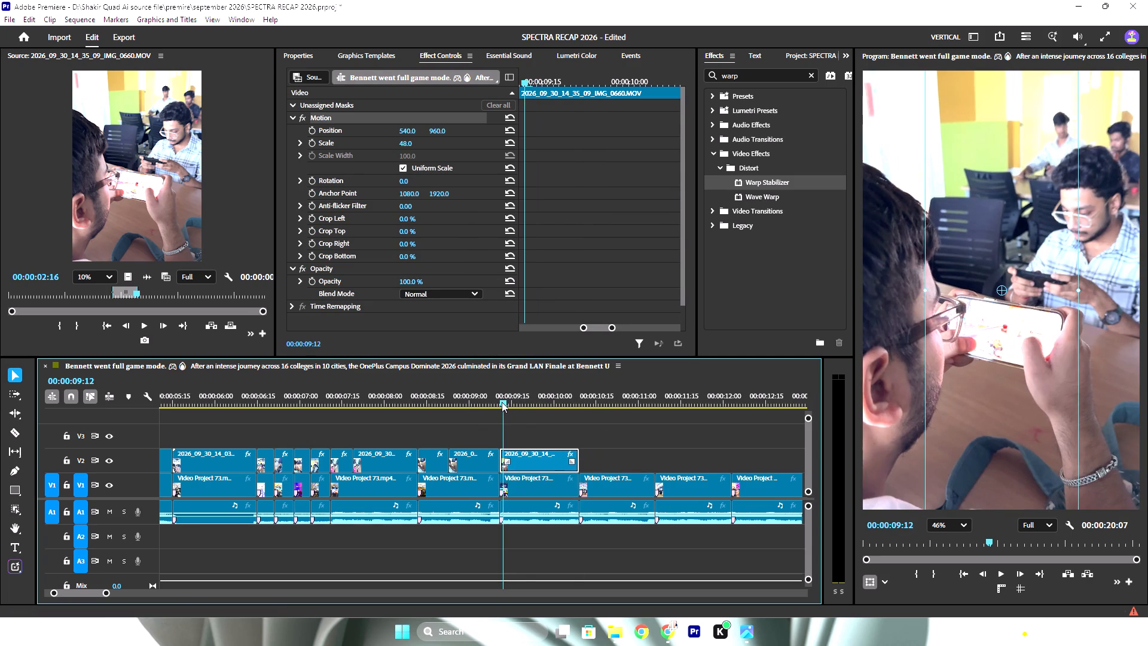
pyautogui.moveTo(502, 402); pyautogui.dragTo(520, 400)
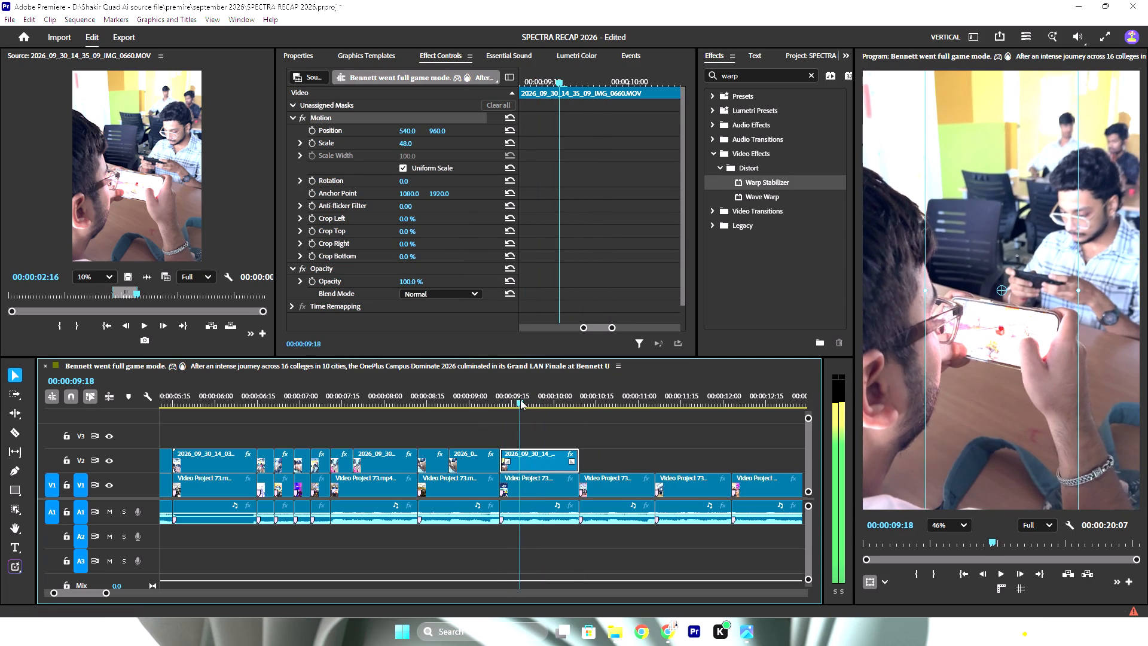
pyautogui.moveTo(520, 400); pyautogui.dragTo(523, 400)
pyautogui.click(17, 437)
pyautogui.click(526, 453)
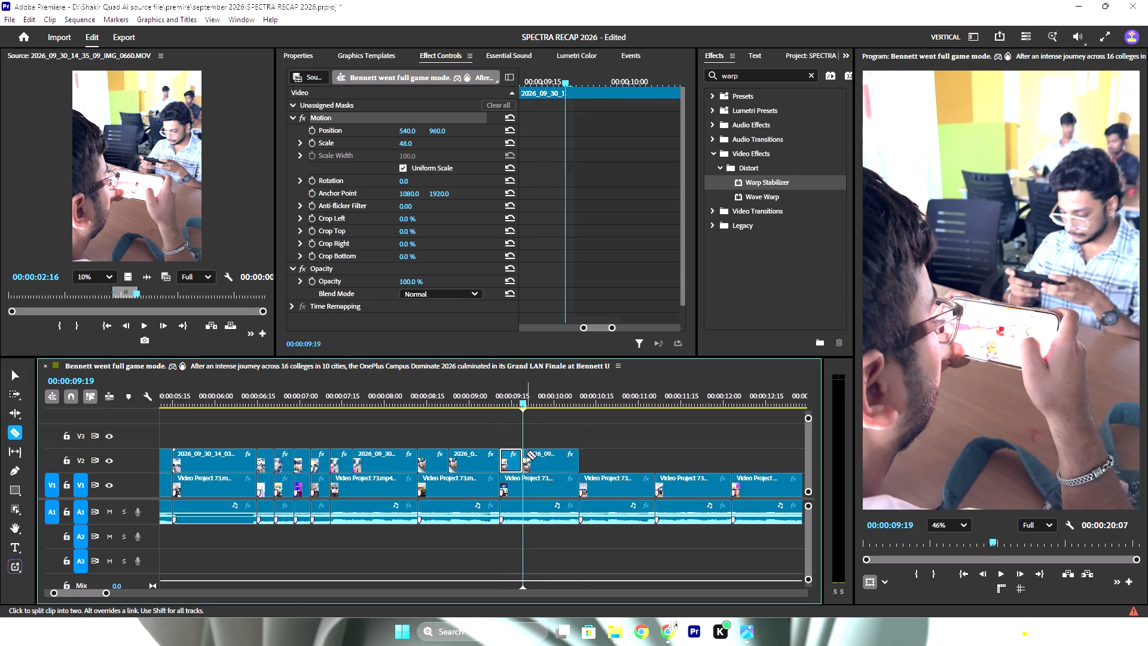
# Set the second IMG_0660 piece's speed to 80% and trim its end back to the V1 reference cut.
pyautogui.click(19, 372)
pyautogui.click(561, 455)
pyautogui.rightClick(561, 455)
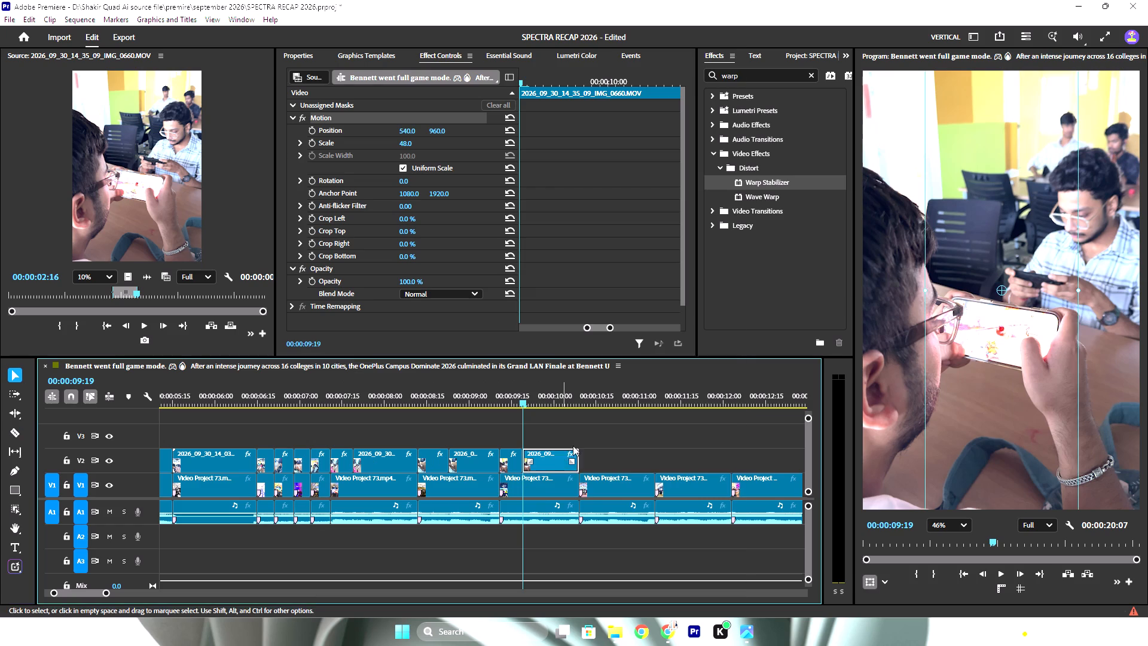
pyautogui.click(613, 371)
pyautogui.write('80')
pyautogui.press('Return')
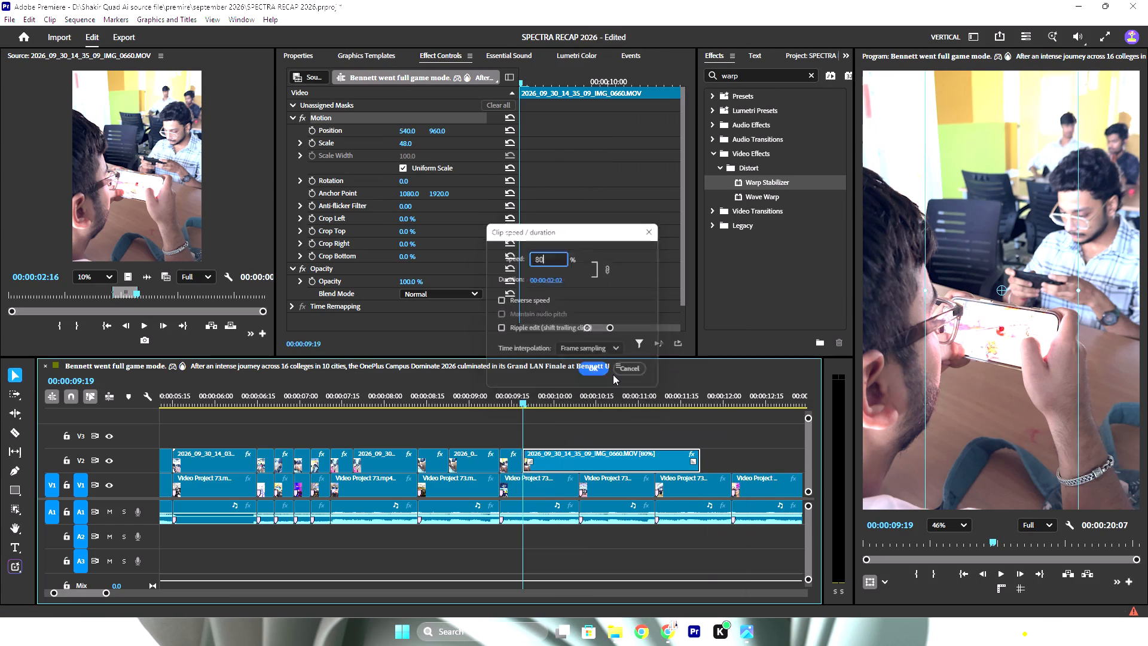
pyautogui.moveTo(706, 453); pyautogui.dragTo(585, 472)
# Return to the start of the sequence and save the project.
pyautogui.keyDown('alt'); pyautogui.scroll(-6, 449, 479); pyautogui.keyUp('alt')
pyautogui.keyDown('alt'); pyautogui.scroll(-4, 474, 423); pyautogui.keyUp('alt')
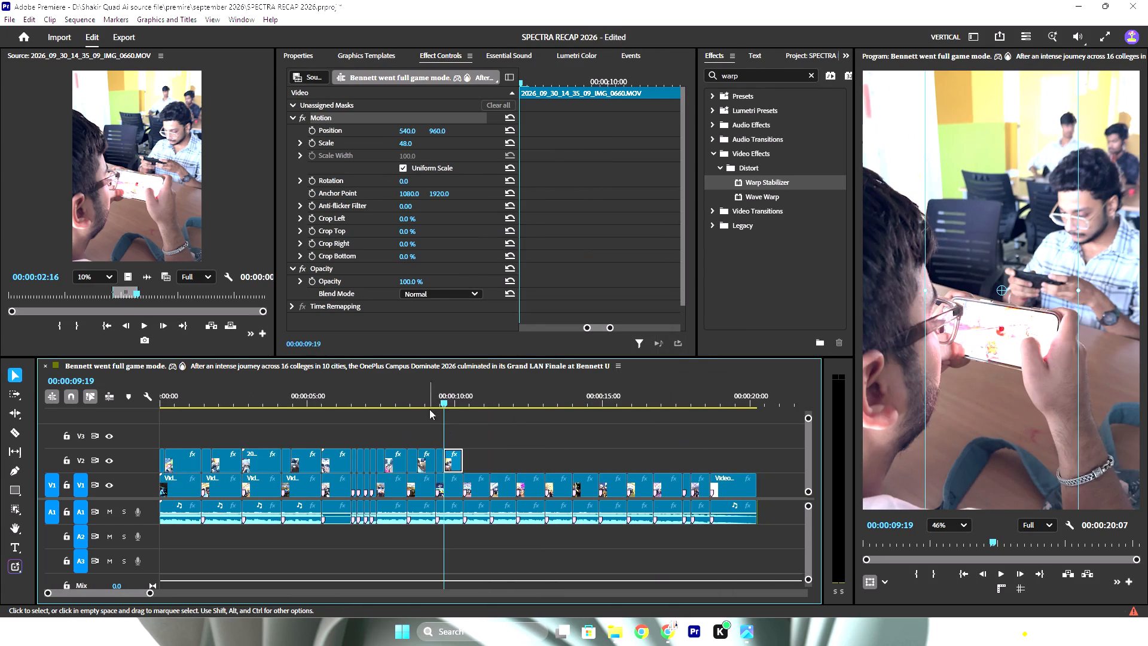
pyautogui.moveTo(449, 401); pyautogui.dragTo(152, 393)
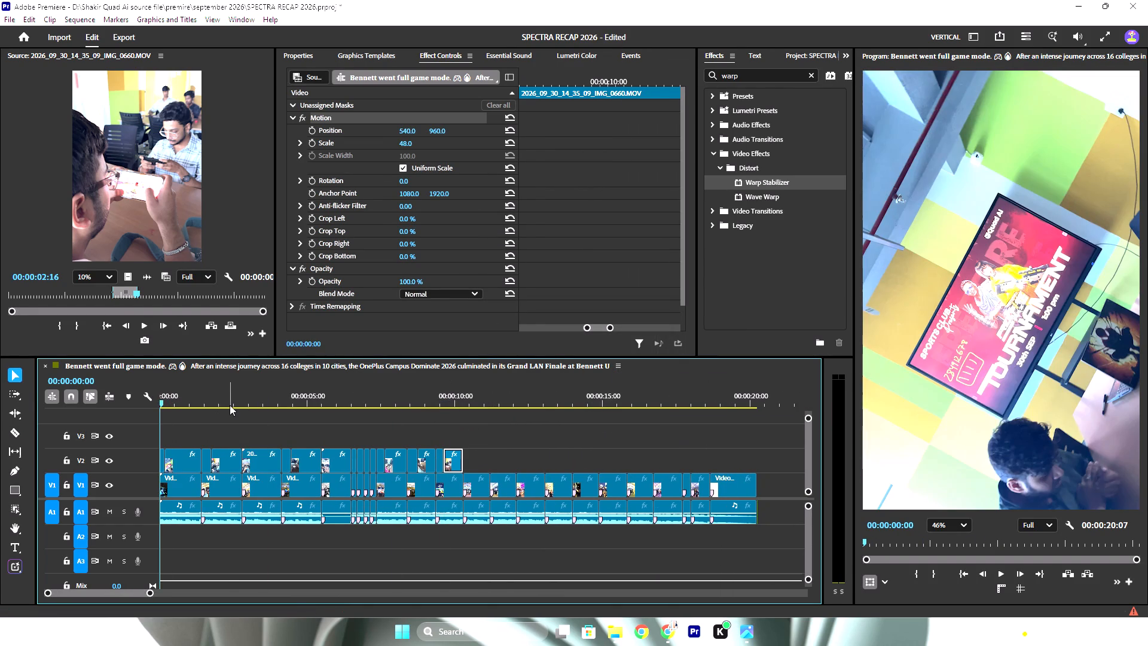
pyautogui.hotkey('ctrl', 's')
pyautogui.hotkey('ctrl', 's')
pyautogui.hotkey('ctrl', 's')
pyautogui.hotkey('ctrl', 's')
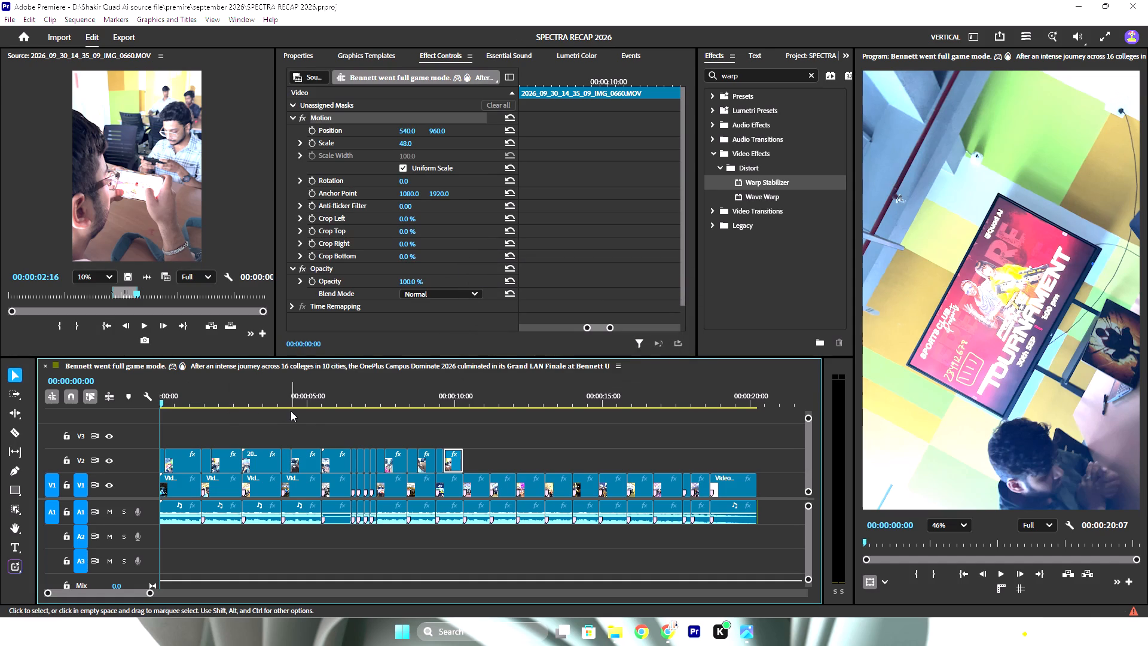
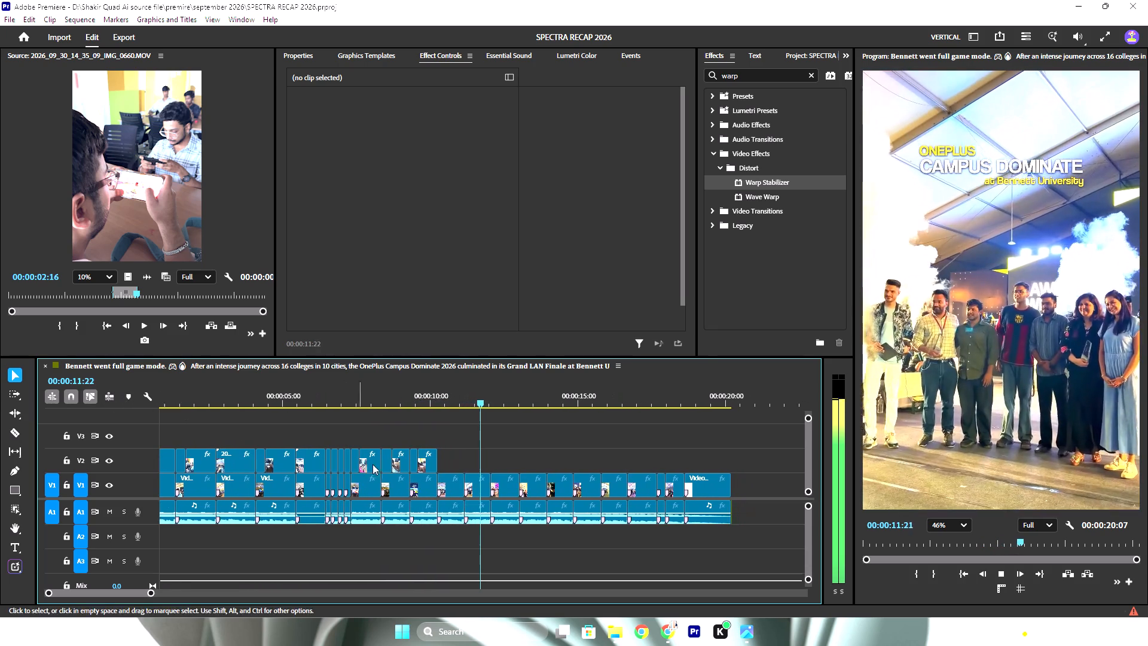
# Play back the sequence from the start and around 00:00:09:00 to review the latest V2 clips against the reference.
pyautogui.press('space')
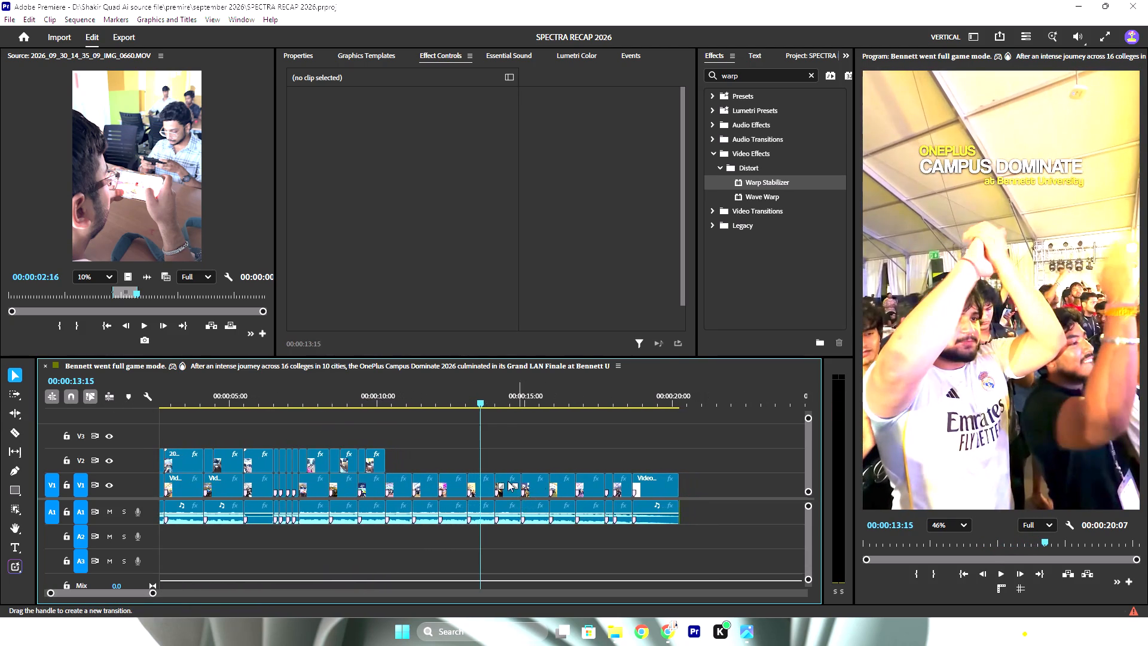
pyautogui.keyDown('alt'); pyautogui.scroll(9, 472, 461); pyautogui.keyUp('alt')
pyautogui.moveTo(333, 390); pyautogui.dragTo(241, 401)
pyautogui.press('space')
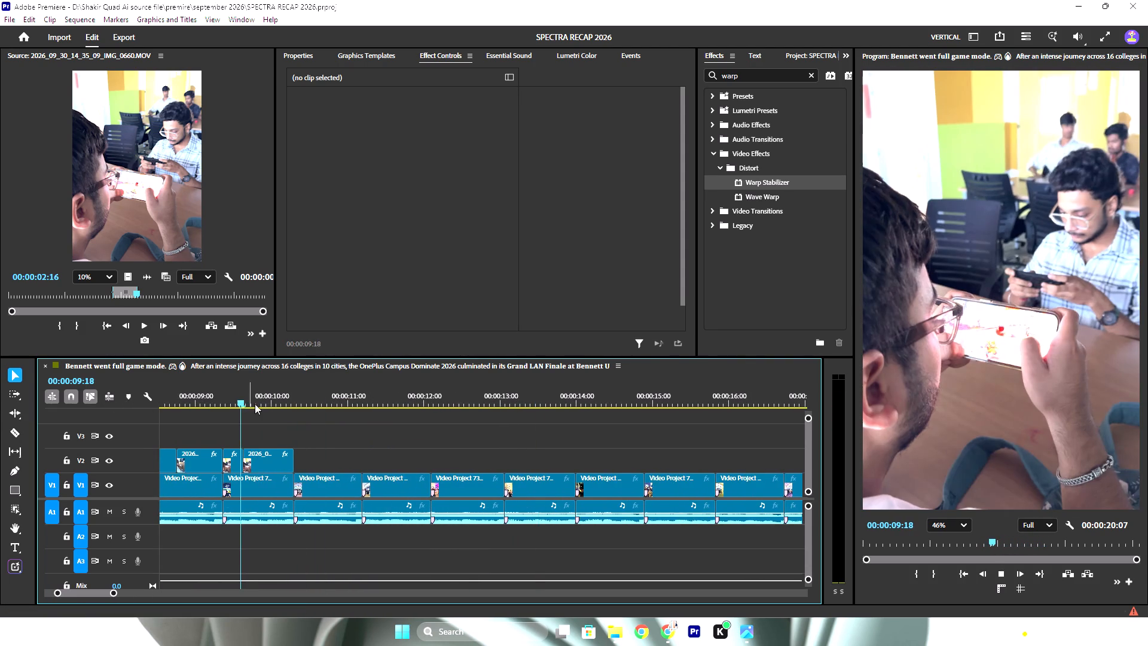
pyautogui.press('space')
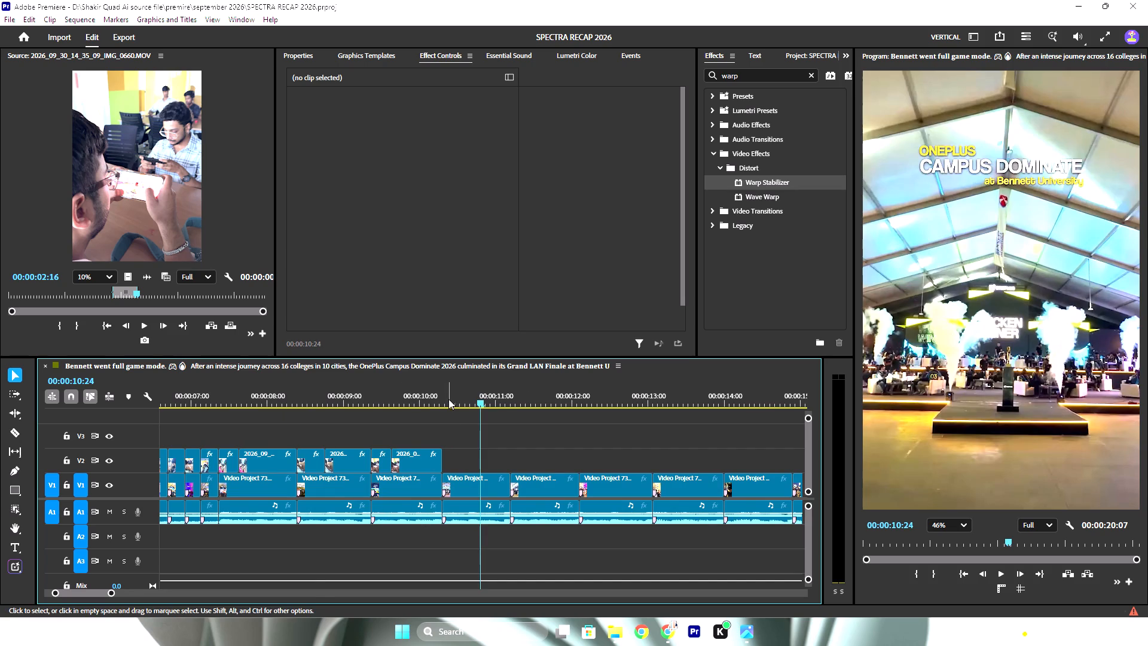
pyautogui.moveTo(448, 398); pyautogui.dragTo(0, 398)
pyautogui.press('space')
pyautogui.keyDown('alt'); pyautogui.scroll(-10, 541, 520); pyautogui.keyUp('alt')
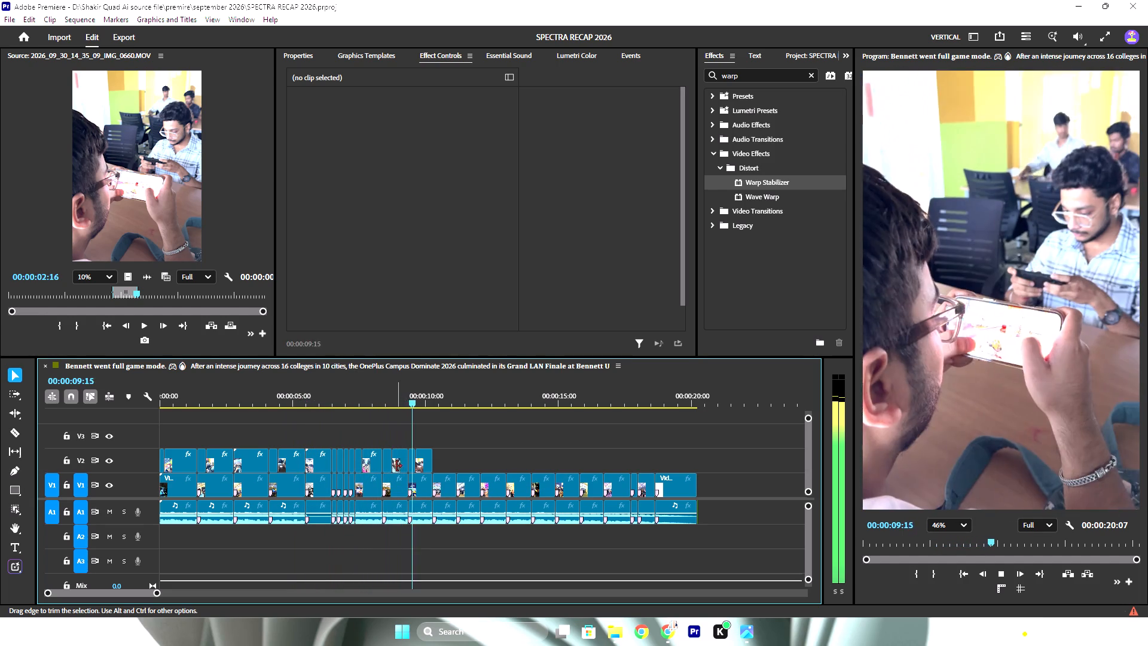
pyautogui.press('space')
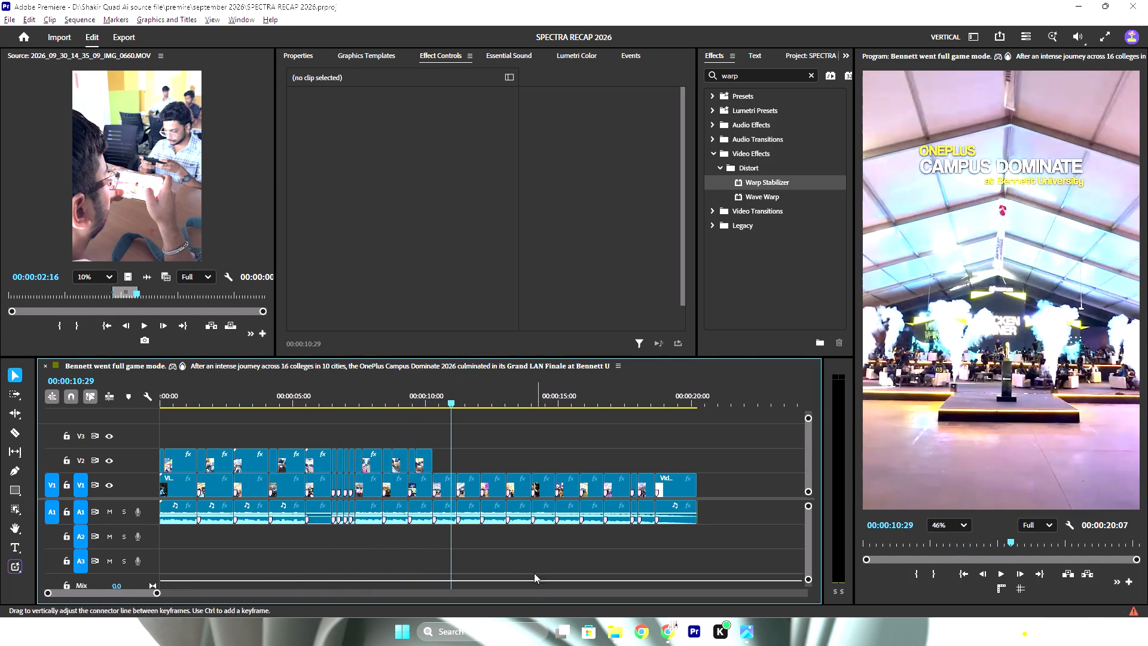
pyautogui.keyDown('alt'); pyautogui.scroll(5, 475, 530); pyautogui.keyUp('alt')
# Preview IMG_0675 and IMG_0669 from the sports club VIDEOS folder in the media player.
pyautogui.click(612, 632)
pyautogui.click(544, 571)
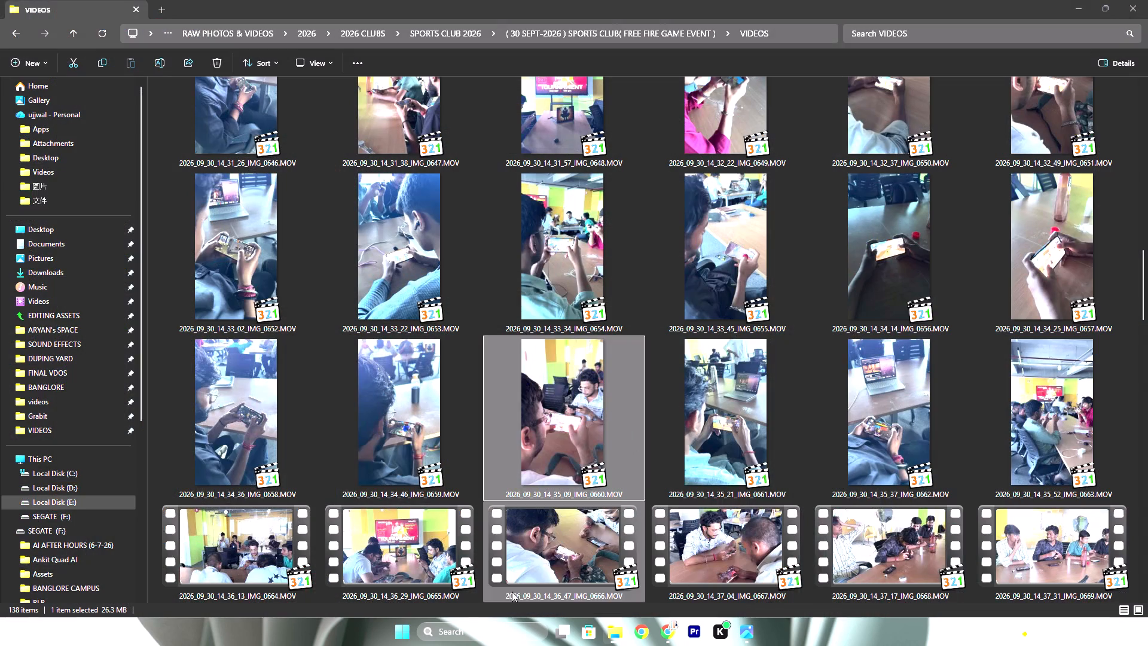
pyautogui.scroll(-1, 522, 489)
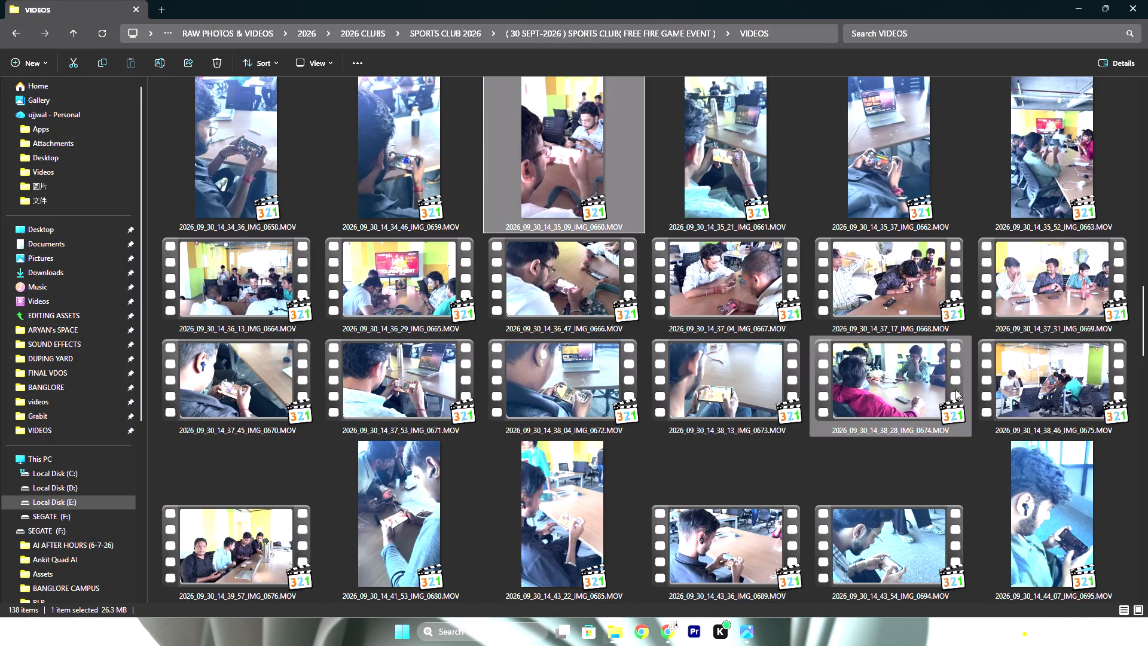
pyautogui.doubleClick(1020, 377)
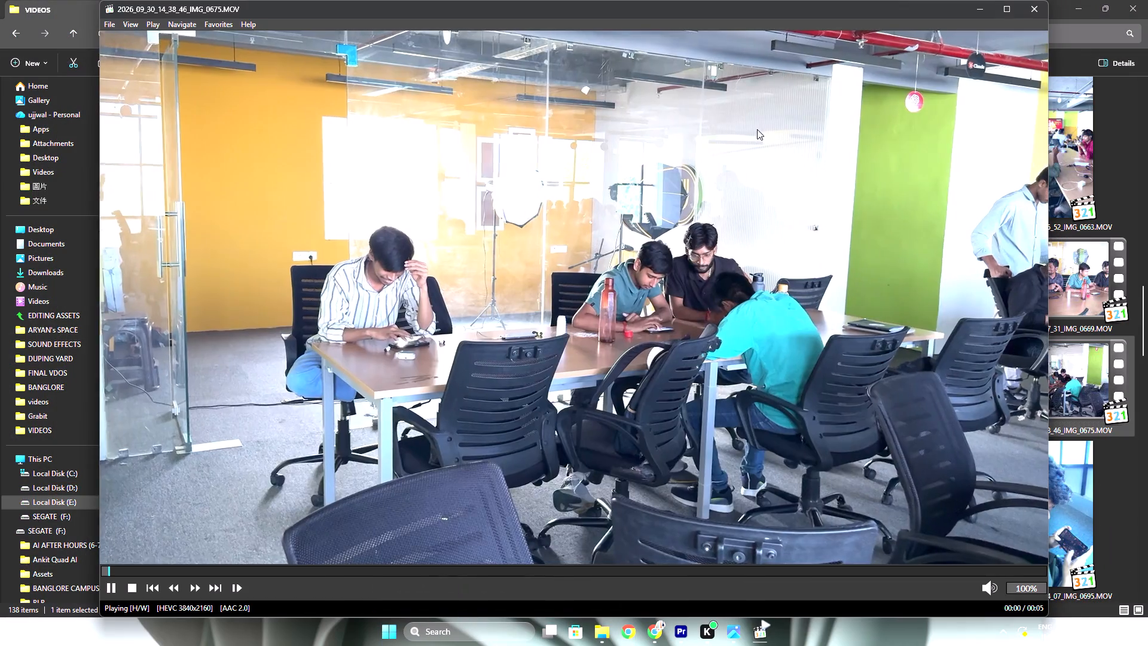
pyautogui.click(1032, 14)
pyautogui.doubleClick(1043, 259)
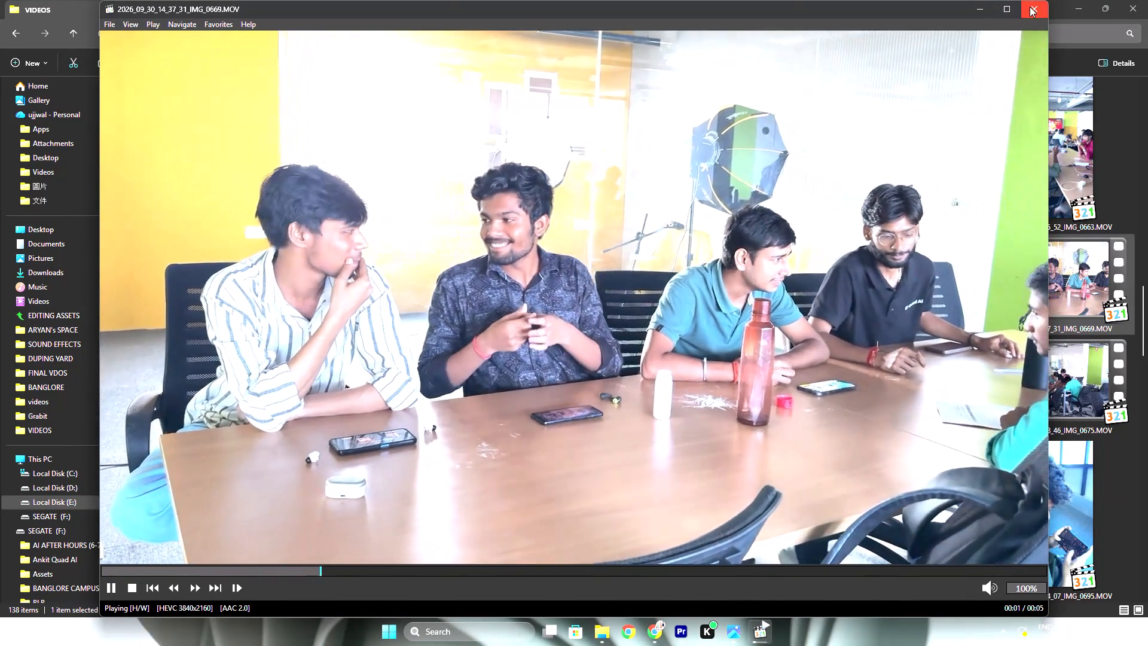
pyautogui.click(1030, 7)
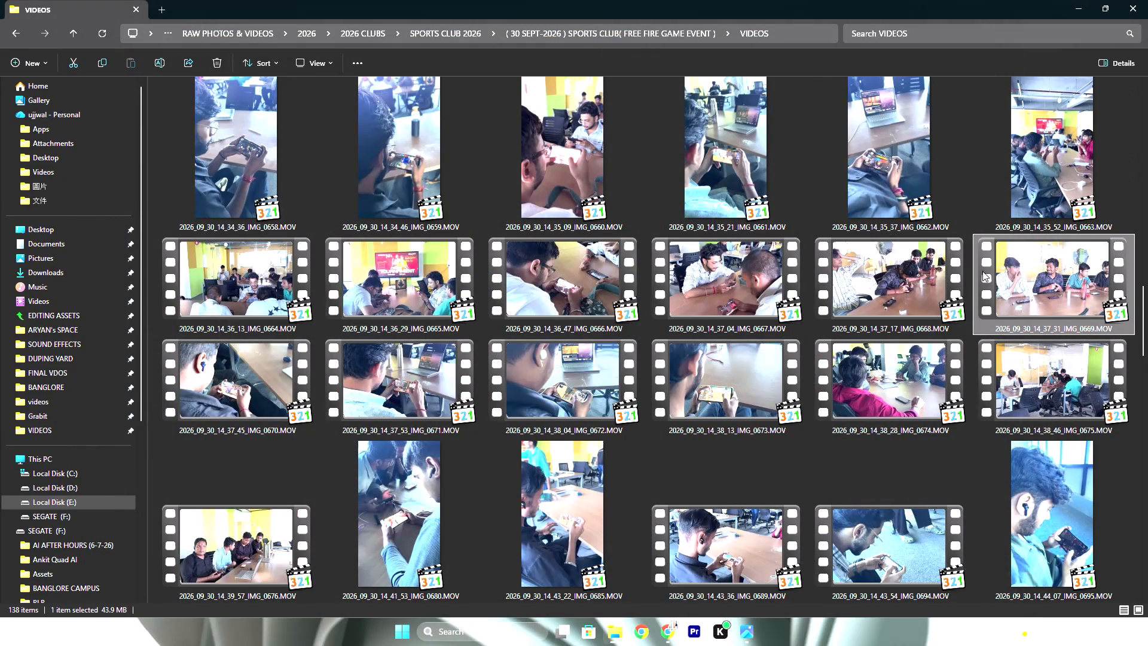
# Load IMG_0669 as source, mark about one second ending at 00:00:04:07, and place its video after the last V2 clip.
pyautogui.moveTo(1011, 272); pyautogui.dragTo(156, 178)
pyautogui.hotkey('alt', 'Tab')
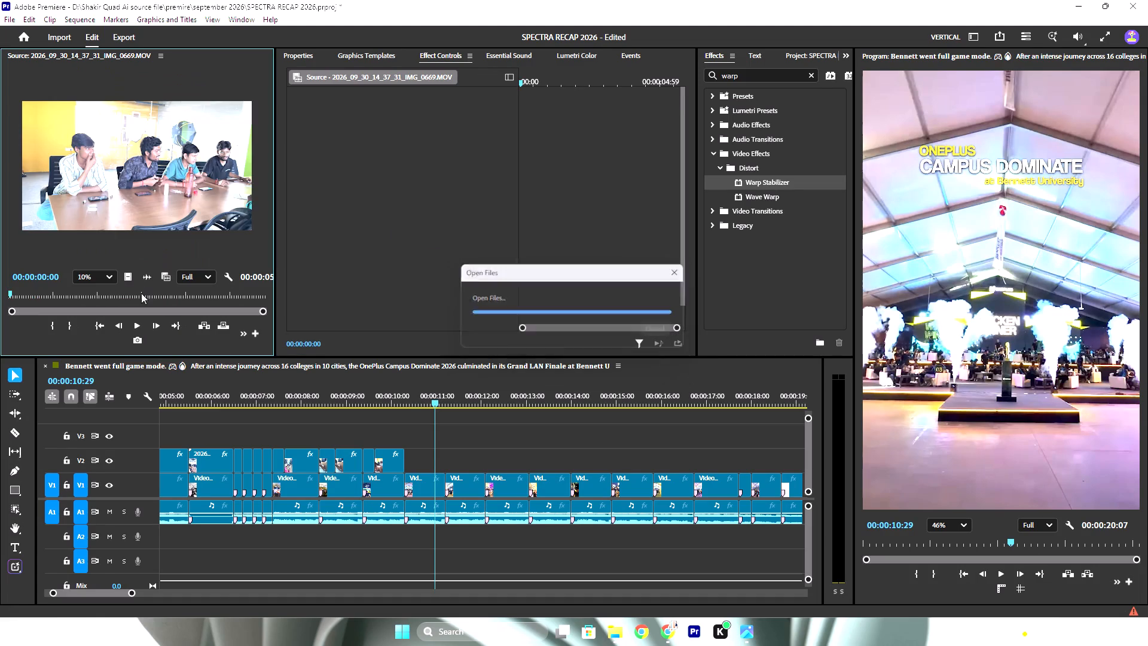
pyautogui.moveTo(37, 297); pyautogui.dragTo(69, 287)
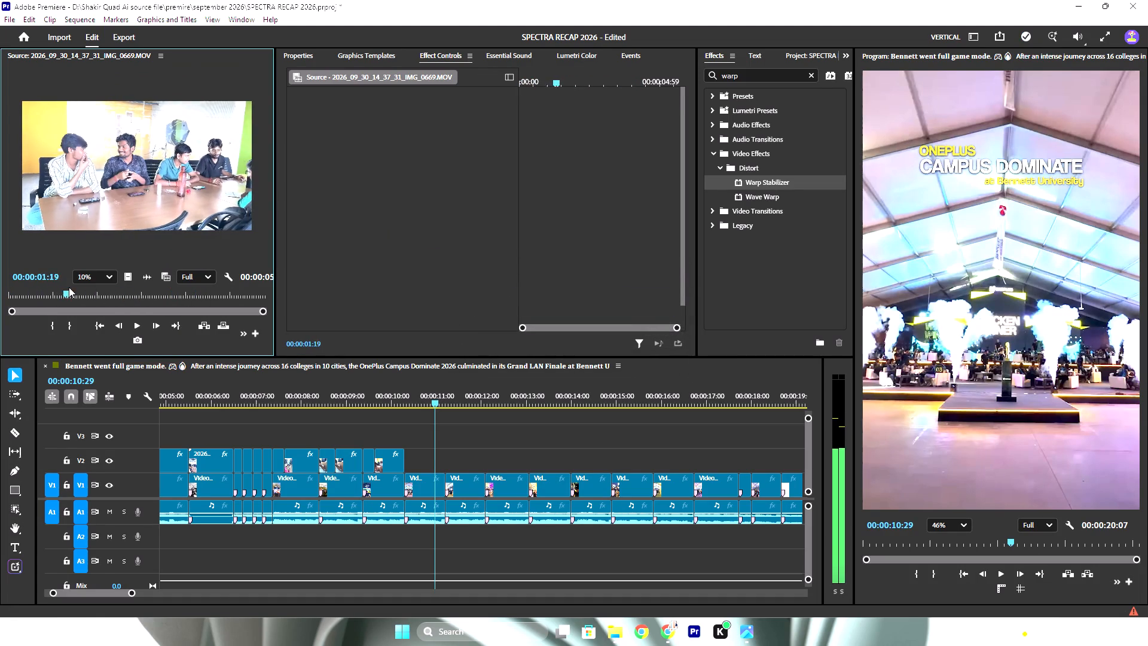
pyautogui.moveTo(69, 287); pyautogui.dragTo(32, 290)
pyautogui.press('i')
pyautogui.press('space')
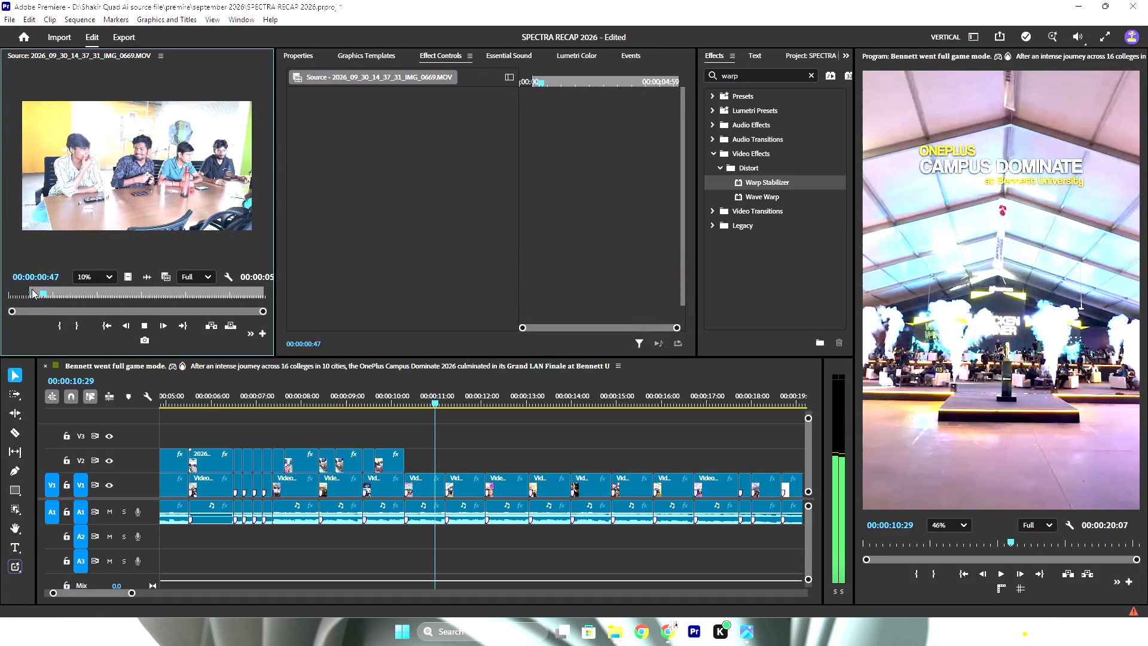
pyautogui.moveTo(83, 294); pyautogui.dragTo(150, 304)
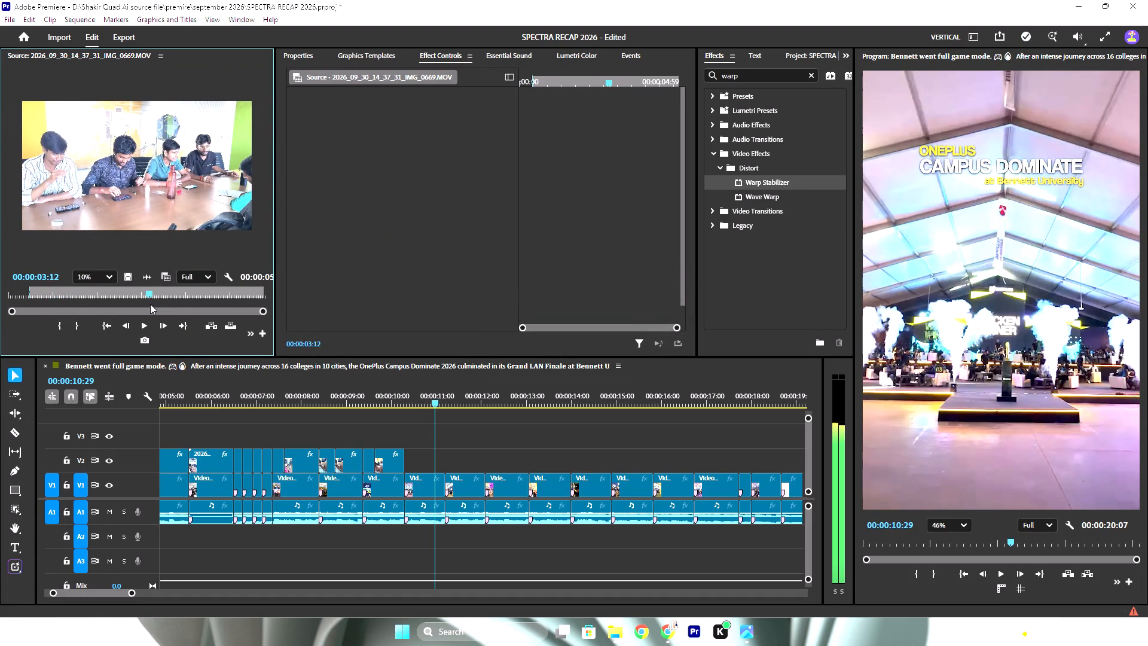
pyautogui.moveTo(150, 304); pyautogui.dragTo(148, 304)
pyautogui.write('i')
pyautogui.press('space')
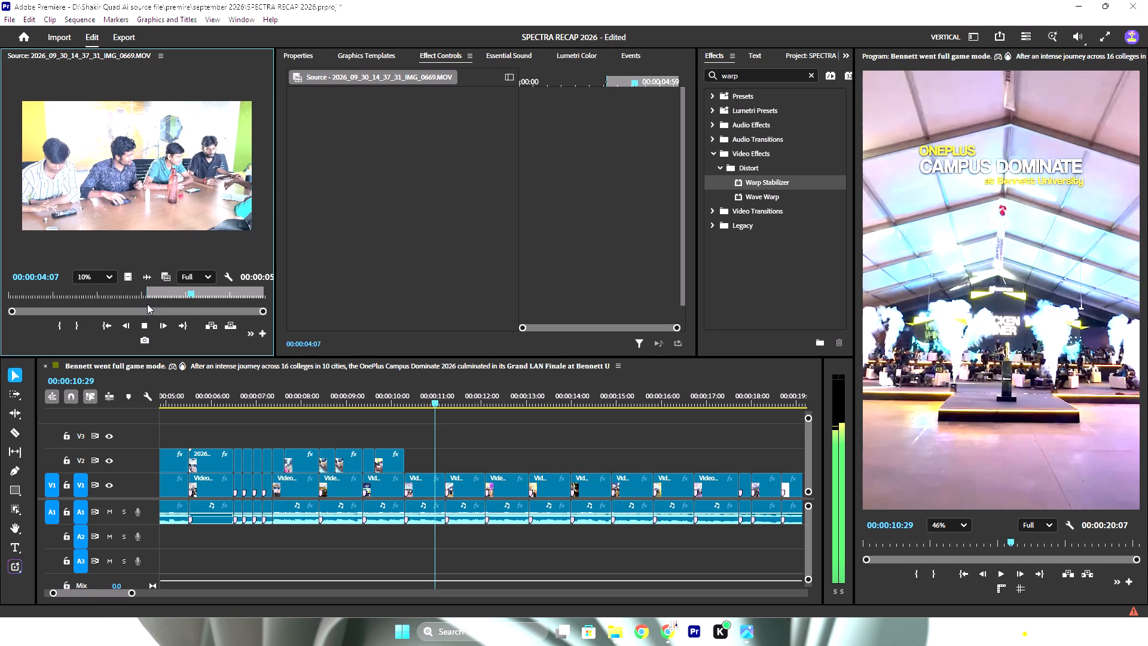
pyautogui.press('space')
pyautogui.write('o')
pyautogui.moveTo(128, 279); pyautogui.dragTo(405, 456)
# Set the IMG_0669 clip's speed to 80%.
pyautogui.rightClick(422, 455)
pyautogui.click(469, 376)
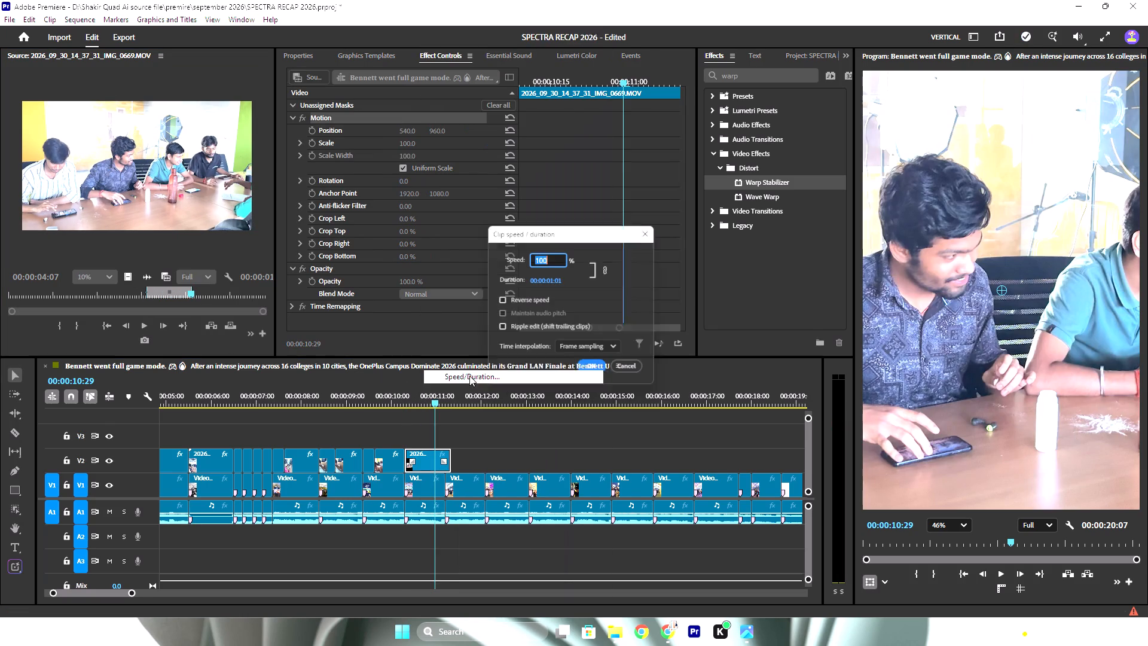
pyautogui.write('80')
pyautogui.press('Return')
# Scale the IMG_0669 clip to 27 and set its vertical position to 455 so it fills the top of the frame.
pyautogui.moveTo(414, 144); pyautogui.dragTo(411, 144)
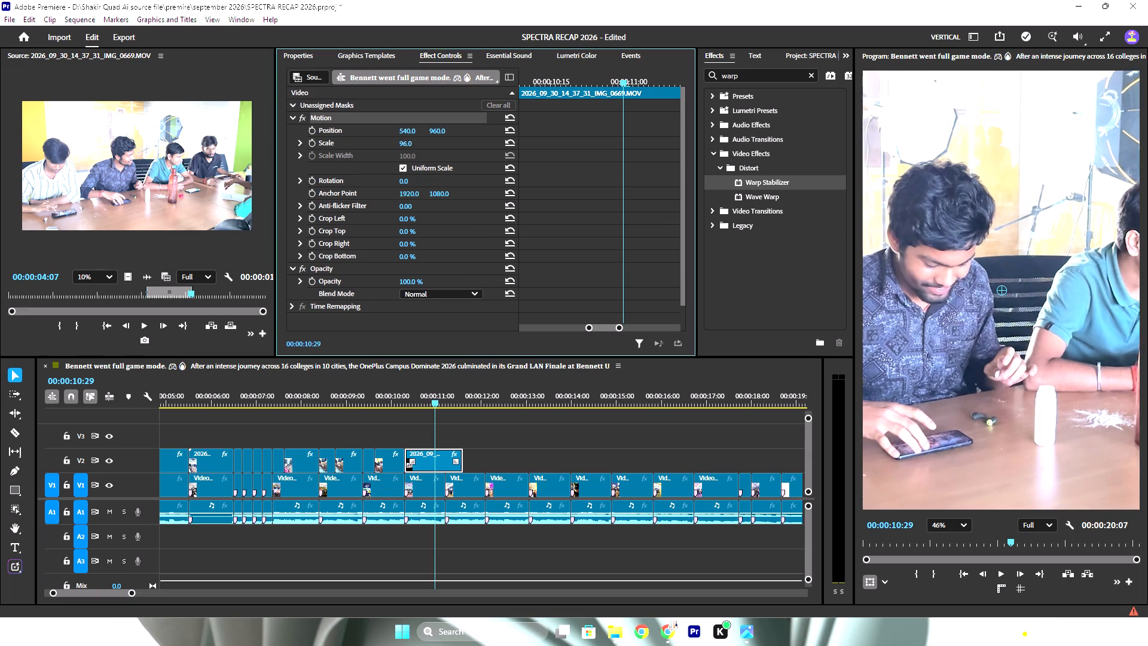
pyautogui.moveTo(411, 144); pyautogui.dragTo(375, 152)
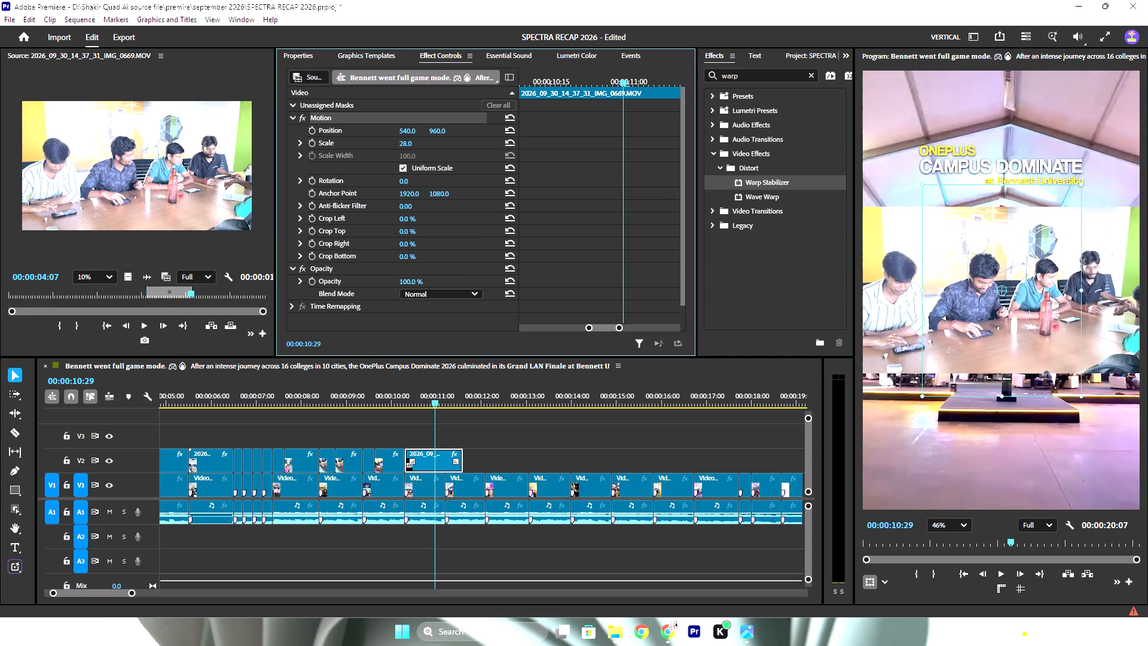
pyautogui.moveTo(375, 152); pyautogui.dragTo(374, 151)
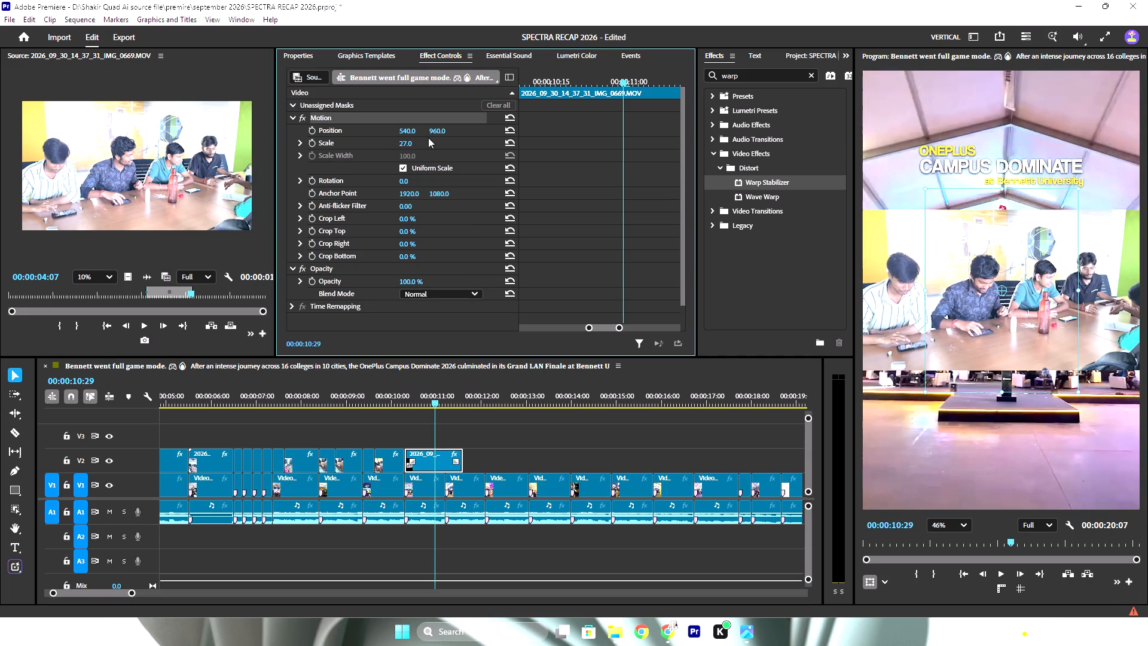
pyautogui.moveTo(437, 132); pyautogui.dragTo(130, 95)
# Hide the V1 reference track's video output and deselect the clip.
pyautogui.click(109, 487)
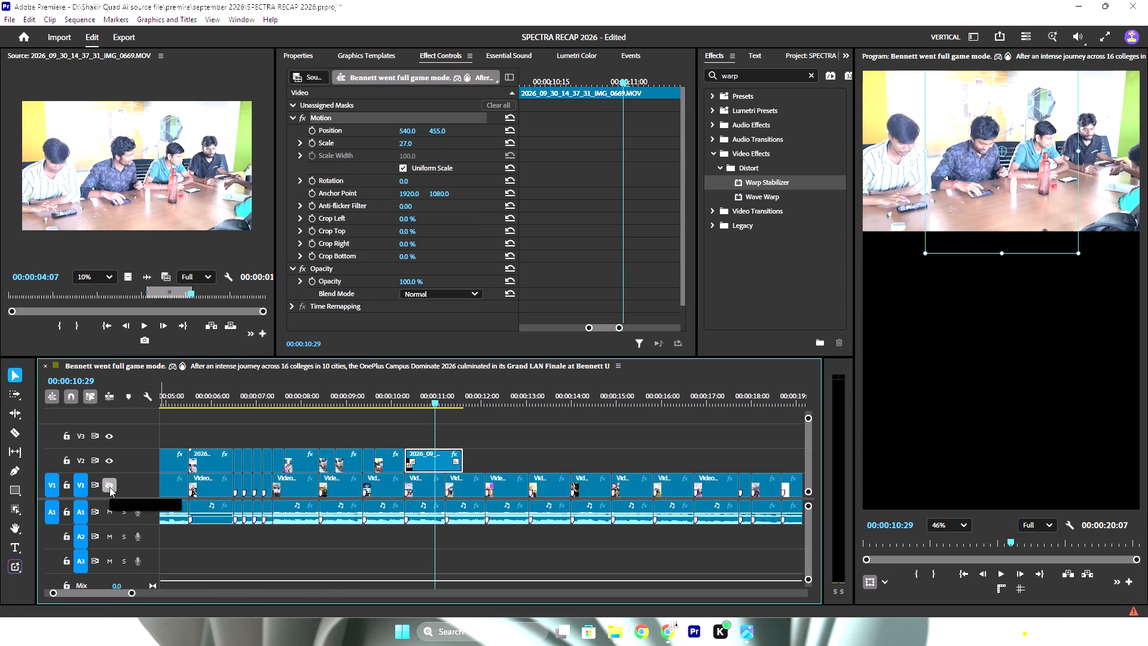
pyautogui.click(518, 556)
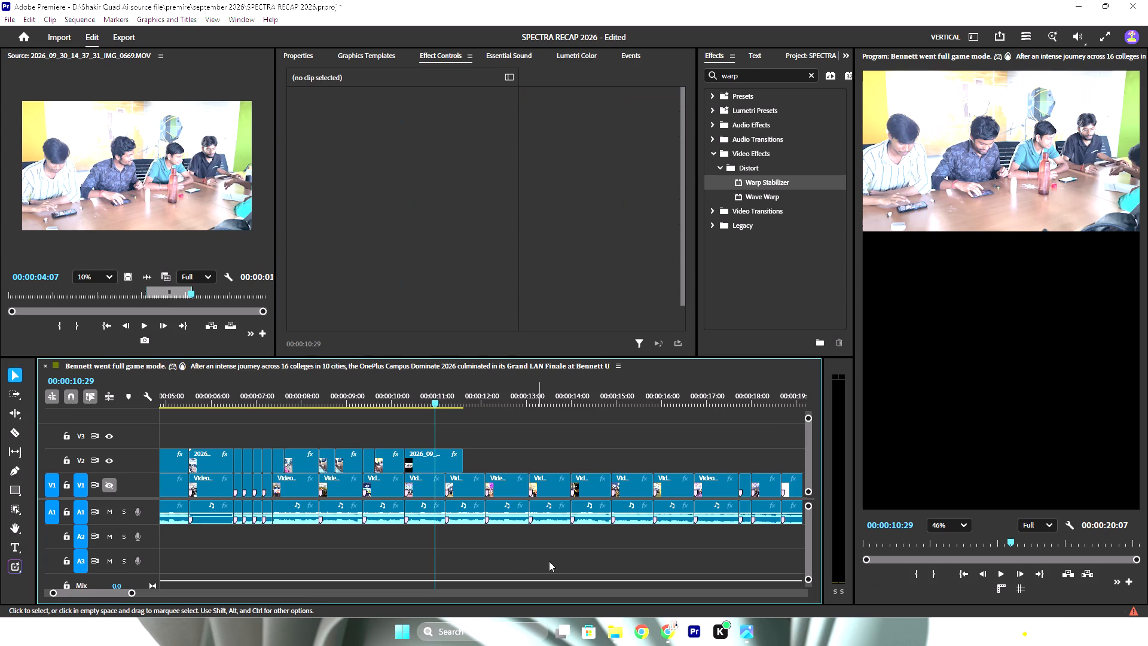
# Load IMG_0668 from the VIDEOS folder into the Source Monitor and scrub through it for usable footage.
pyautogui.click(613, 628)
pyautogui.click(556, 593)
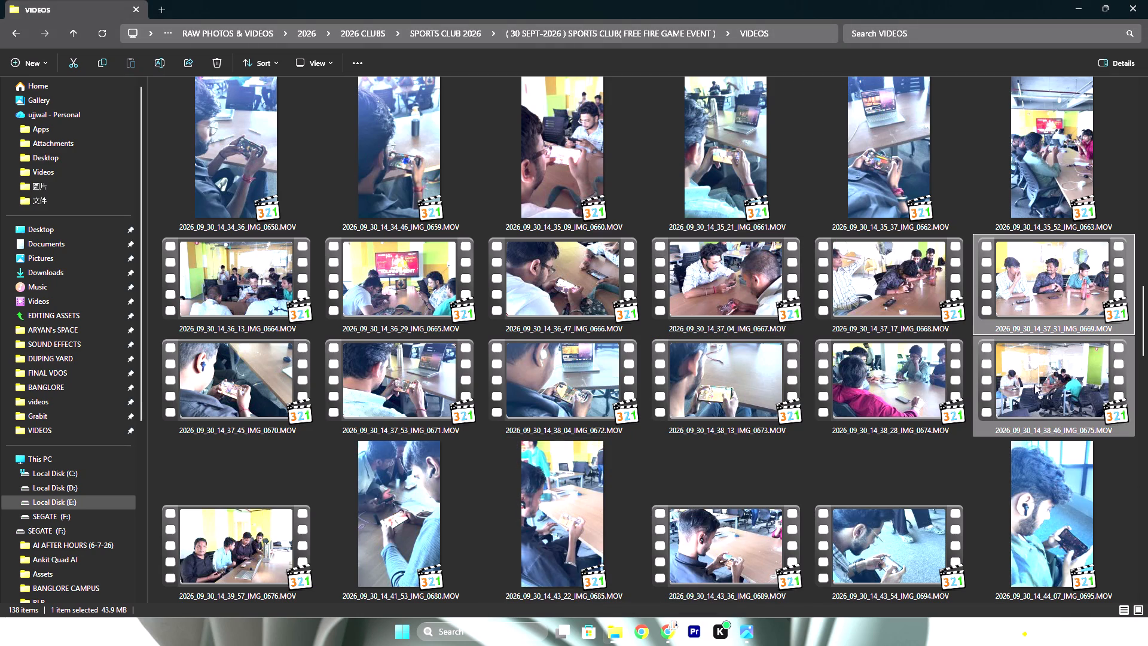
pyautogui.moveTo(869, 278); pyautogui.dragTo(819, 320)
pyautogui.hotkey('alt', 'Tab')
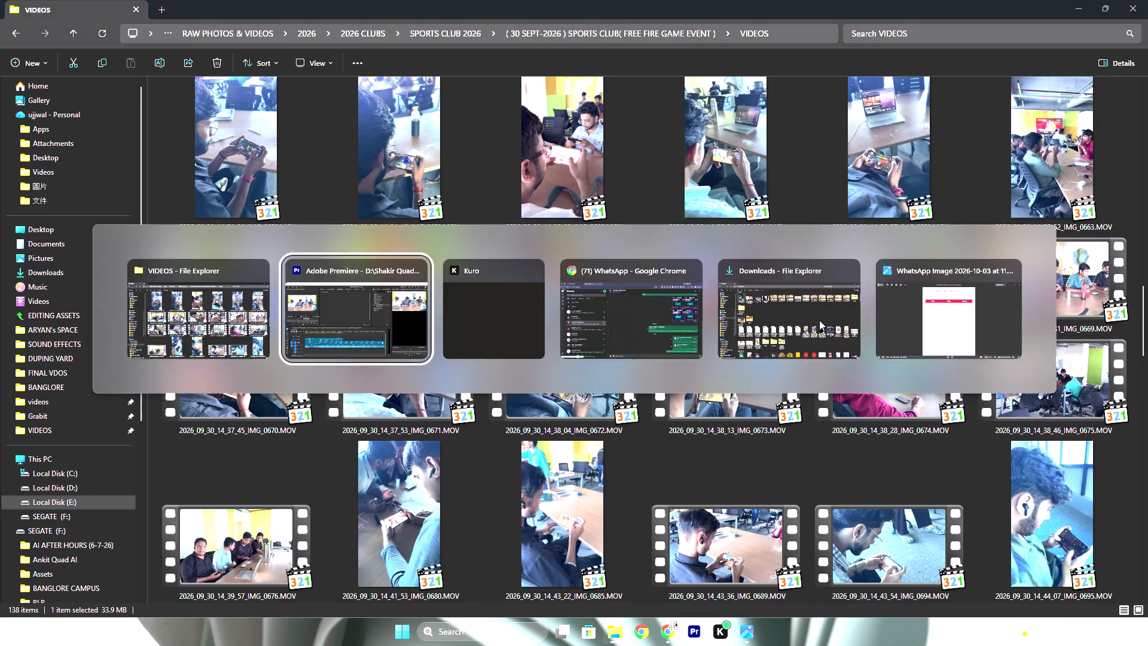
pyautogui.moveTo(819, 320); pyautogui.dragTo(157, 227)
pyautogui.moveTo(52, 296); pyautogui.dragTo(59, 296)
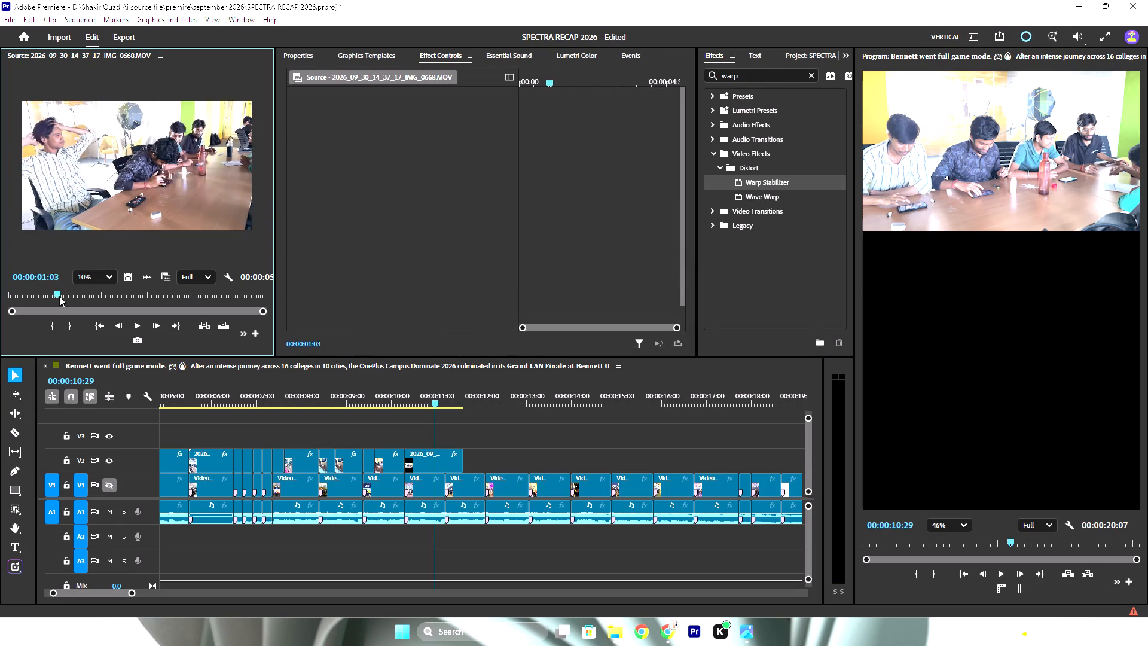
pyautogui.moveTo(59, 296); pyautogui.dragTo(206, 300)
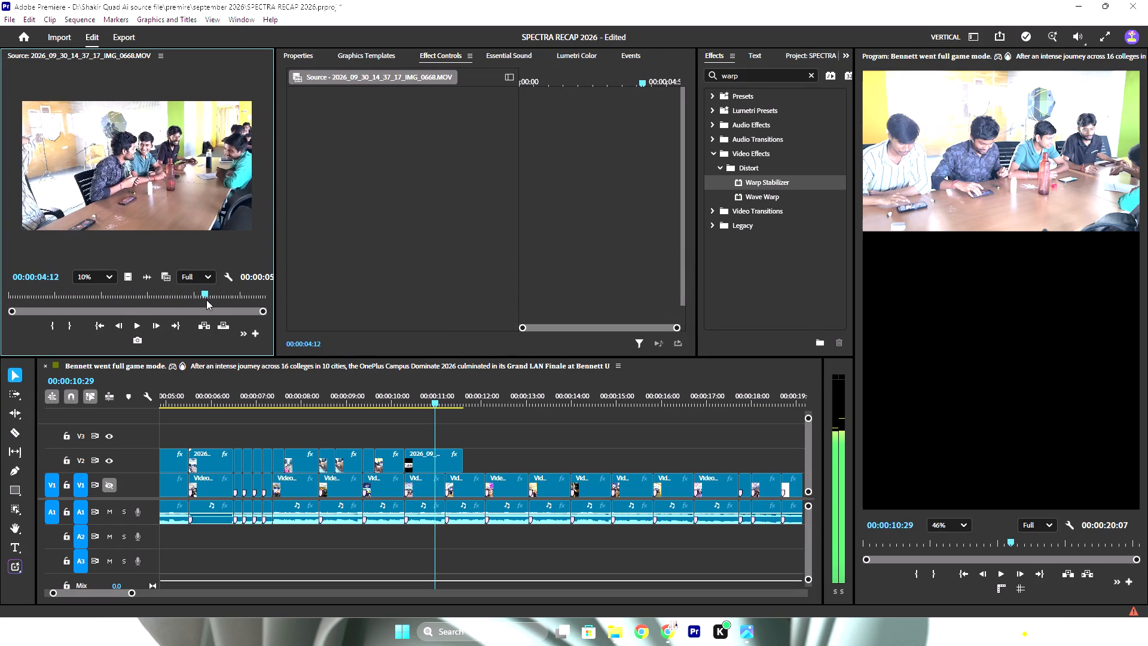
pyautogui.moveTo(206, 300); pyautogui.dragTo(193, 295)
# Load IMG_0675 from the VIDEOS folder into the Source Monitor and scrub through it for usable footage.
pyautogui.hotkey('alt', 'Tab')
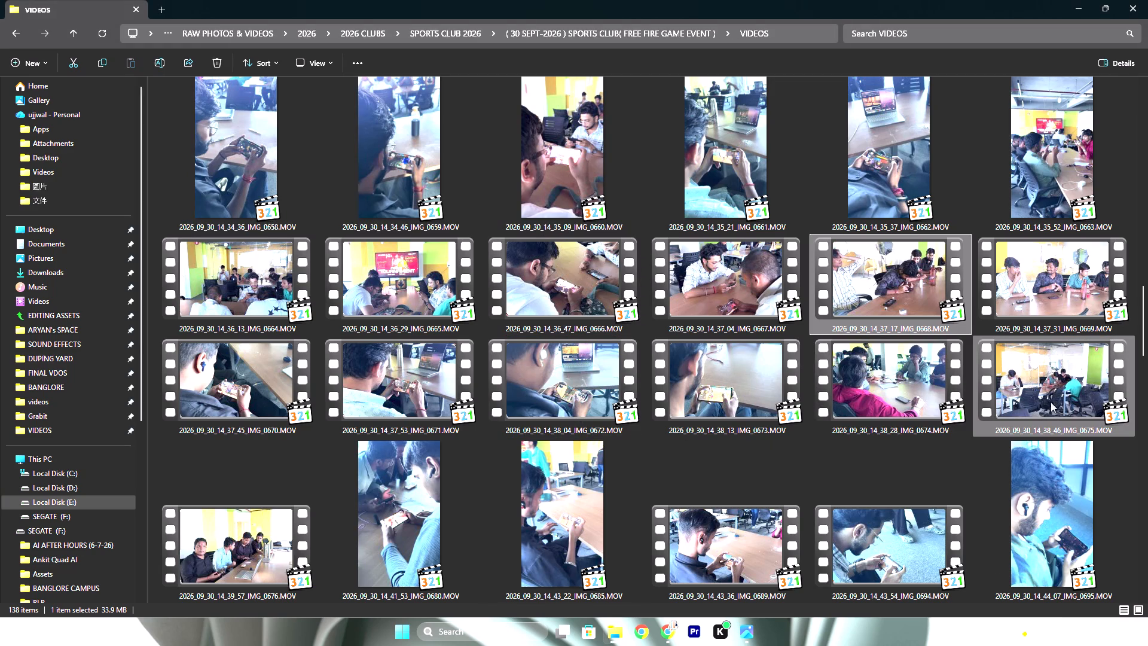
pyautogui.moveTo(1033, 376); pyautogui.dragTo(1043, 412)
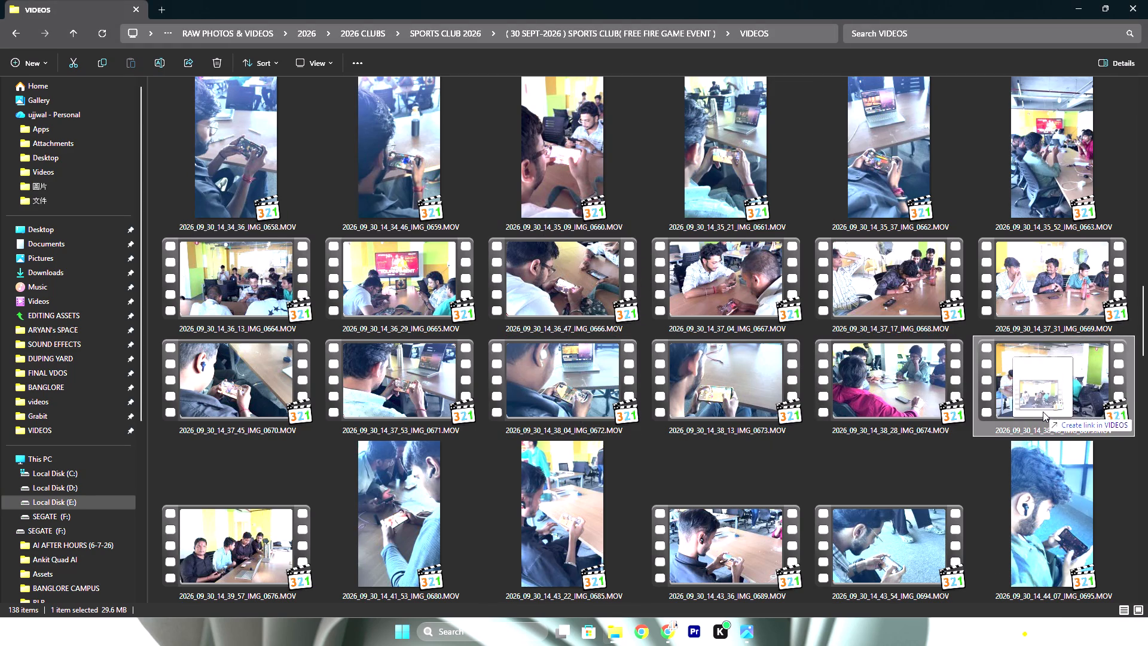
pyautogui.moveTo(1043, 412); pyautogui.dragTo(120, 175)
pyautogui.hotkey('alt', 'Tab')
pyautogui.moveTo(48, 295); pyautogui.dragTo(214, 307)
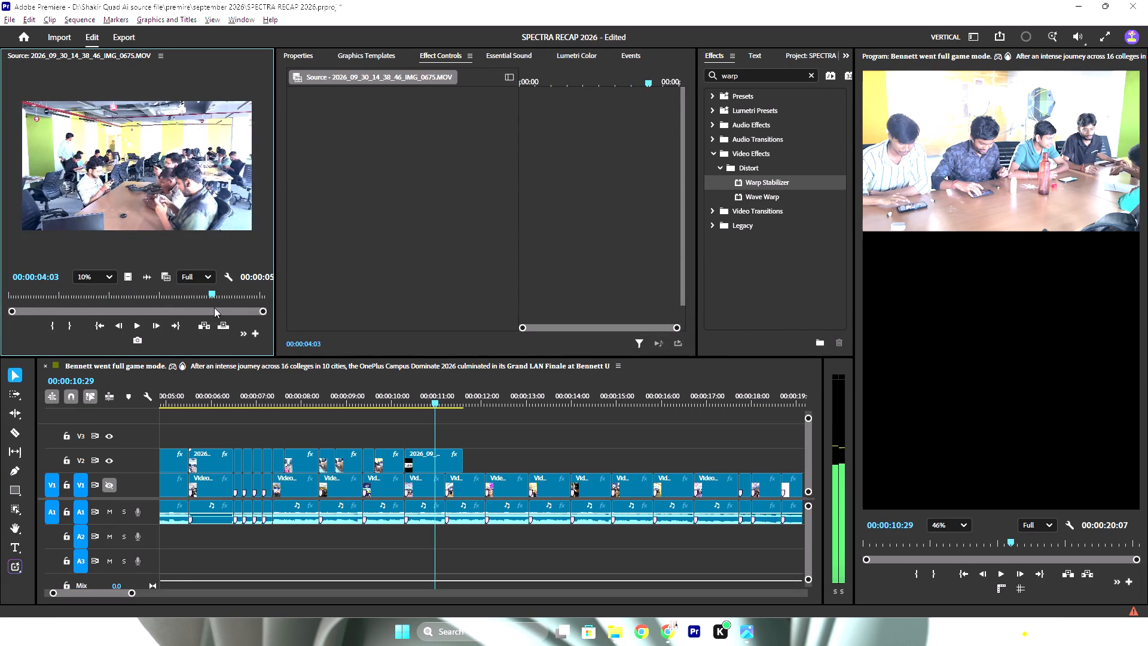
pyautogui.moveTo(214, 307); pyautogui.dragTo(199, 307)
# Load IMG_0676 as source, mark 00:00:01:37 to 00:00:02:33, and place its video on V2 at the V1 cut, overwriting IMG_0669's end.
pyautogui.hotkey('alt', 'Tab')
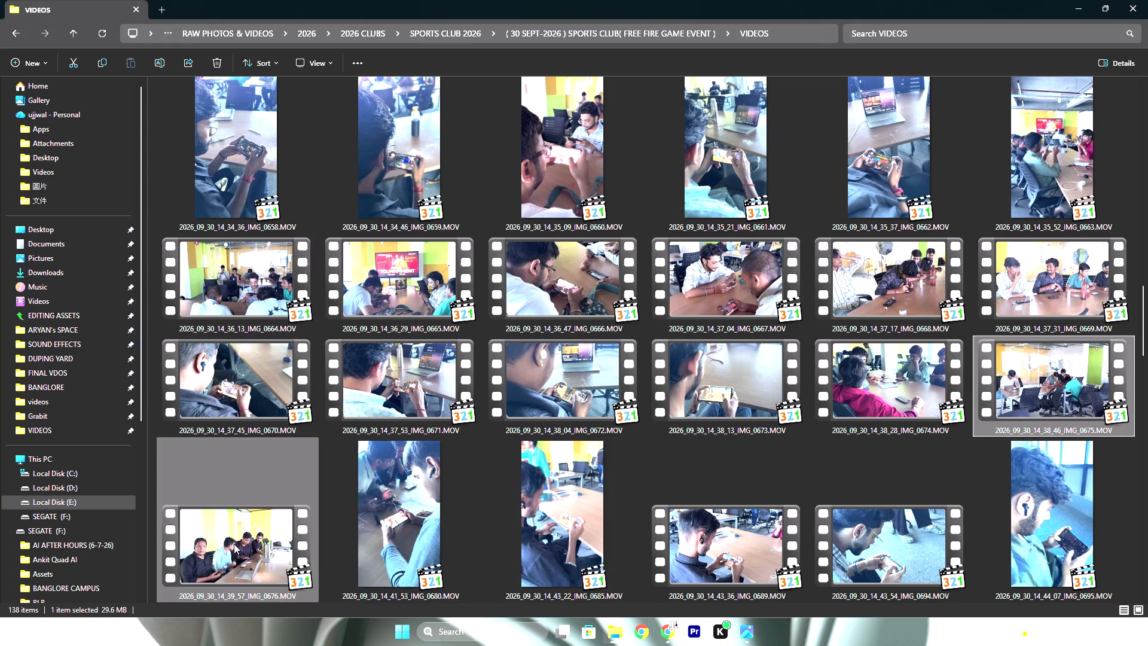
pyautogui.moveTo(218, 542); pyautogui.dragTo(155, 227)
pyautogui.hotkey('alt', 'Tab')
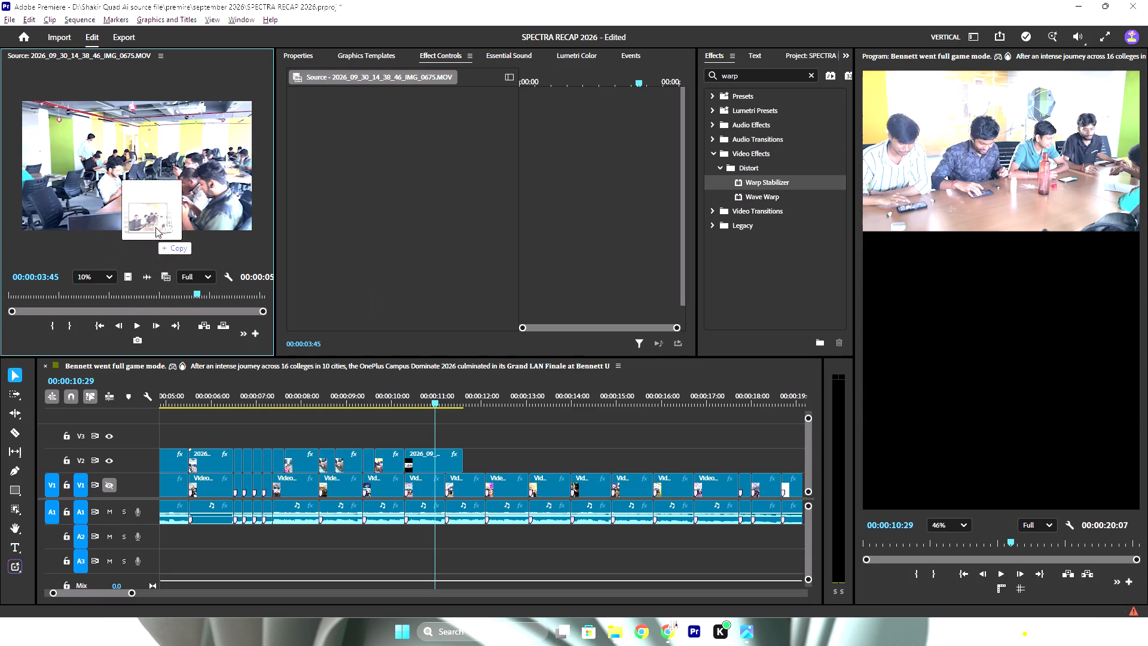
pyautogui.moveTo(155, 227); pyautogui.dragTo(162, 209)
pyautogui.moveTo(44, 298); pyautogui.dragTo(191, 294)
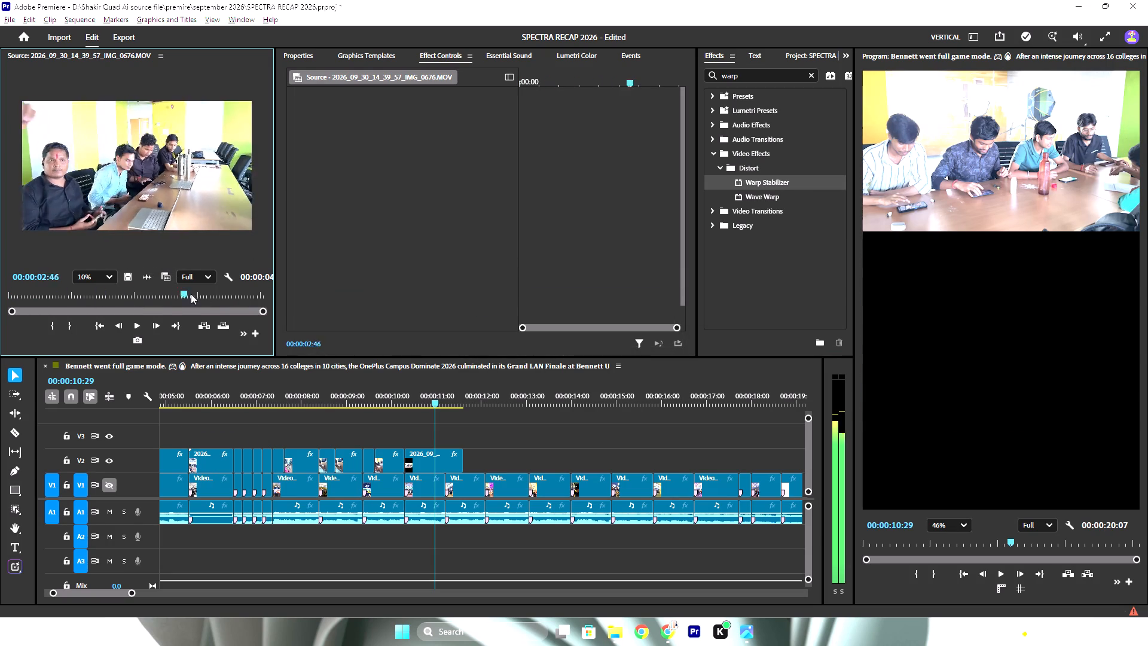
pyautogui.moveTo(191, 294); pyautogui.dragTo(112, 291)
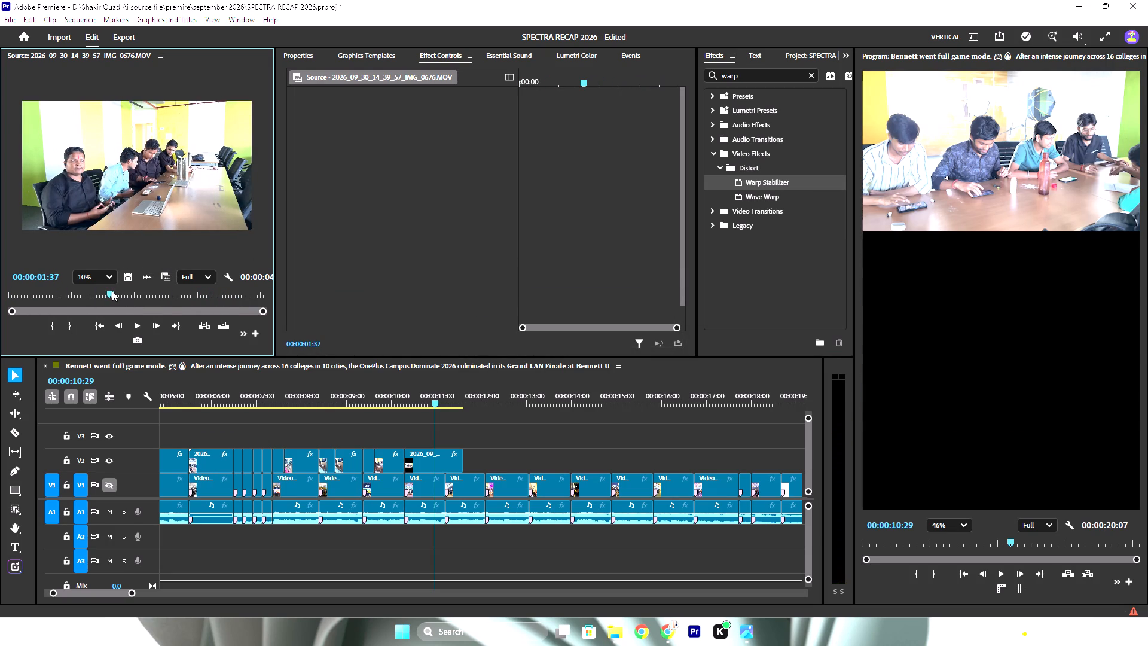
pyautogui.press('i')
pyautogui.press('space')
pyautogui.press('space')
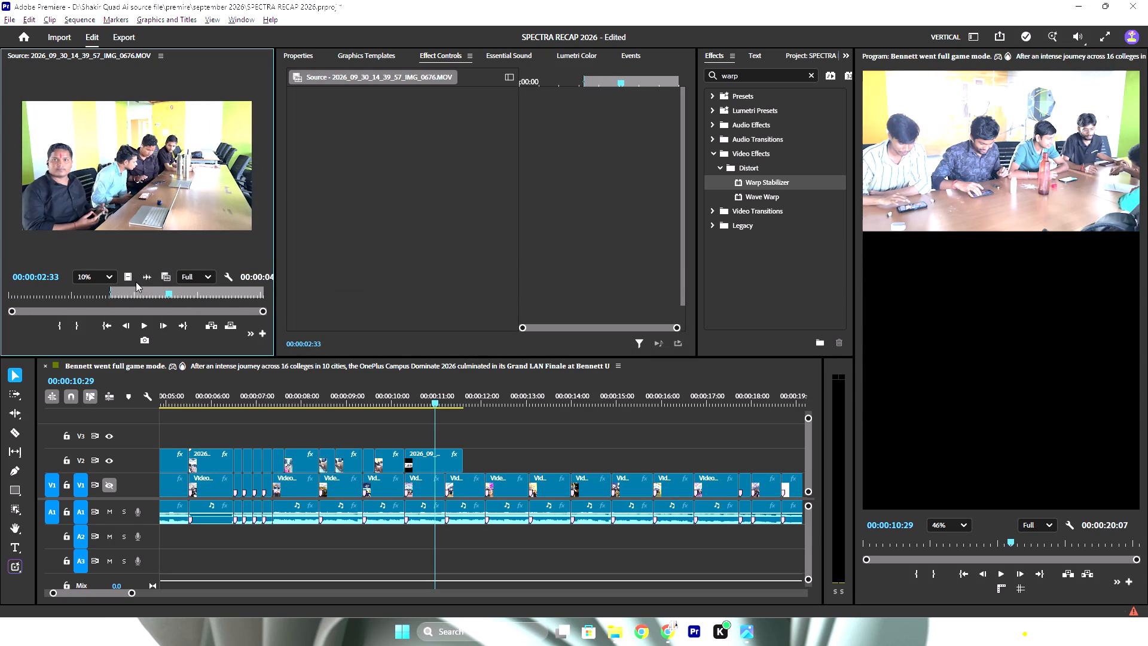
pyautogui.press('o')
pyautogui.moveTo(126, 275); pyautogui.dragTo(450, 458)
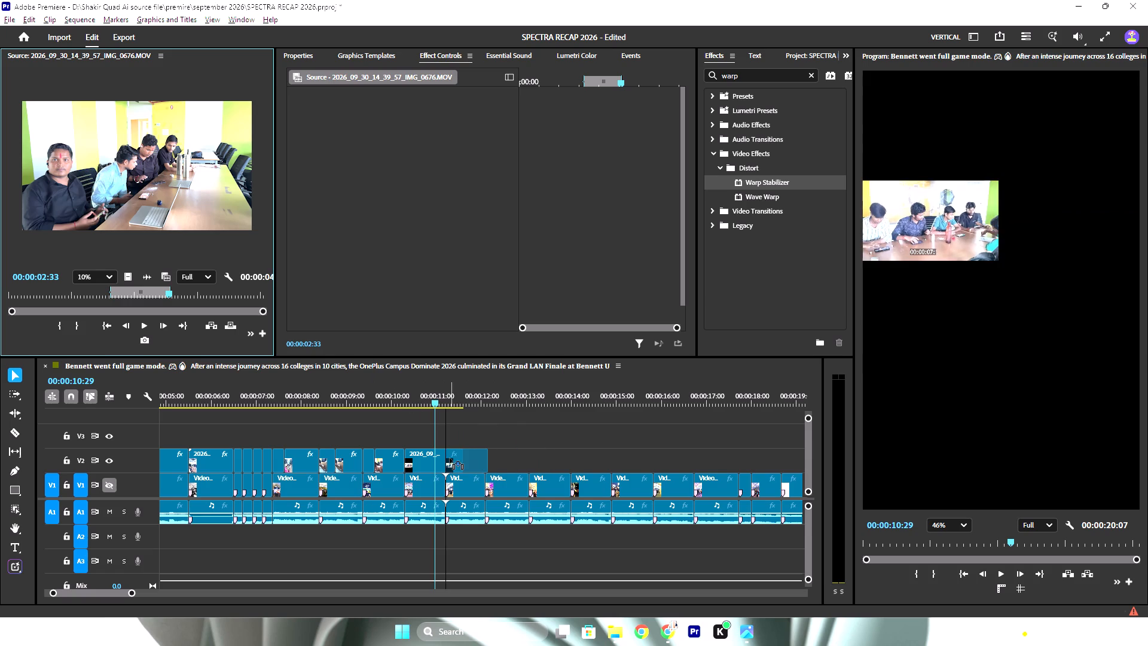
pyautogui.moveTo(450, 458); pyautogui.dragTo(449, 458)
# Slow the IMG_0676 clip on V2 to 80% speed.
pyautogui.rightClick(465, 458)
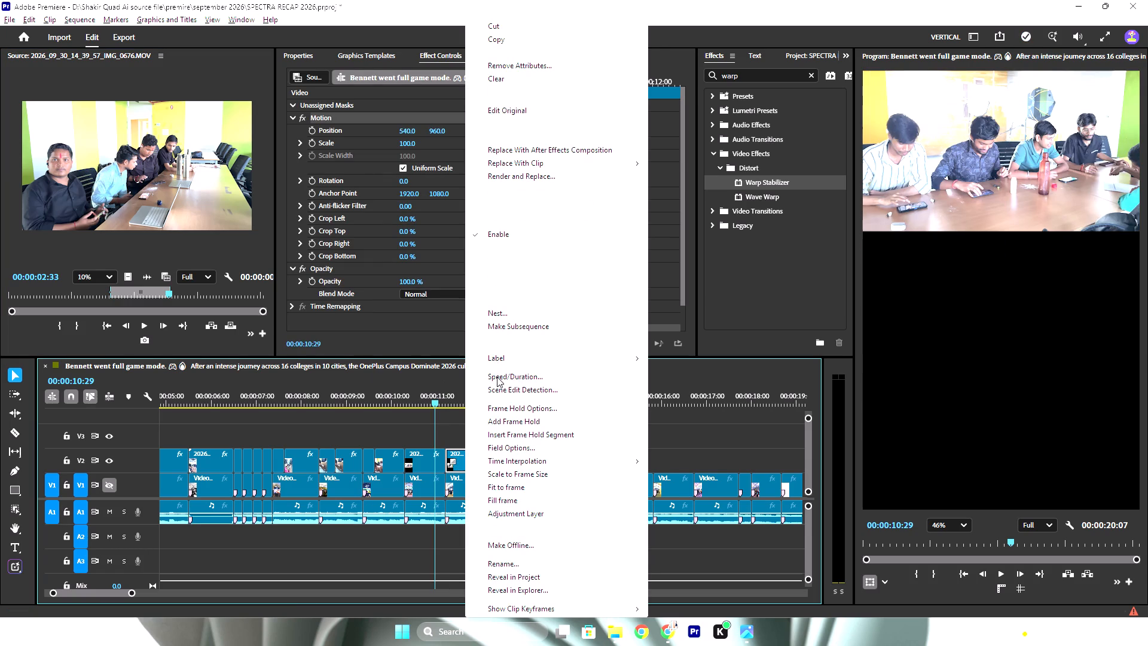
pyautogui.click(497, 377)
pyautogui.write('80')
pyautogui.press('Return')
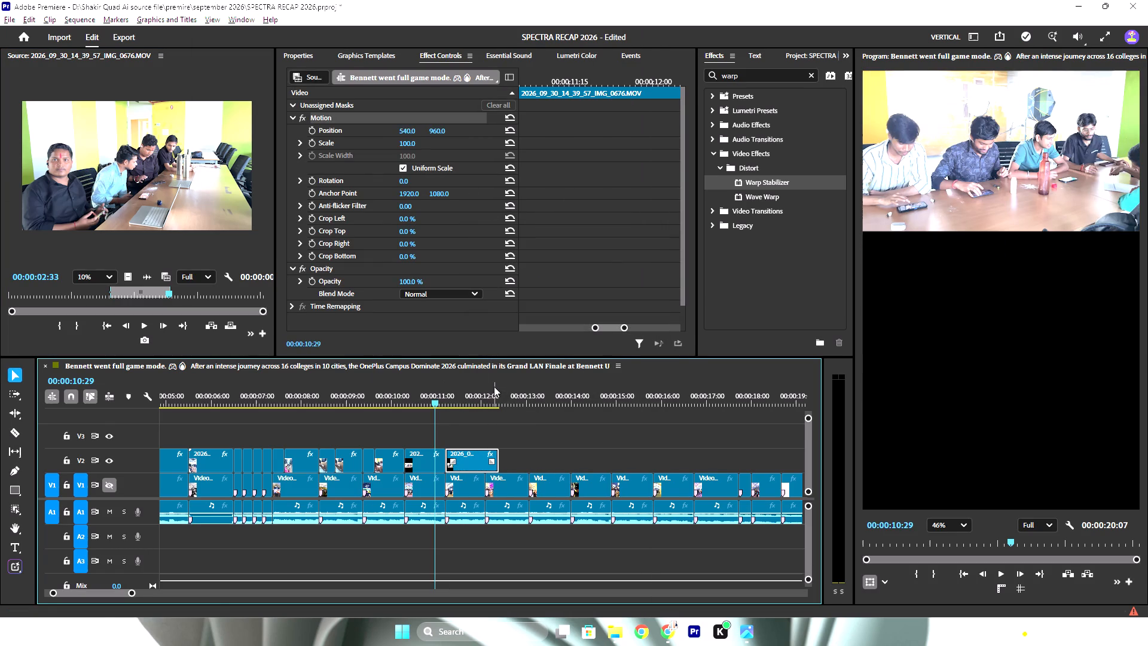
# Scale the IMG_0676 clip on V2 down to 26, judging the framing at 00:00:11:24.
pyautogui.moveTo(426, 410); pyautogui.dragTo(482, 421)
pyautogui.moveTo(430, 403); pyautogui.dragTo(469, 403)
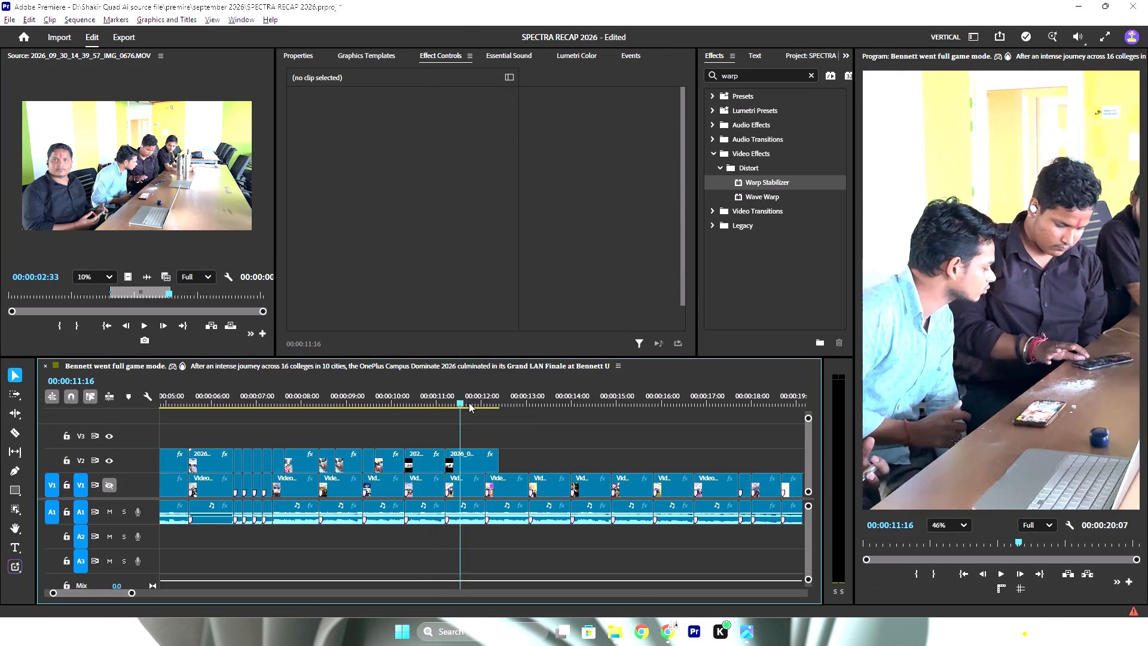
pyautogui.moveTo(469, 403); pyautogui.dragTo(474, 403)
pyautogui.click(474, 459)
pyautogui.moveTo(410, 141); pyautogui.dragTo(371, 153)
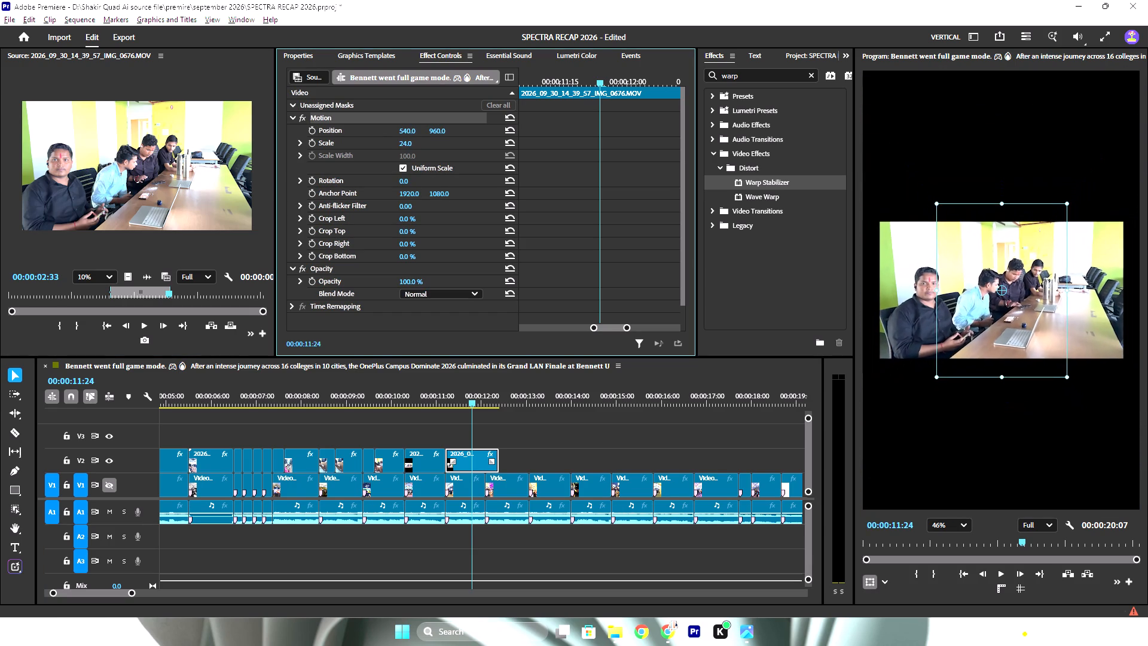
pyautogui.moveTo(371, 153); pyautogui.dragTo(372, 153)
# Move IMG_0676 up to V3 and extend both it and IMG_0669 on V2 to the V1 cut near 00:00:13:00.
pyautogui.moveTo(463, 464); pyautogui.dragTo(457, 442)
pyautogui.moveTo(449, 458); pyautogui.dragTo(555, 462)
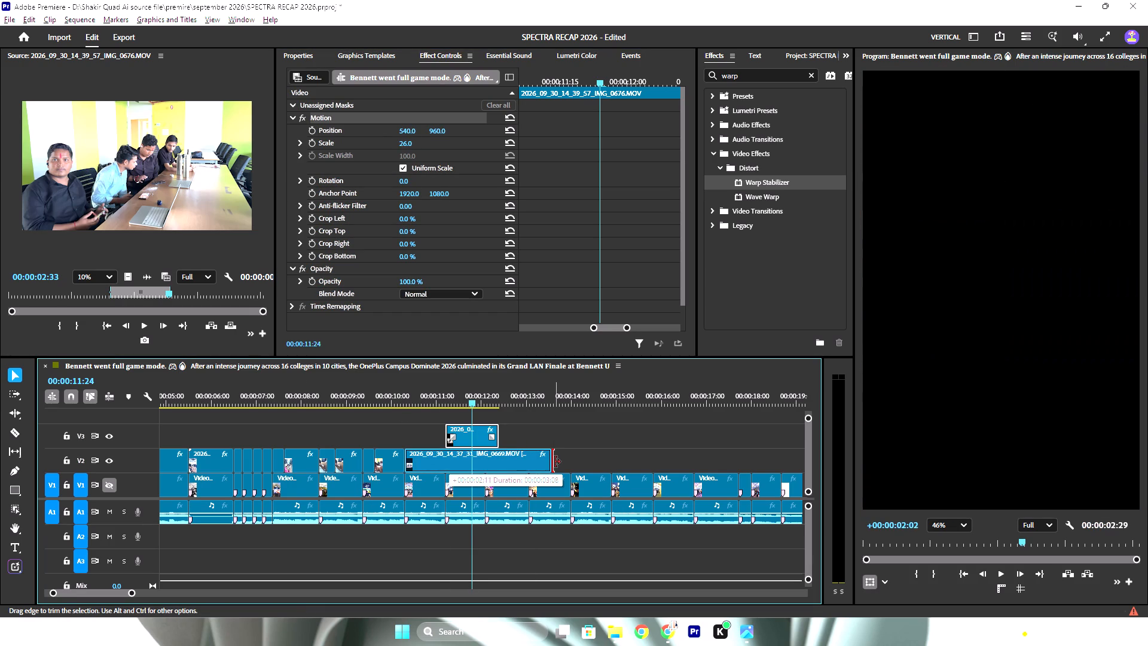
pyautogui.moveTo(555, 462); pyautogui.dragTo(530, 461)
pyautogui.moveTo(500, 434); pyautogui.dragTo(536, 435)
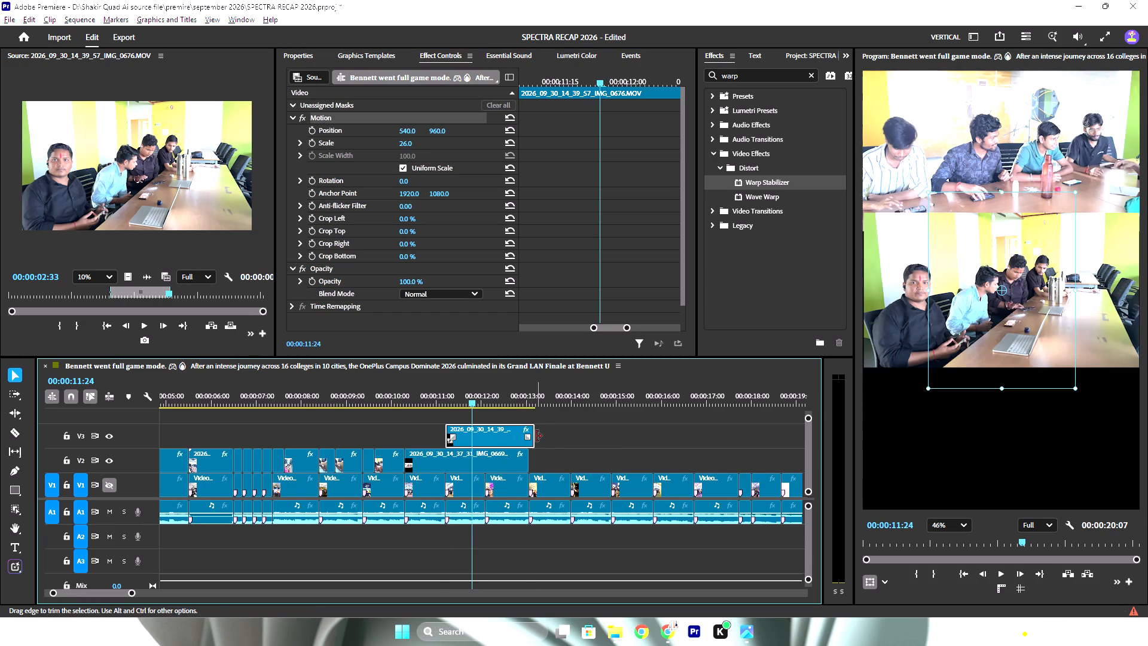
pyautogui.moveTo(538, 431); pyautogui.dragTo(530, 431)
# Scale IMG_0676 on V3 to 27 and lower it to a vertical position of 1049, beneath IMG_0669.
pyautogui.click(508, 440)
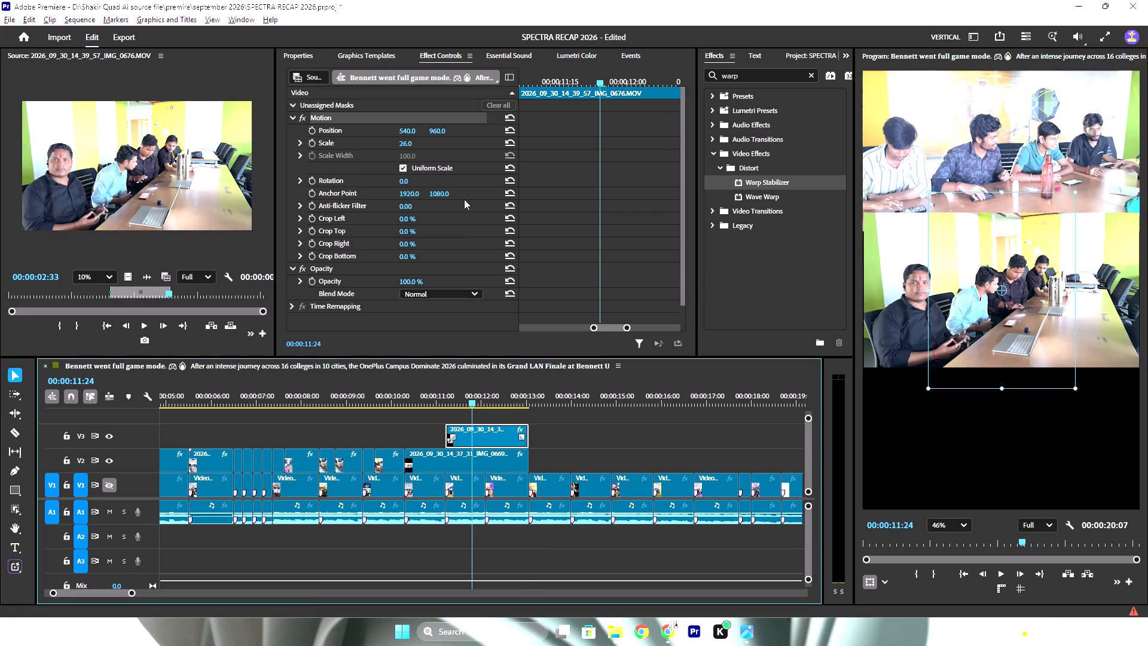
pyautogui.click(405, 145)
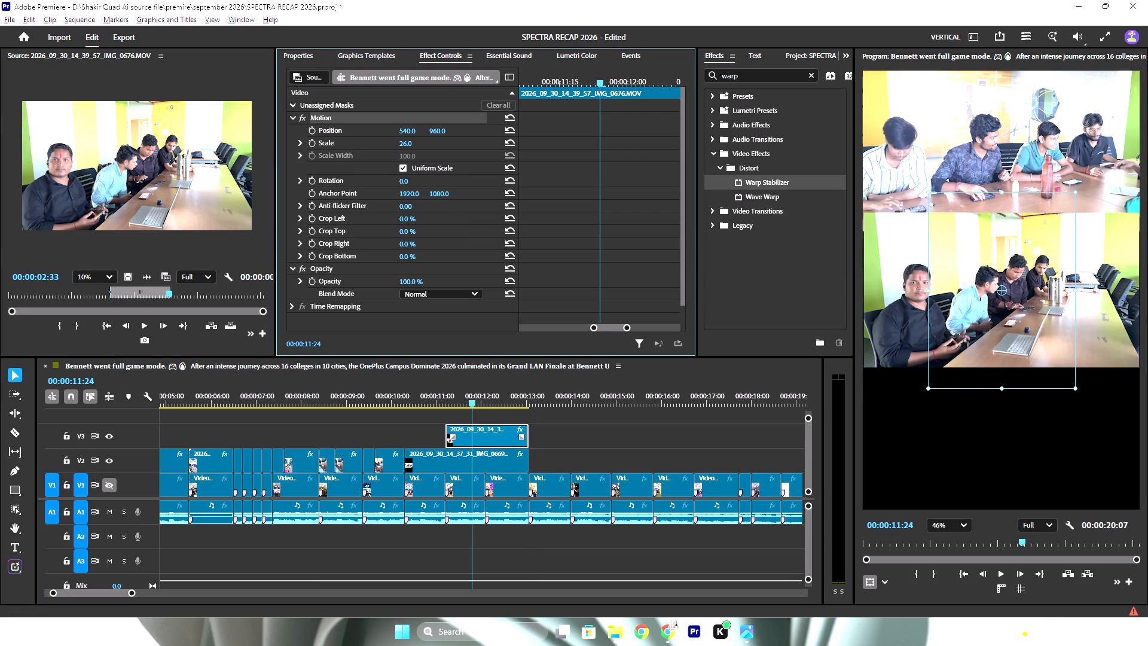
pyautogui.moveTo(435, 131); pyautogui.dragTo(495, 136)
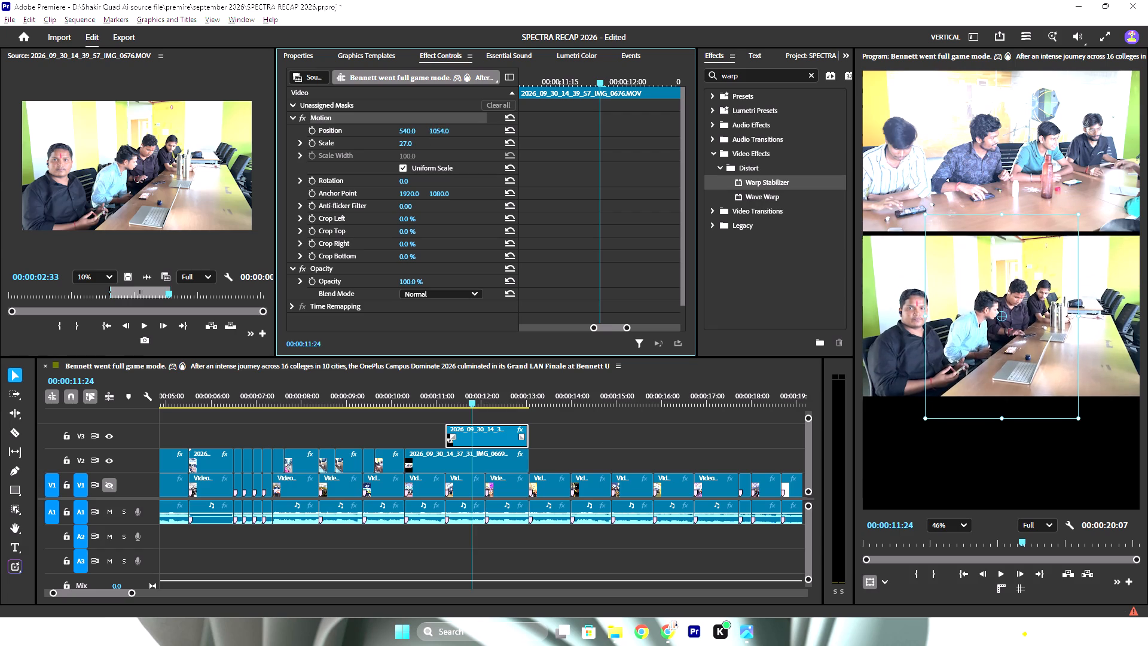
pyautogui.moveTo(495, 136); pyautogui.dragTo(492, 136)
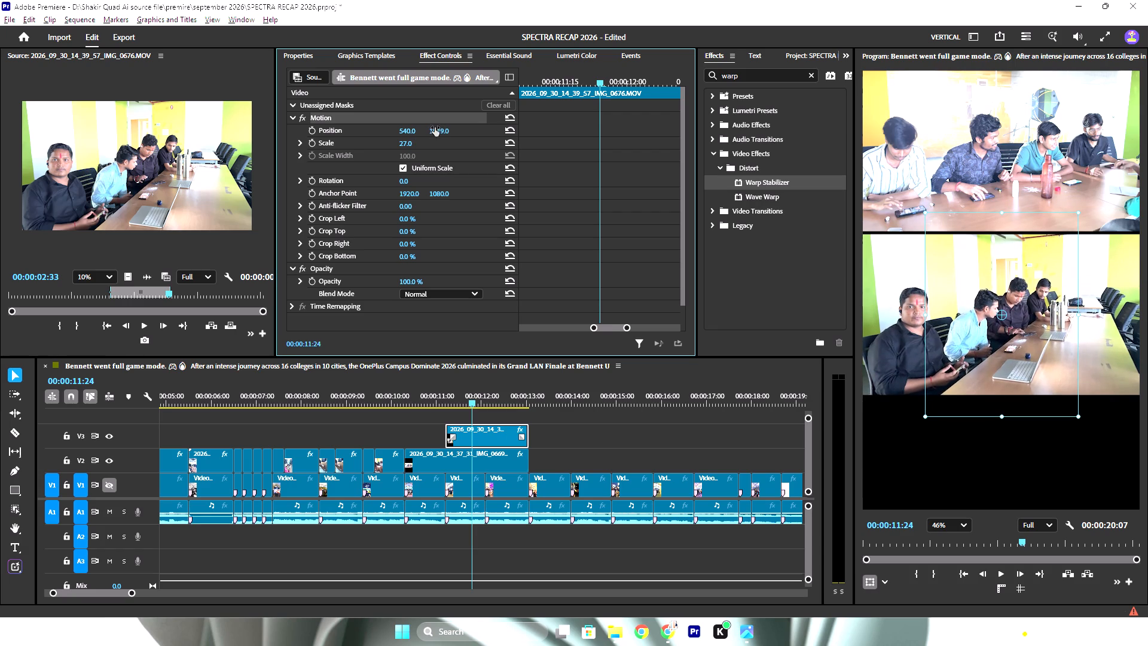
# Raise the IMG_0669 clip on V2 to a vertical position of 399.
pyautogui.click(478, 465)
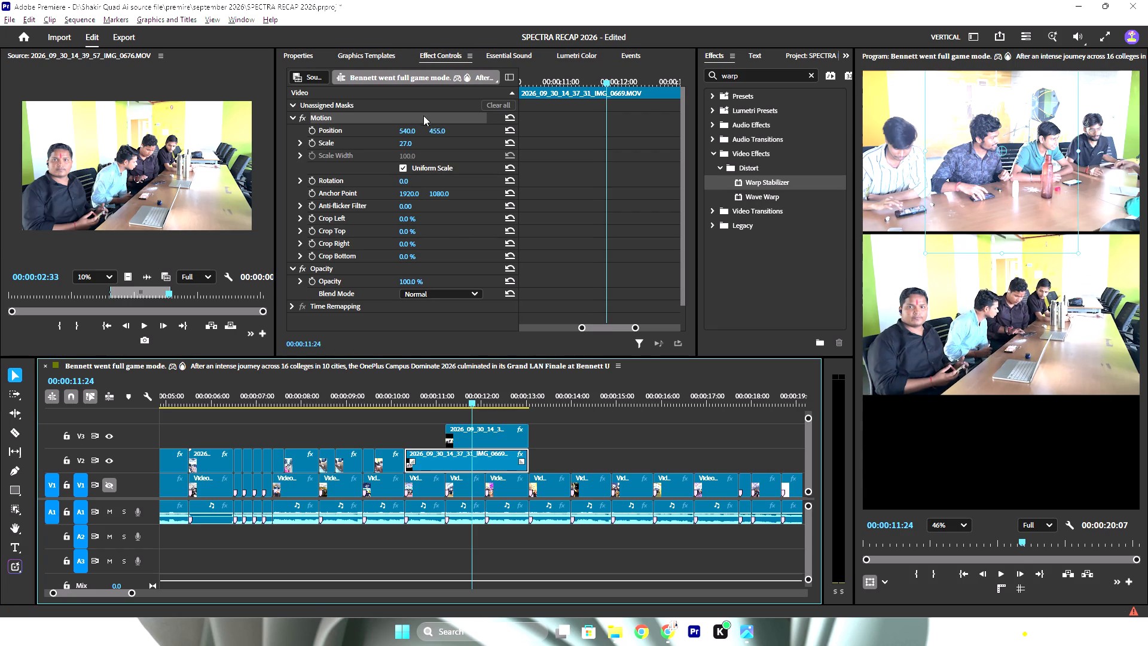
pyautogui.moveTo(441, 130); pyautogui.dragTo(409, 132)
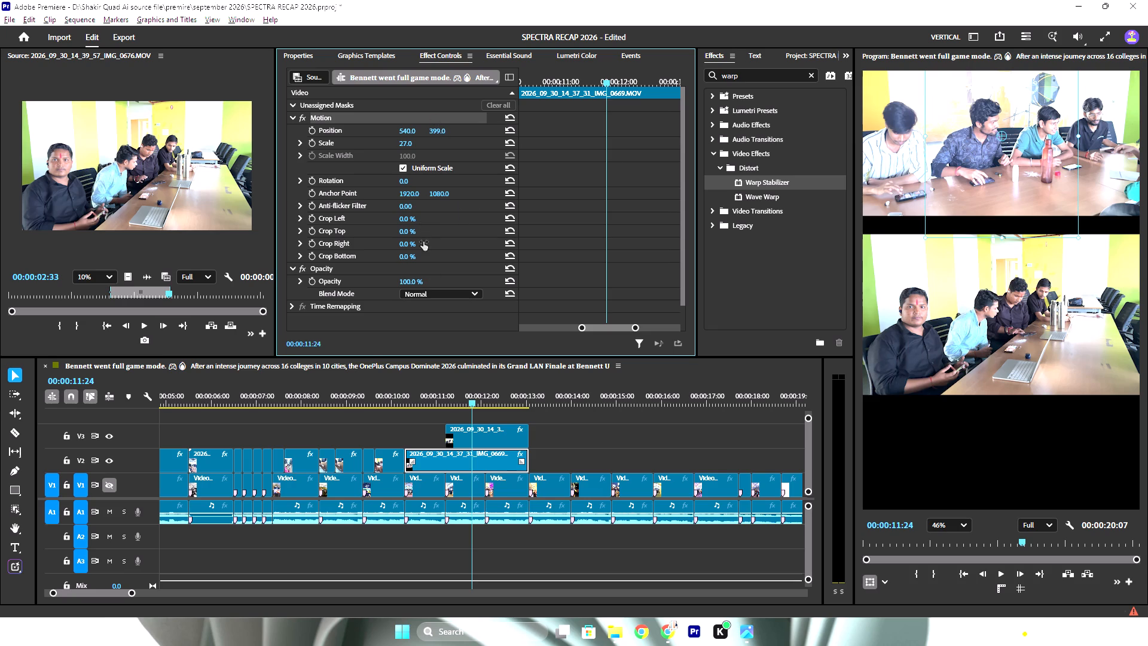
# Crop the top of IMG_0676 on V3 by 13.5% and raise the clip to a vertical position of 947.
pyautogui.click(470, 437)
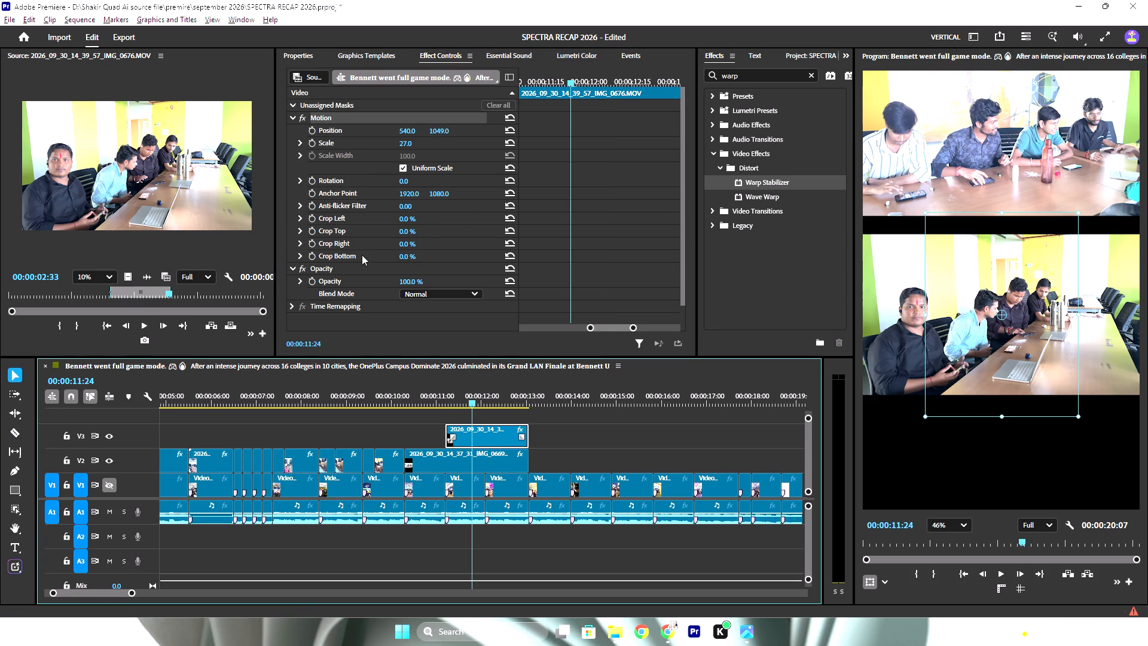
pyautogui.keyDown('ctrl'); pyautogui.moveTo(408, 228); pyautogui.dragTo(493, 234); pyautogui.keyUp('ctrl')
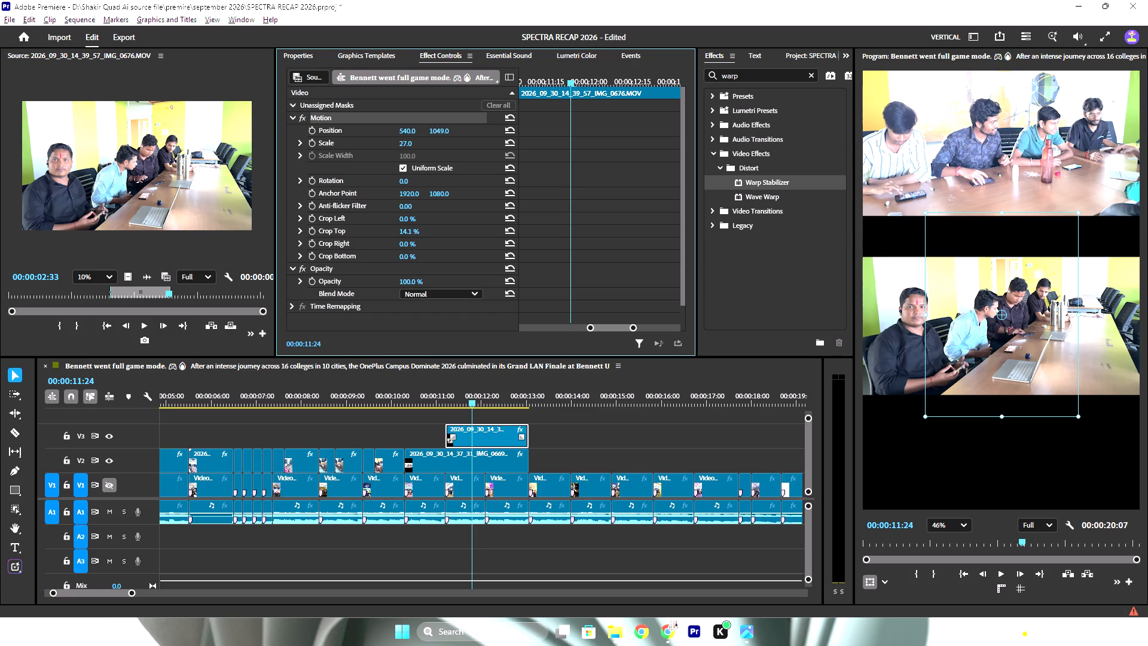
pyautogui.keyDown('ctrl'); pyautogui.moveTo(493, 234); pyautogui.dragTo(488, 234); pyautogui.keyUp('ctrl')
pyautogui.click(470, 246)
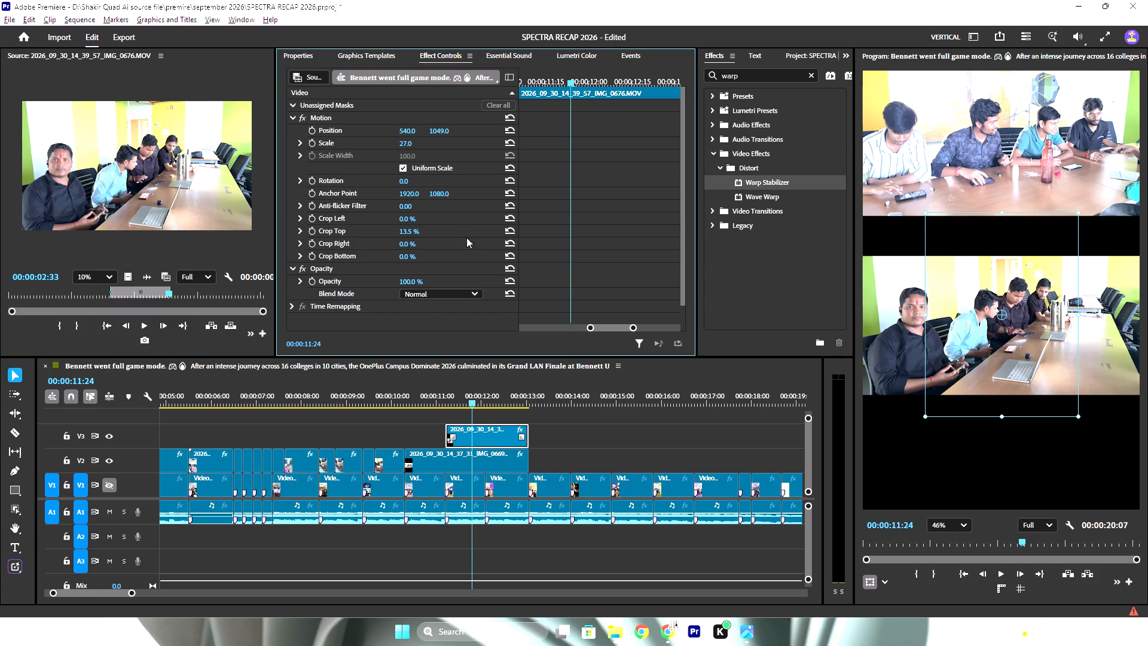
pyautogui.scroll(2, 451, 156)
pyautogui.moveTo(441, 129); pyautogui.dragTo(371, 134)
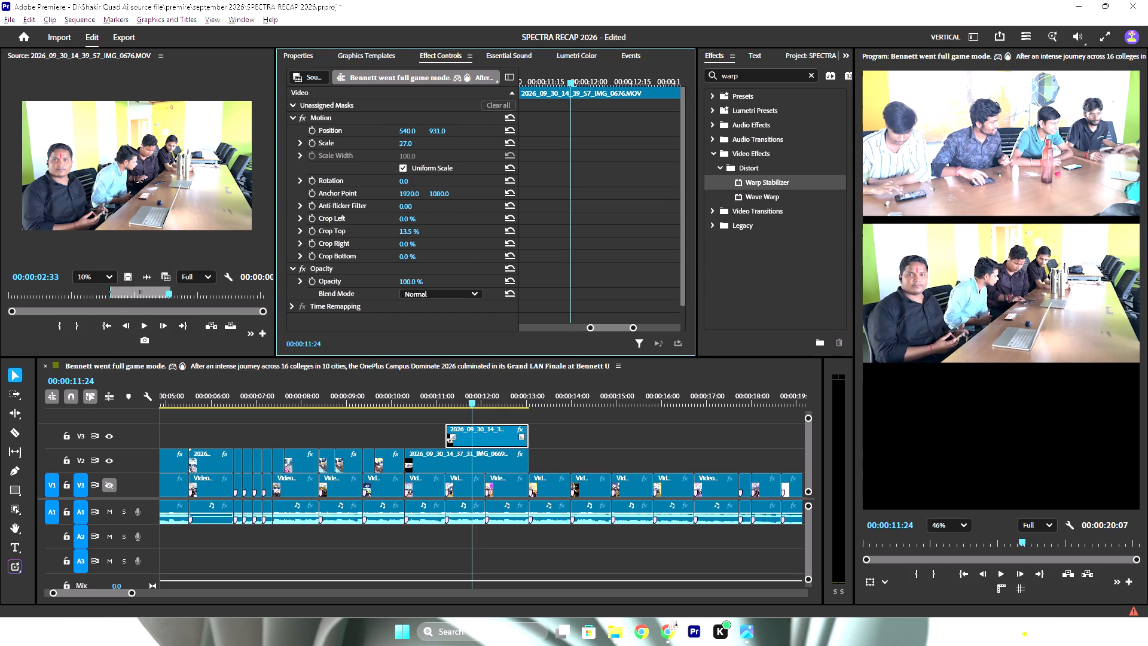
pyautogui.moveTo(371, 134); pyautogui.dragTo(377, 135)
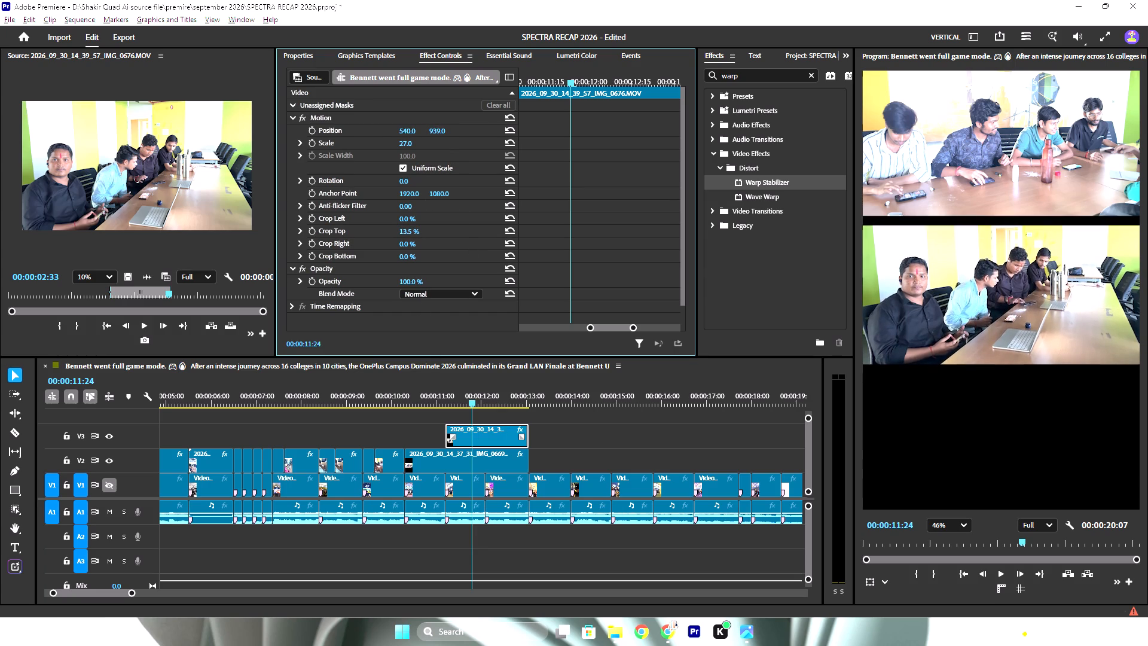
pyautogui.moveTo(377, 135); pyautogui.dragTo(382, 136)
# Set the vertical position of IMG_0669 on V2 to 419.
pyautogui.click(476, 455)
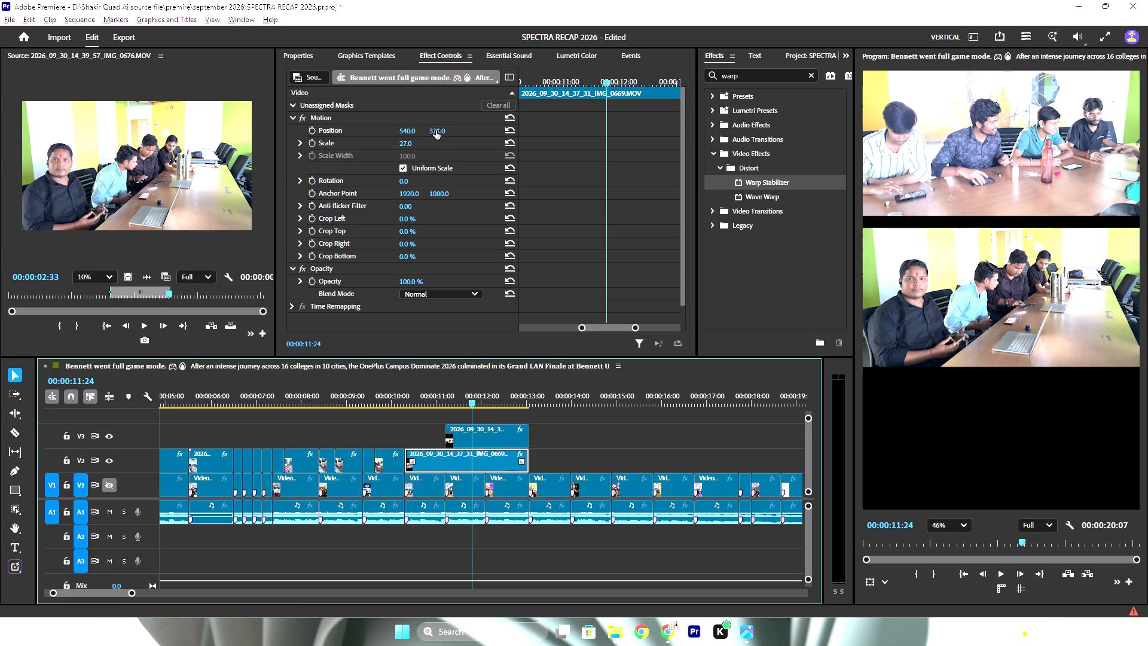
pyautogui.moveTo(436, 132); pyautogui.dragTo(450, 132)
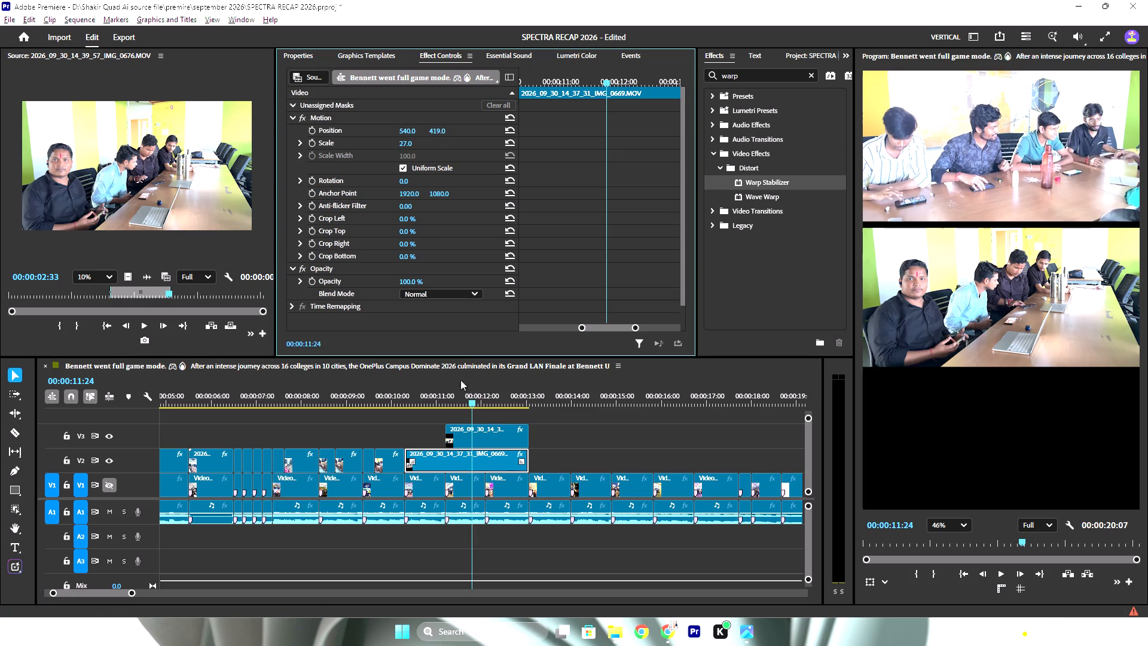
# Set IMG_0676's top crop to 10.5% and its vertical position to 954, leaving a thin gap below IMG_0669.
pyautogui.click(462, 428)
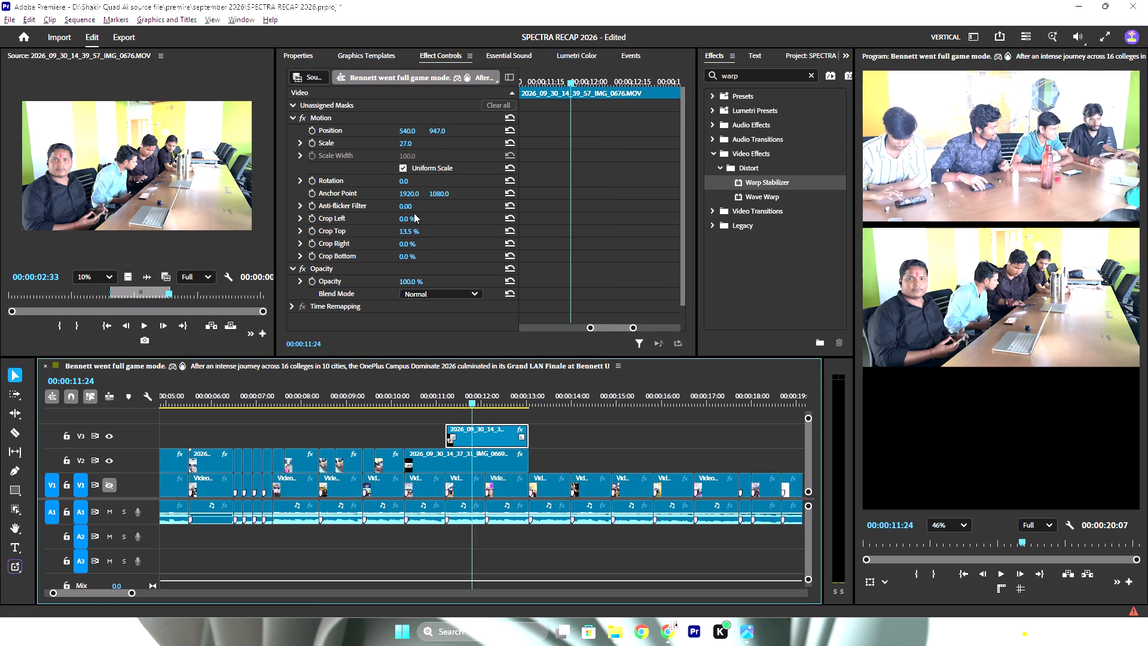
pyautogui.click(410, 233)
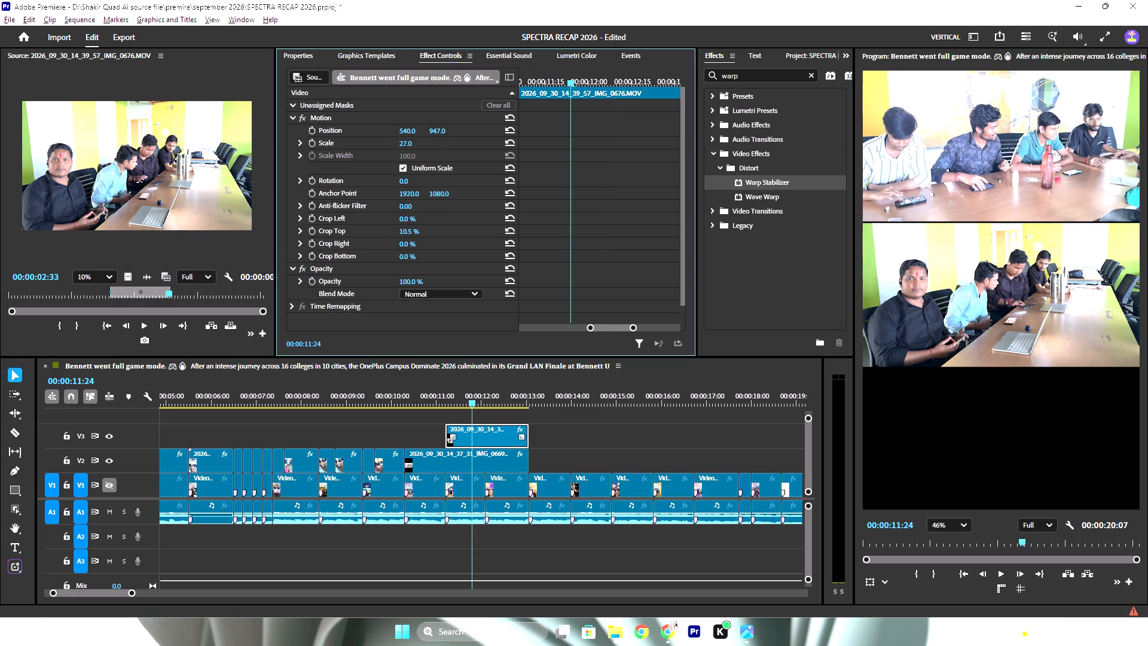
pyautogui.click(435, 133)
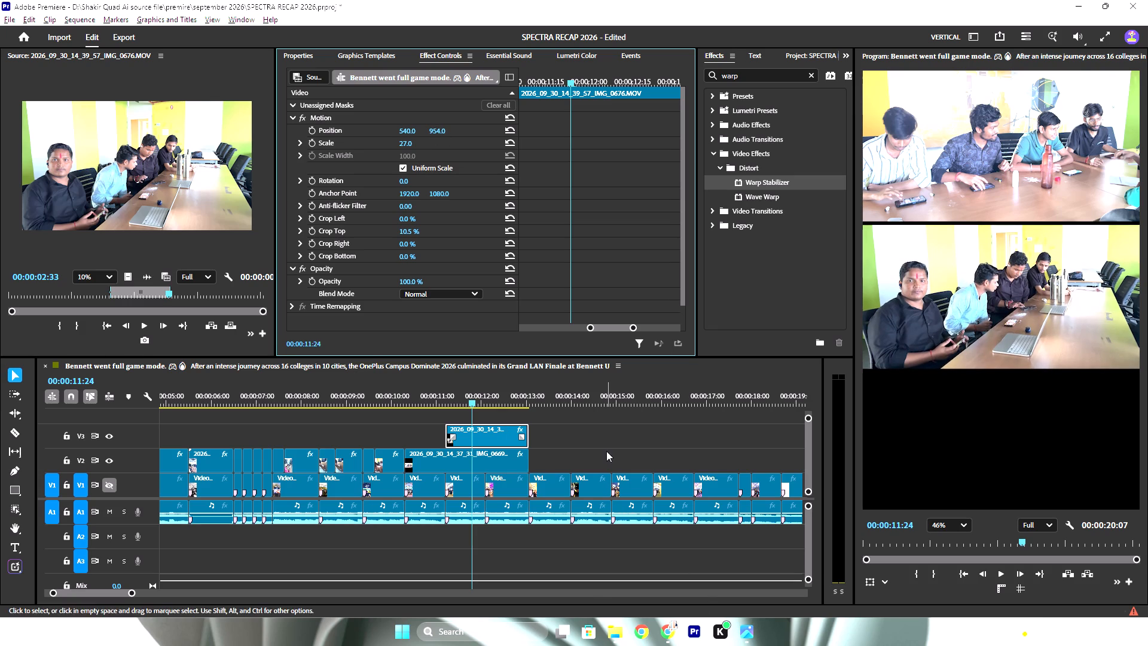
# Load IMG_0712 from the VIDEOS folder into the Source Monitor.
pyautogui.click(626, 632)
pyautogui.click(542, 561)
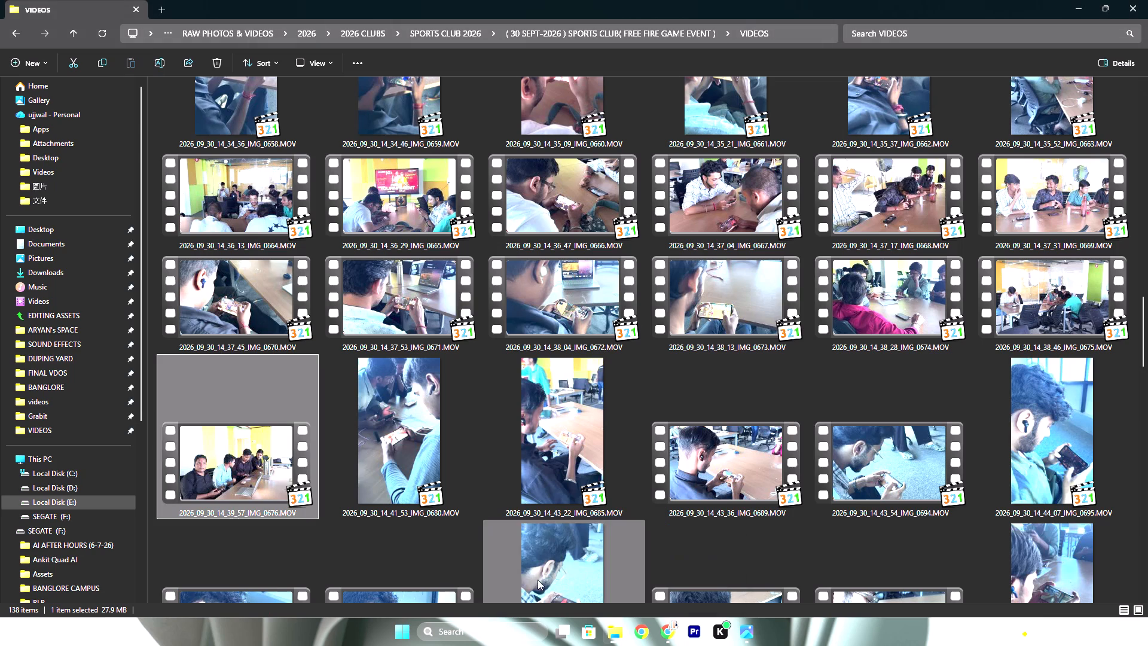
pyautogui.scroll(-1, 839, 448)
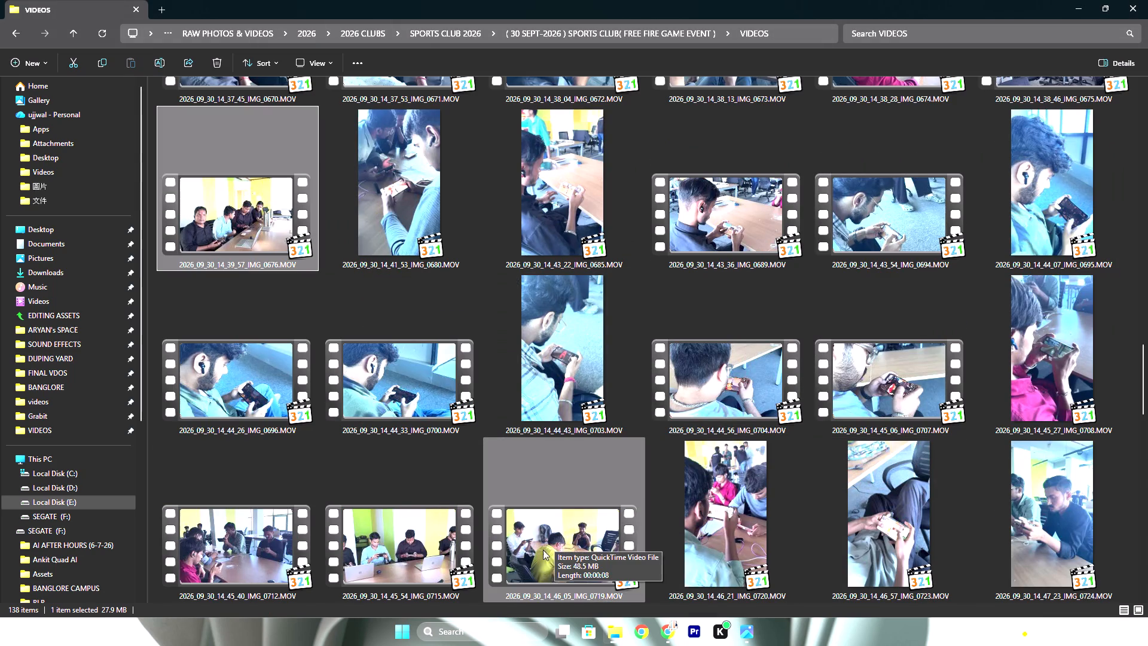
pyautogui.moveTo(253, 535); pyautogui.dragTo(170, 161)
pyautogui.hotkey('alt', 'Tab')
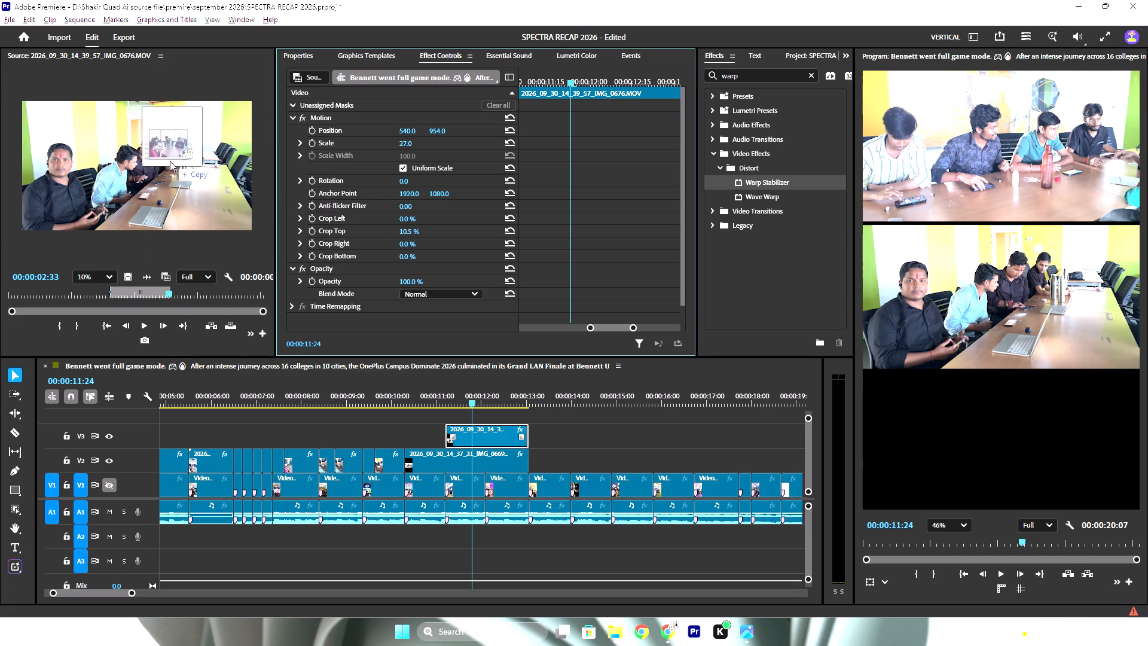
pyautogui.moveTo(170, 161); pyautogui.dragTo(167, 161)
# Mark a short IMG_0712 range ending at 00:00:03:04 and place its video on a new V4 track from the V1 cut to IMG_0676's end.
pyautogui.moveTo(53, 294); pyautogui.dragTo(11, 296)
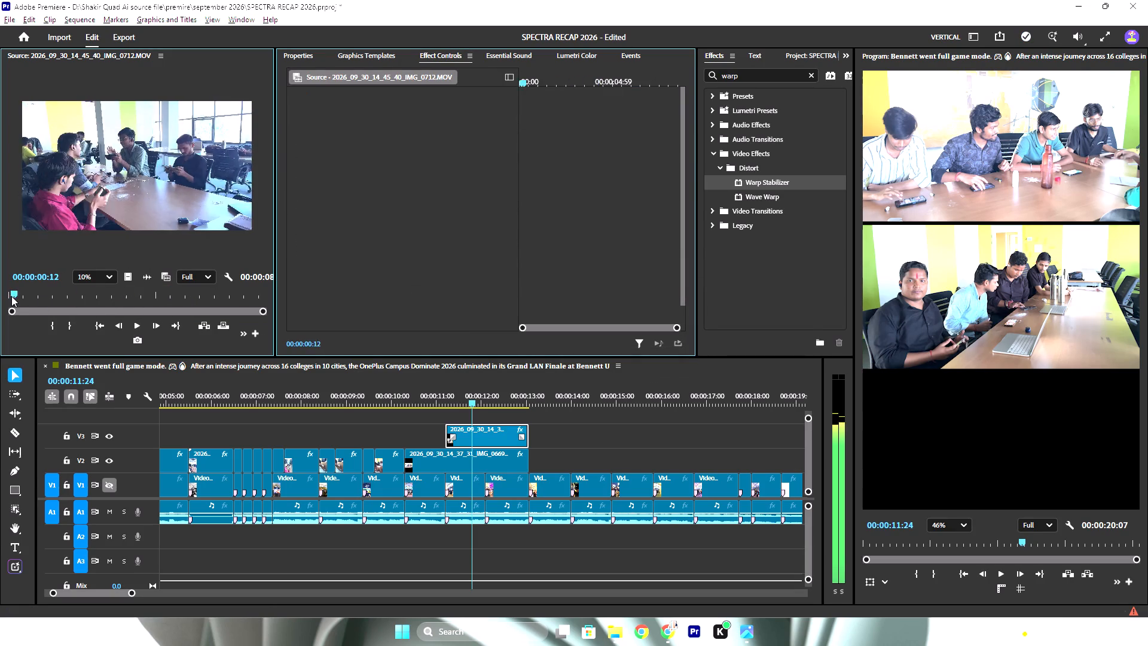
pyautogui.moveTo(11, 296); pyautogui.dragTo(108, 297)
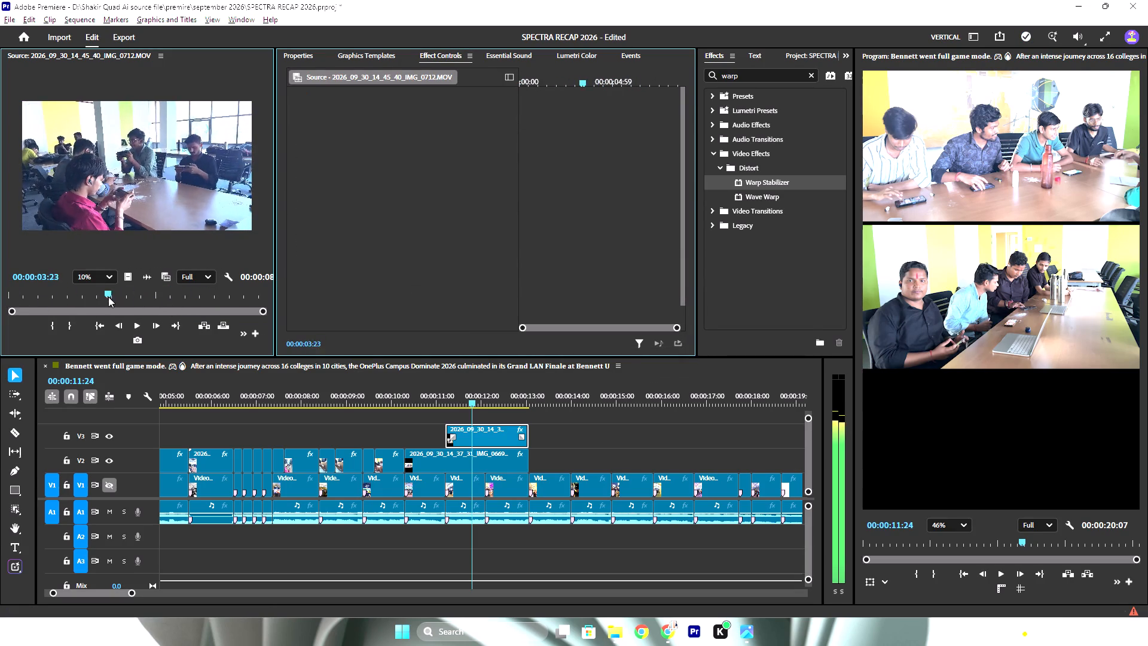
pyautogui.moveTo(108, 297); pyautogui.dragTo(79, 298)
pyautogui.press('i')
pyautogui.press('space')
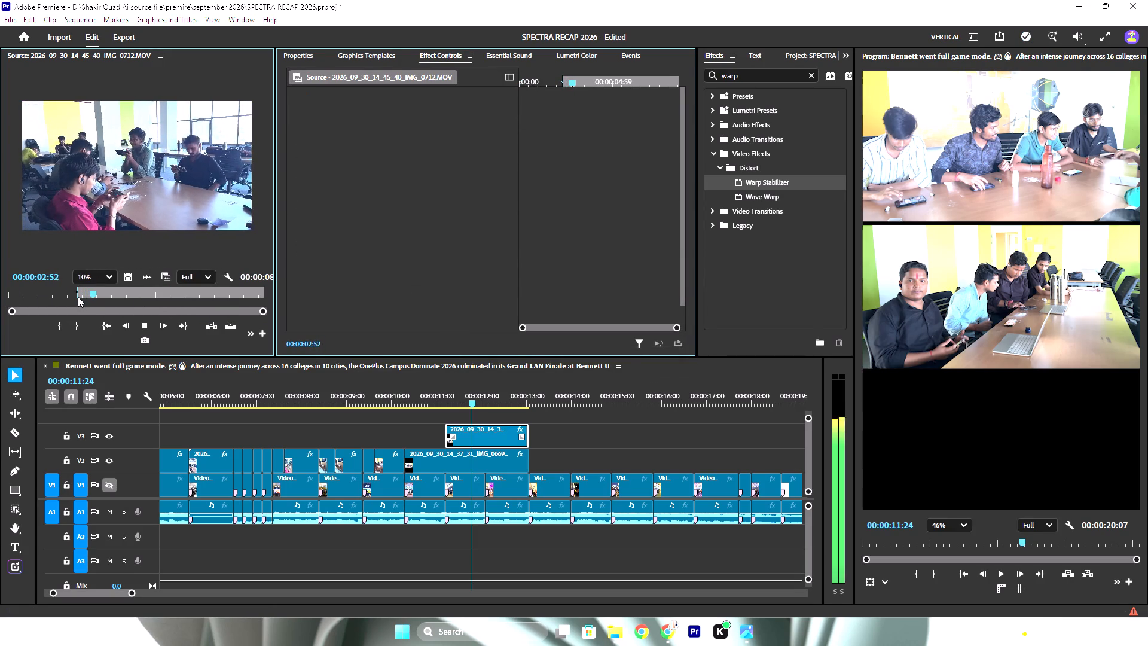
pyautogui.press('space')
pyautogui.press('o')
pyautogui.moveTo(124, 276); pyautogui.dragTo(480, 413)
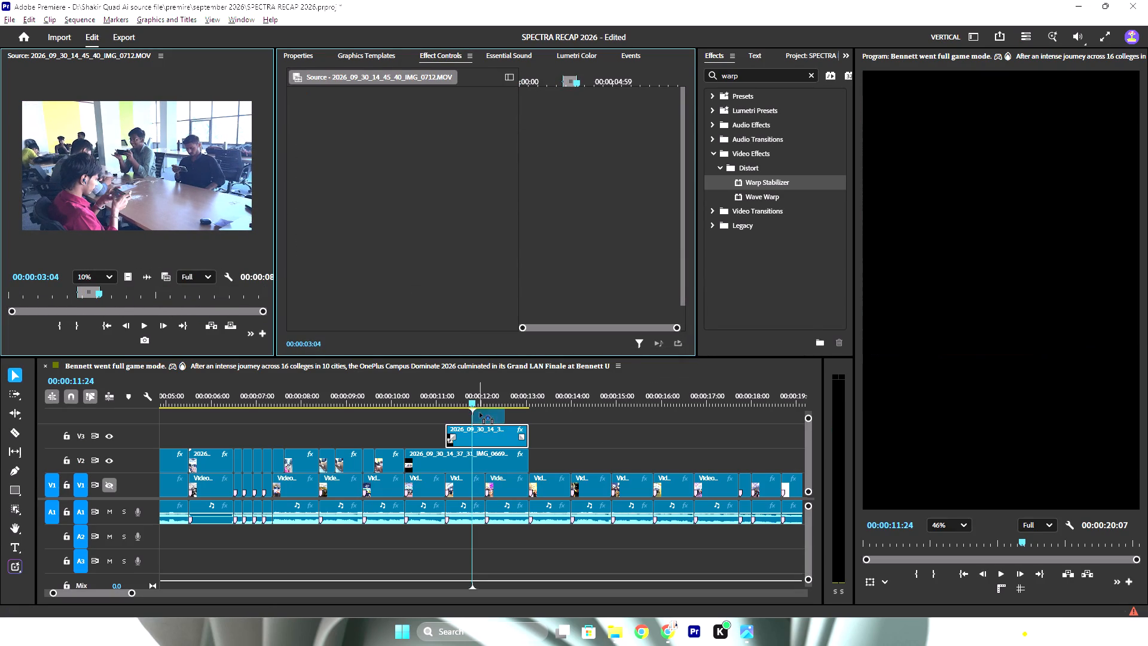
pyautogui.moveTo(480, 413); pyautogui.dragTo(484, 416)
pyautogui.moveTo(519, 415); pyautogui.dragTo(529, 415)
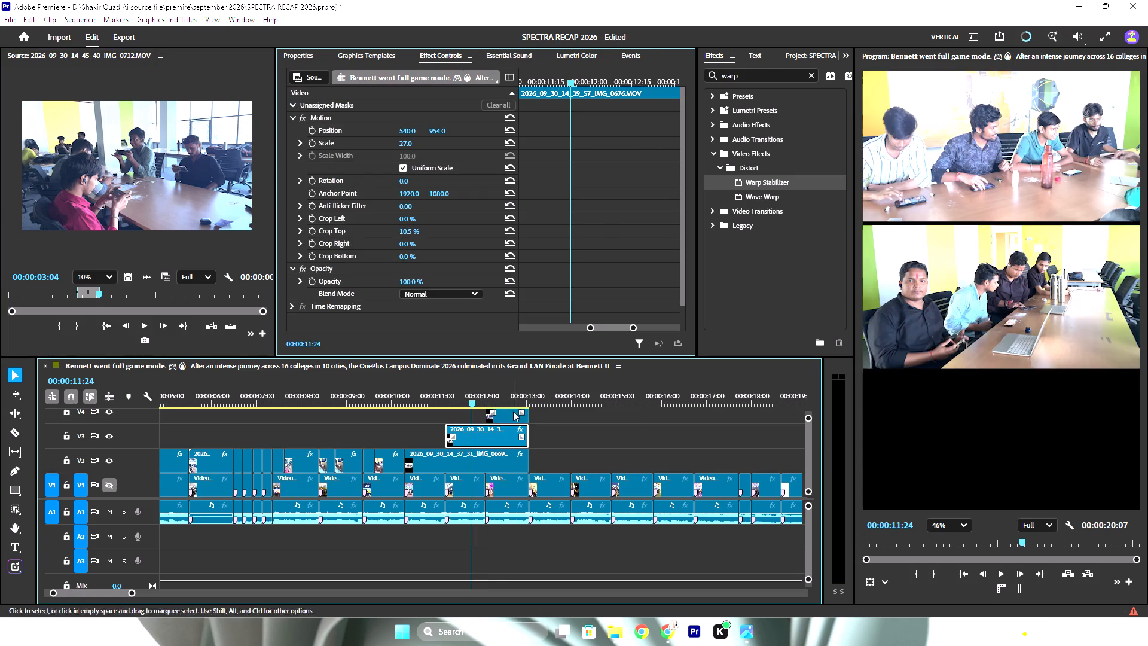
# Fit IMG_0712 on V4 into the bottom third of the frame with scale 27, vertical position 1467 and top crop 14.1%.
pyautogui.moveTo(490, 396); pyautogui.dragTo(500, 395)
pyautogui.click(509, 418)
pyautogui.moveTo(407, 145); pyautogui.dragTo(362, 148)
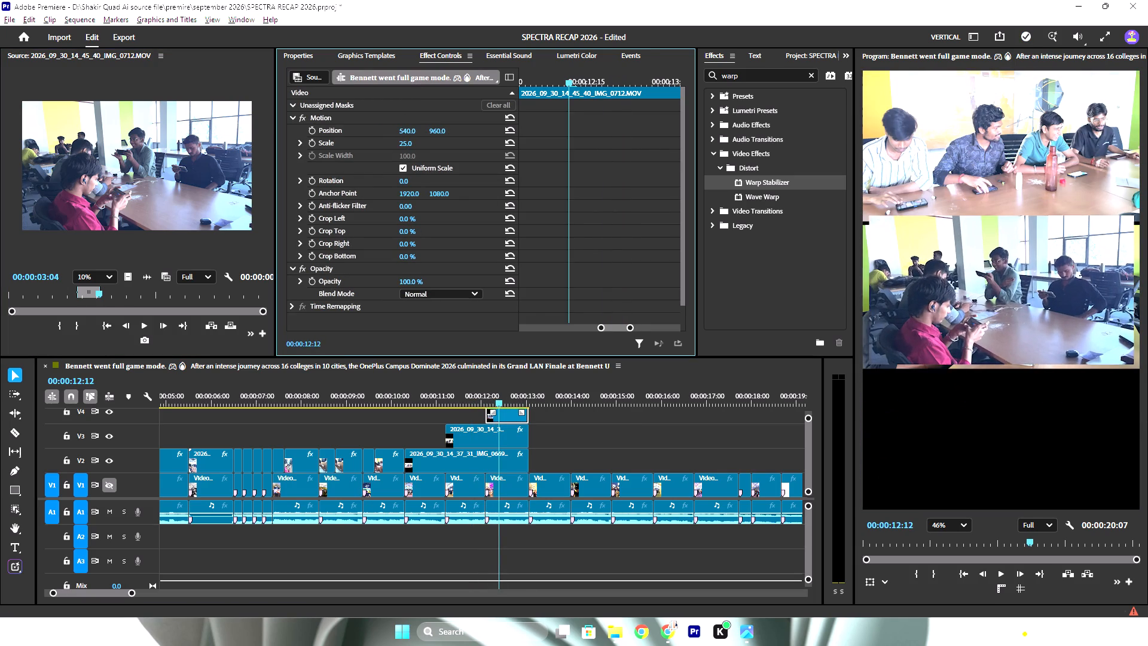
pyautogui.moveTo(362, 148); pyautogui.dragTo(363, 148)
pyautogui.moveTo(437, 129); pyautogui.dragTo(811, 279)
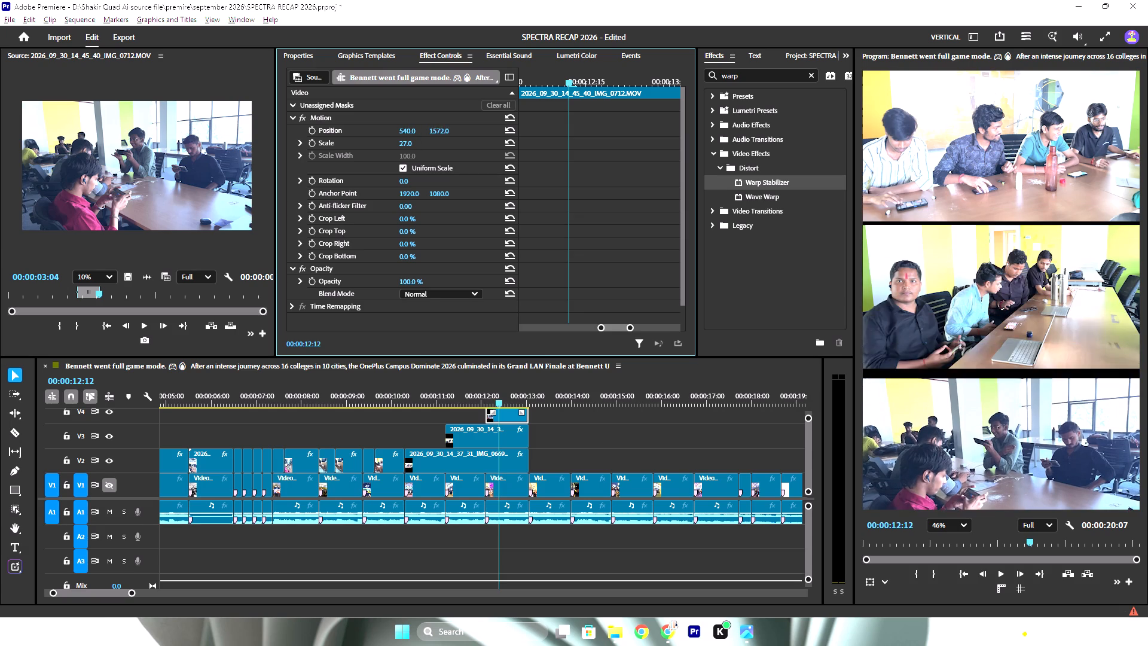
pyautogui.moveTo(811, 279); pyautogui.dragTo(755, 278)
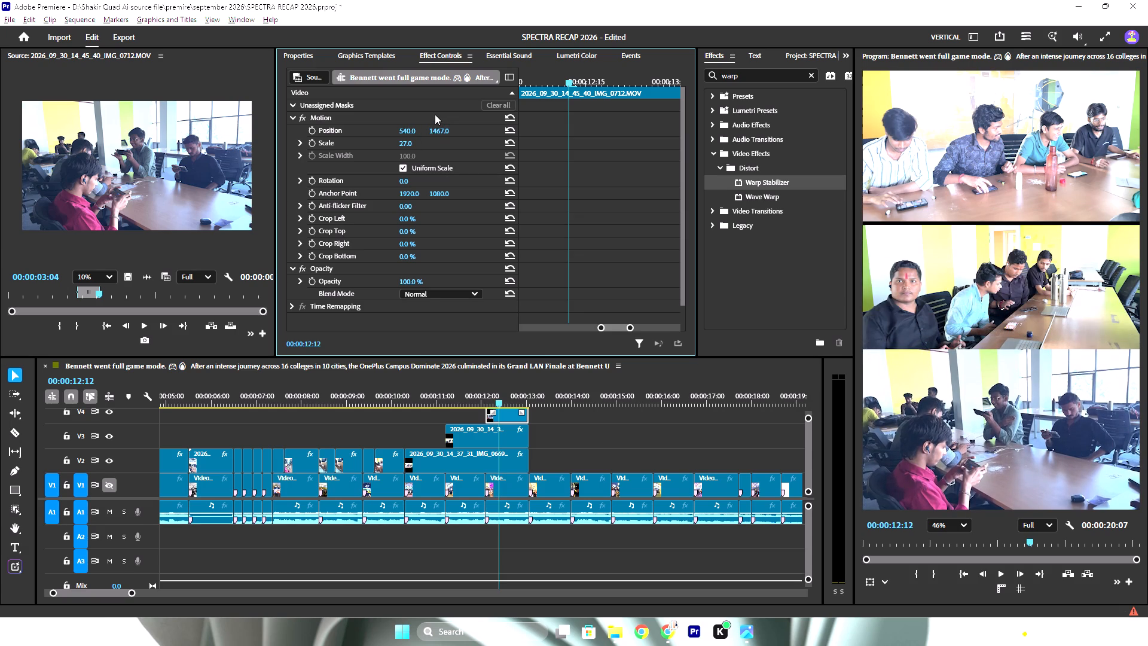
pyautogui.keyDown('ctrl'); pyautogui.moveTo(404, 234); pyautogui.dragTo(425, 235); pyautogui.keyUp('ctrl')
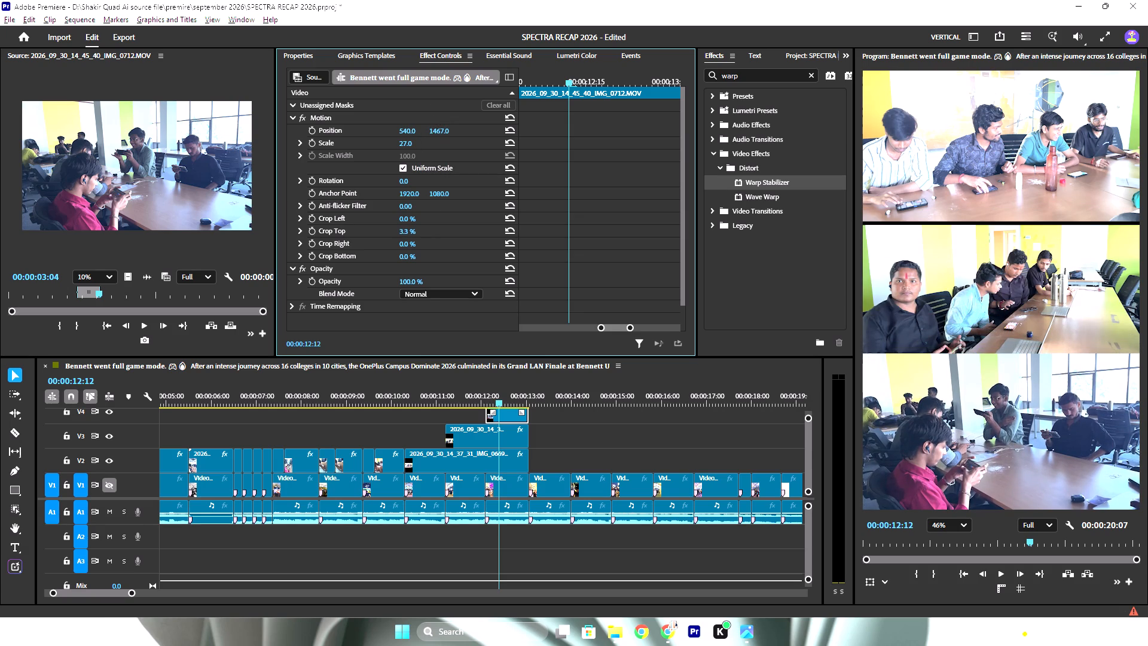
pyautogui.keyDown('ctrl'); pyautogui.moveTo(425, 235); pyautogui.dragTo(490, 236); pyautogui.keyUp('ctrl')
# Play and scrub through the IMG_0669, IMG_0676 and IMG_0712 section to check the three-way stacked split screen.
pyautogui.moveTo(493, 403); pyautogui.dragTo(394, 406)
pyautogui.press('space')
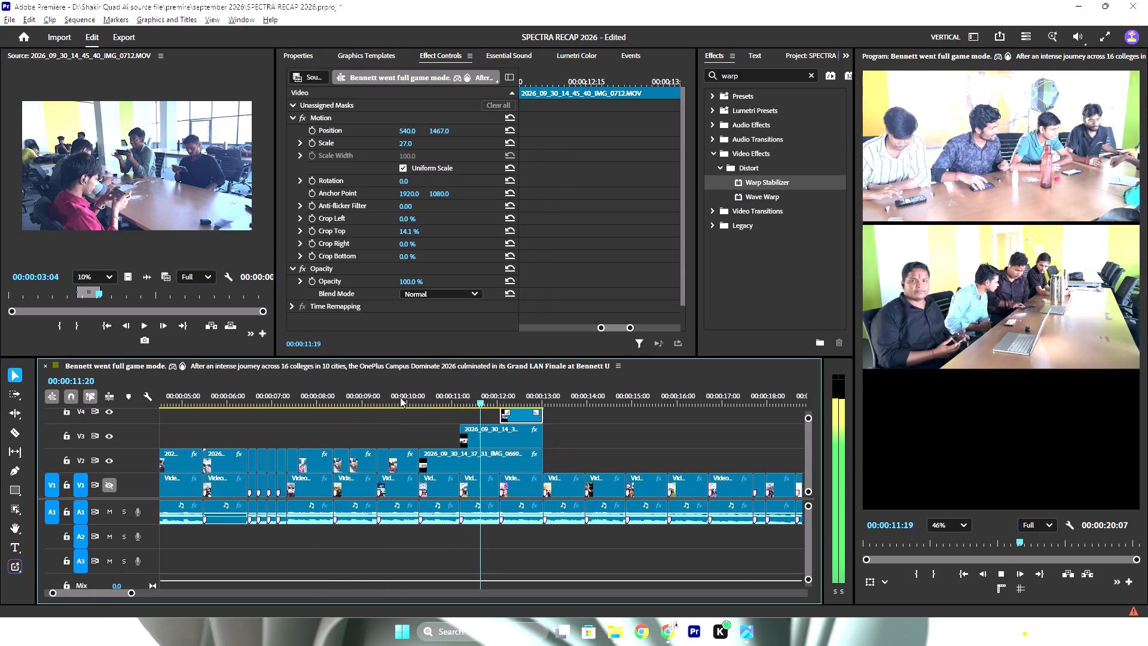
pyautogui.press('space')
pyautogui.keyDown('alt'); pyautogui.scroll(-5, 450, 441); pyautogui.keyUp('alt')
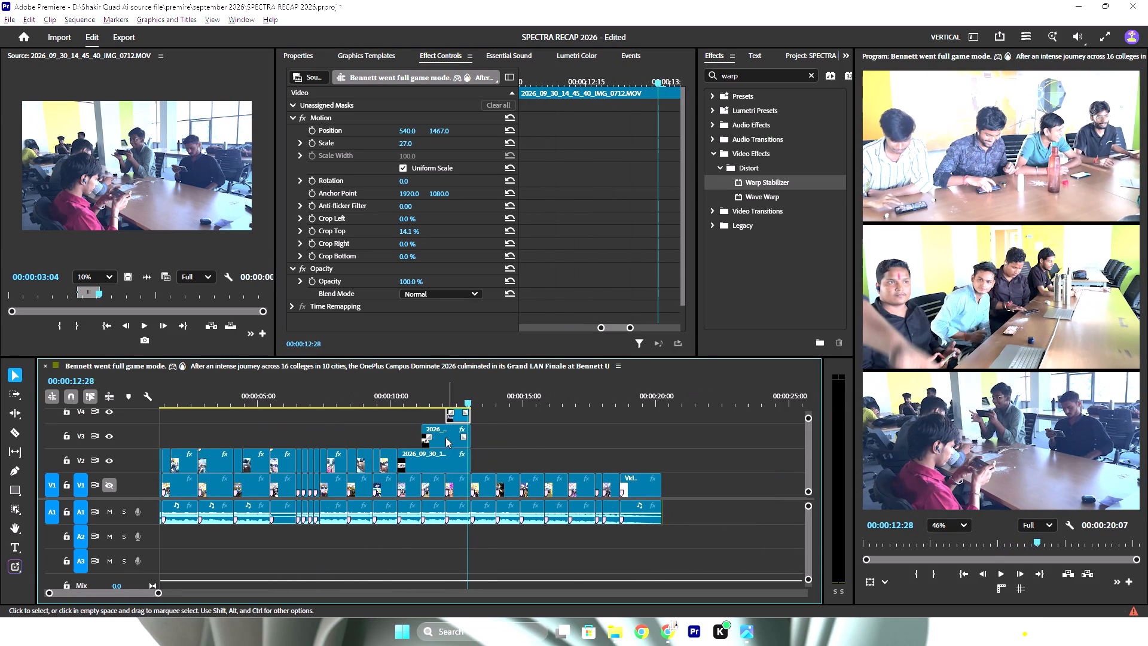
pyautogui.moveTo(469, 399); pyautogui.dragTo(407, 406)
pyautogui.press('space')
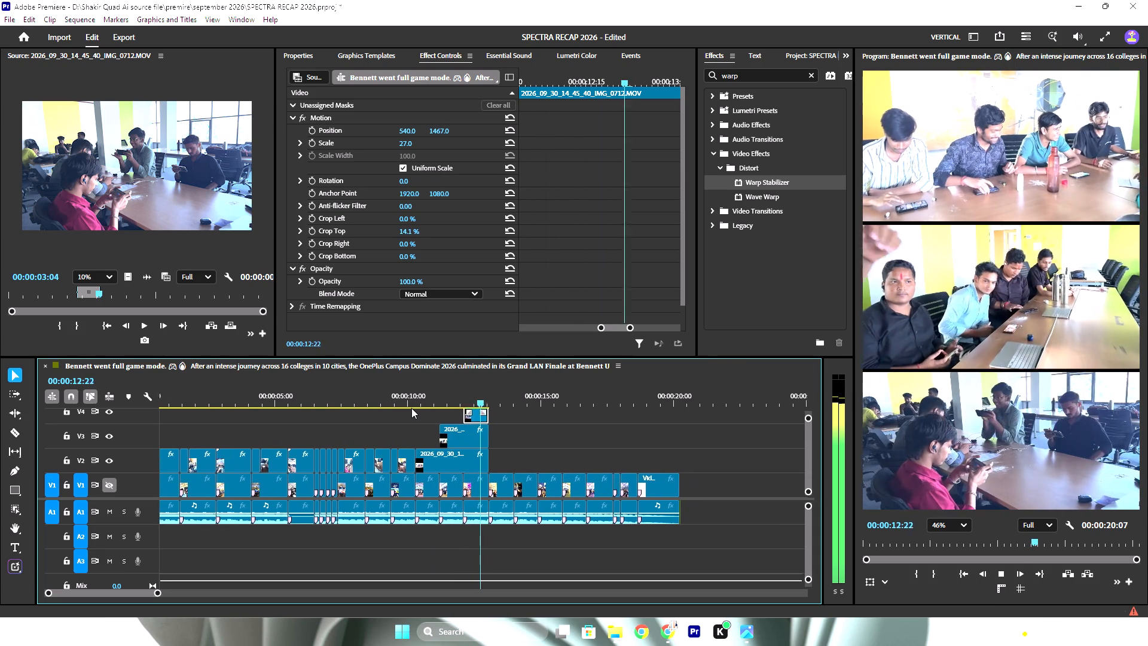
pyautogui.press('space')
pyautogui.moveTo(476, 403); pyautogui.dragTo(462, 401)
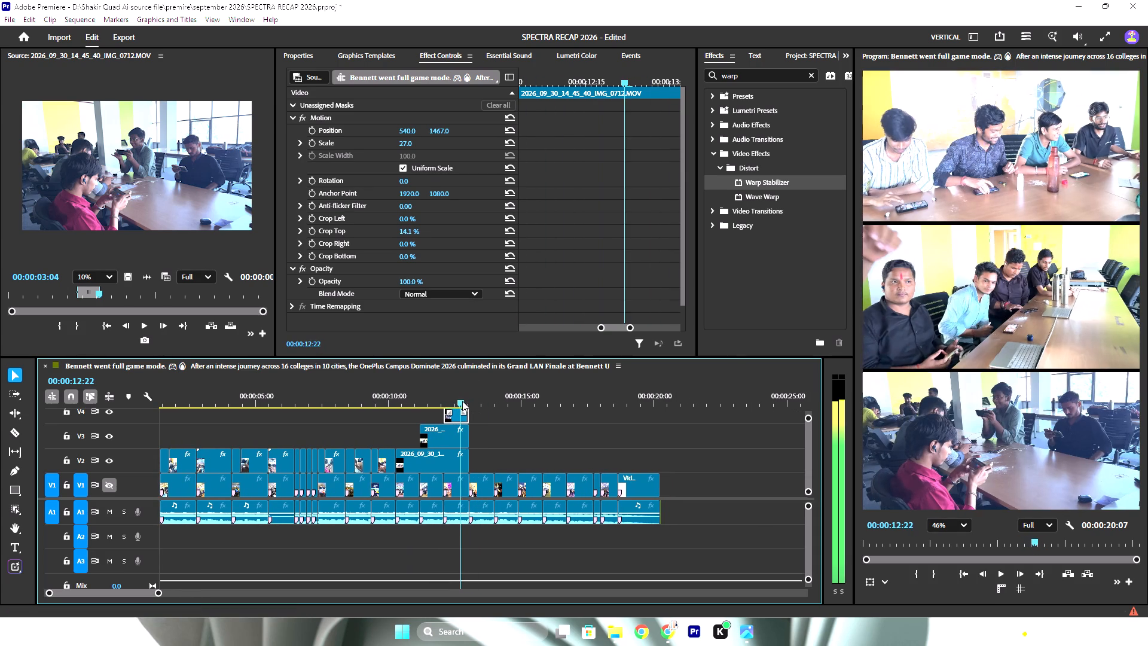
pyautogui.moveTo(462, 401); pyautogui.dragTo(458, 401)
# Cut off IMG_0676's opening footage on V3 and refit the clip between its original starting V1 cut and IMG_0669's end.
pyautogui.keyDown('alt'); pyautogui.scroll(10, 453, 440); pyautogui.keyUp('alt')
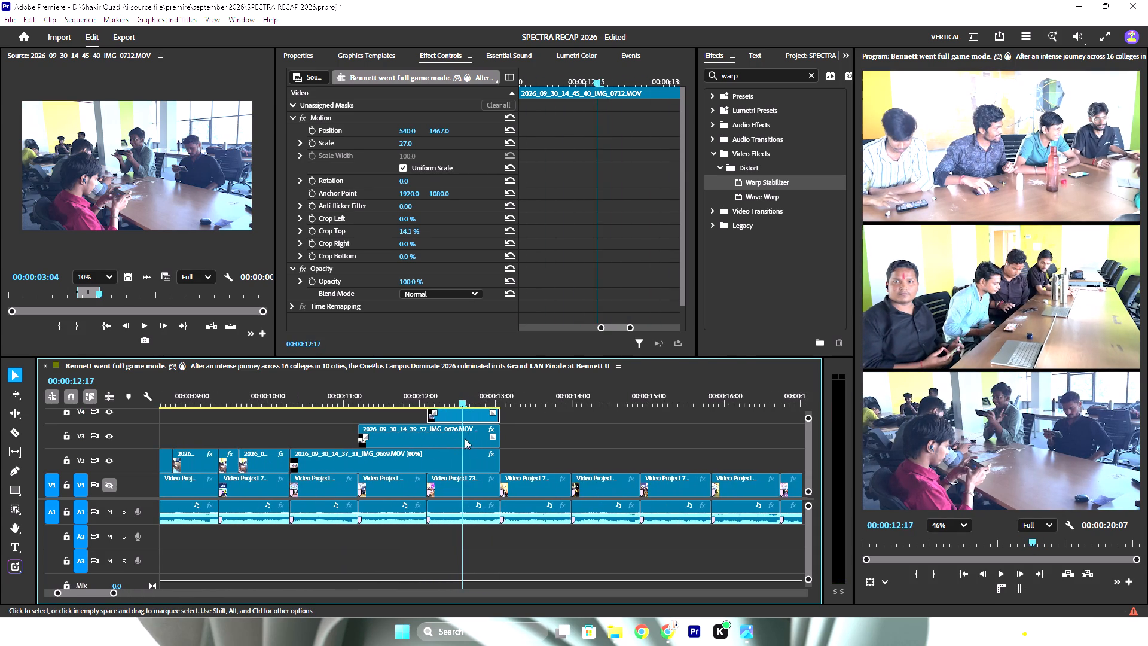
pyautogui.click(454, 437)
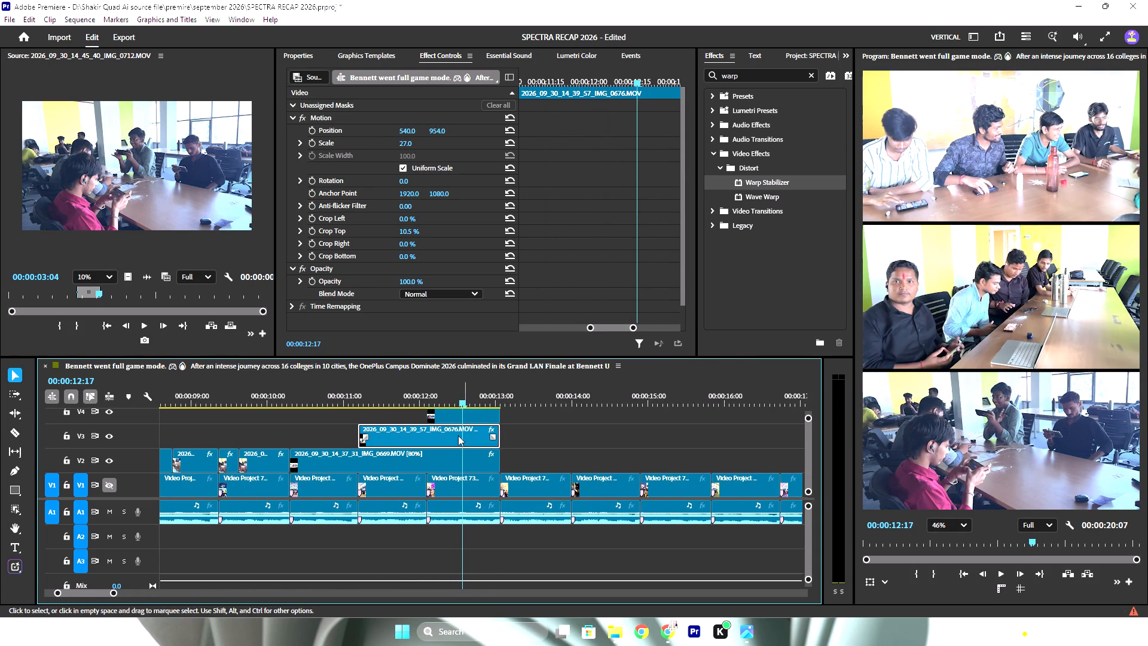
pyautogui.moveTo(360, 429); pyautogui.dragTo(468, 434)
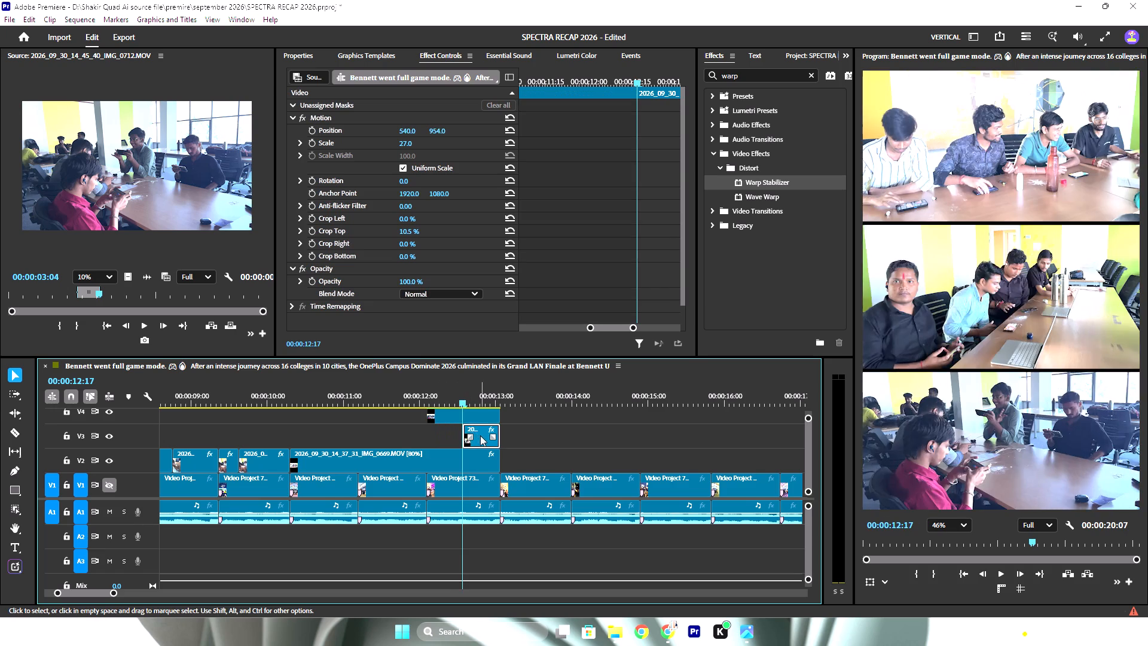
pyautogui.moveTo(480, 435); pyautogui.dragTo(405, 434)
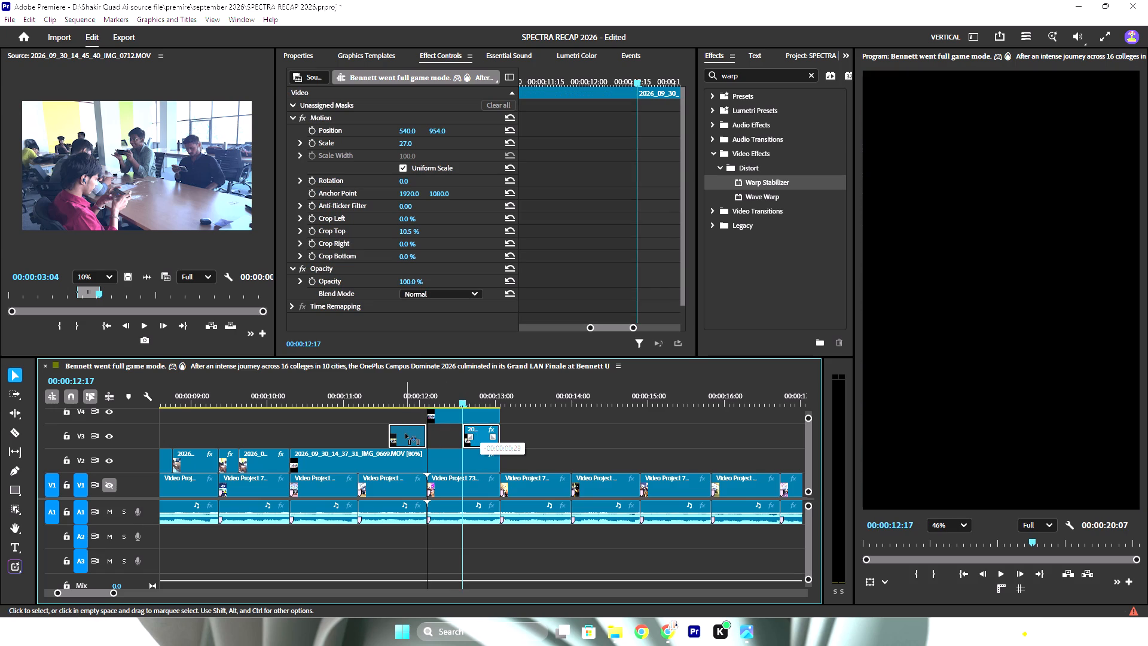
pyautogui.moveTo(405, 434); pyautogui.dragTo(381, 434)
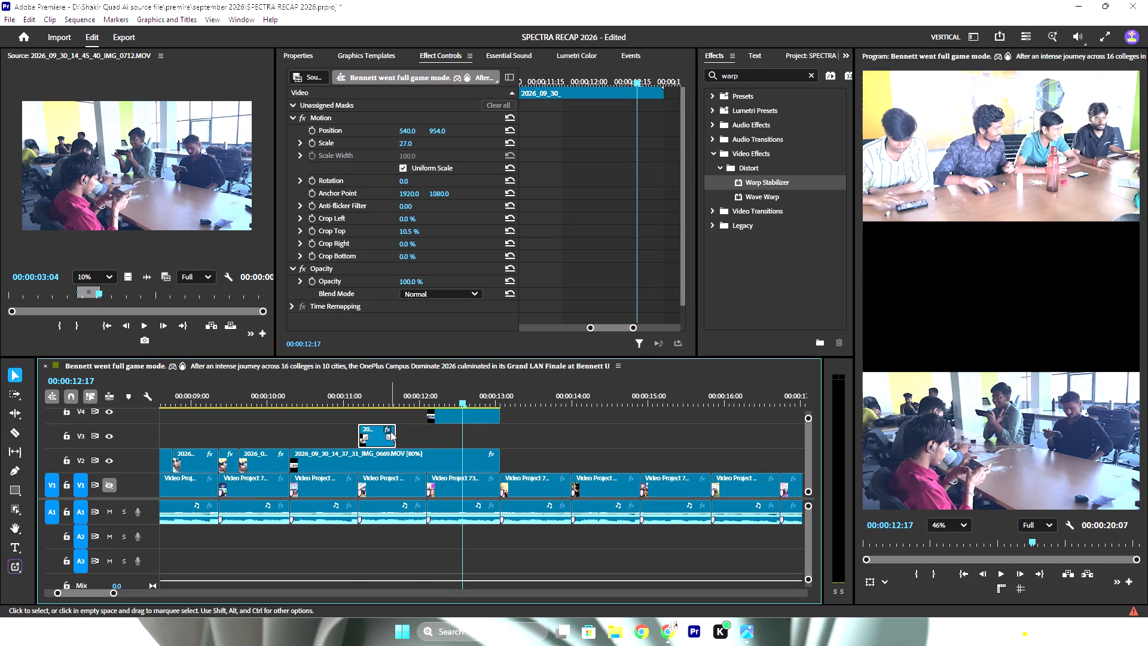
pyautogui.click(391, 431)
pyautogui.moveTo(399, 432); pyautogui.dragTo(508, 436)
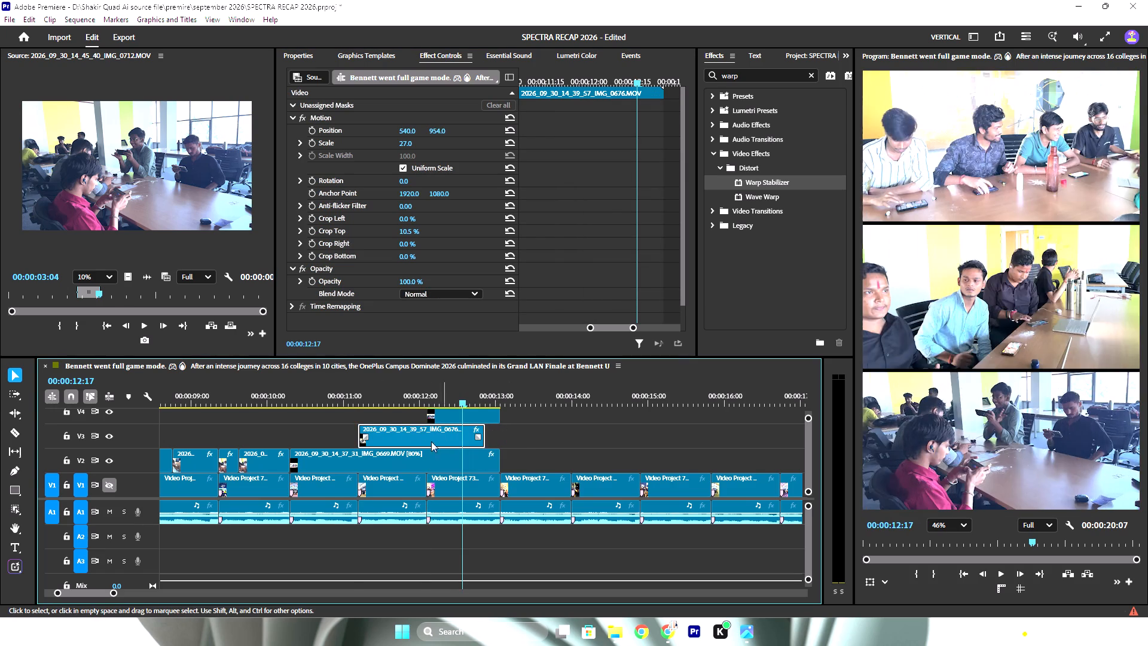
pyautogui.moveTo(425, 441); pyautogui.dragTo(442, 441)
pyautogui.moveTo(375, 432); pyautogui.dragTo(360, 430)
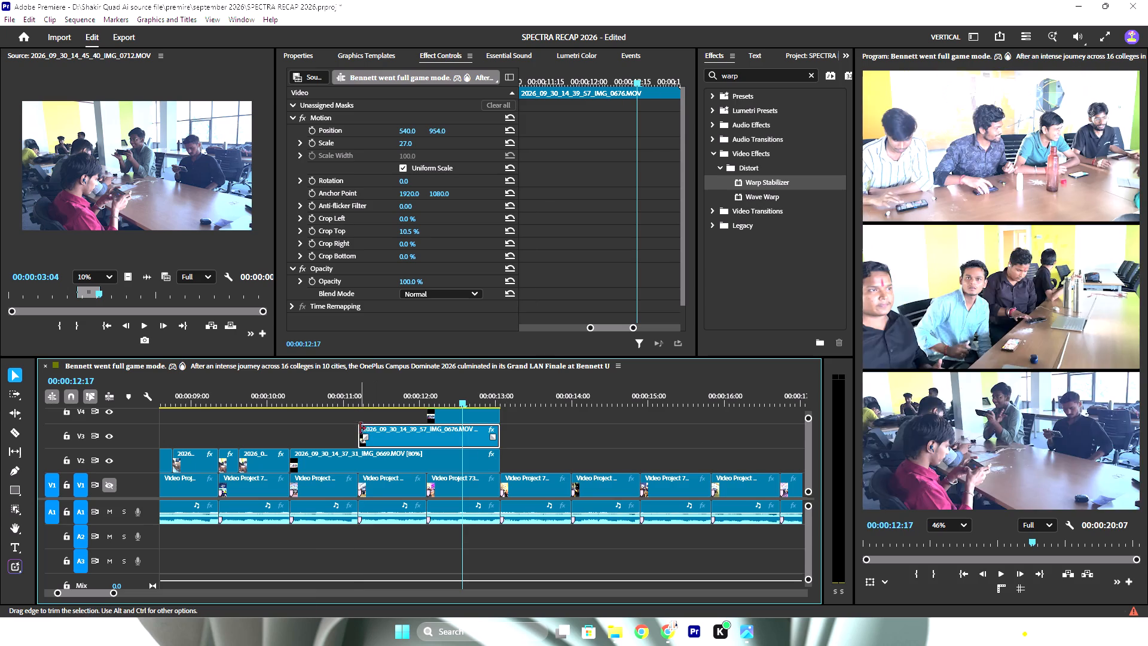
# Trim more off IMG_0676's start on V3 and move the shortened clip back to its original starting V1 cut.
pyautogui.moveTo(367, 388); pyautogui.dragTo(405, 395)
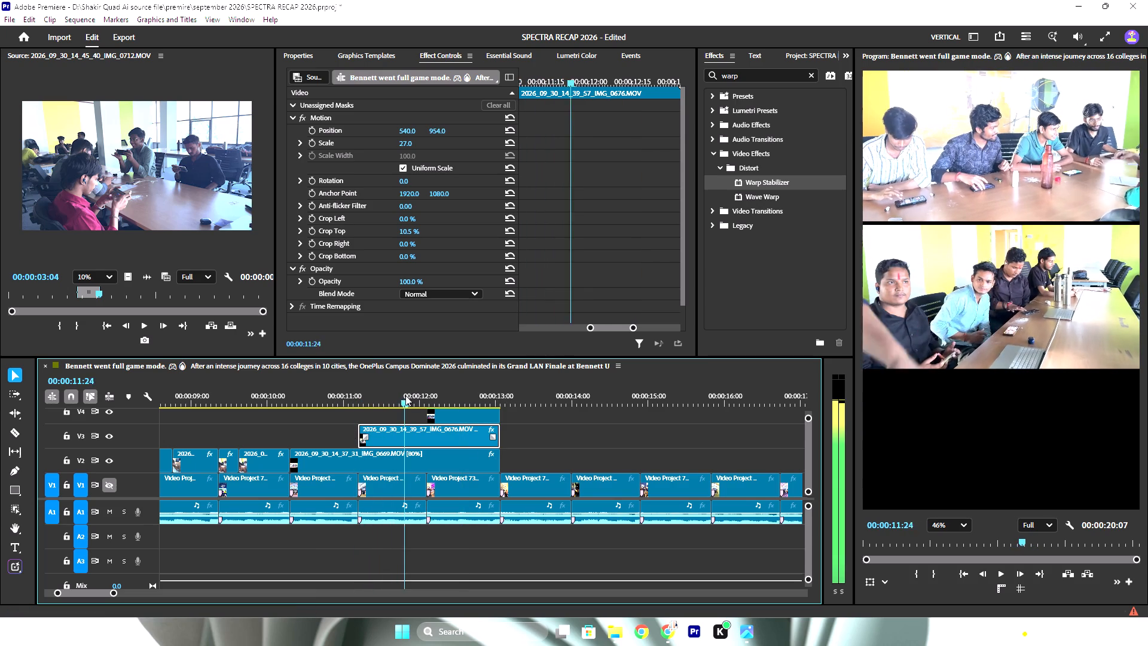
pyautogui.moveTo(405, 395); pyautogui.dragTo(419, 399)
pyautogui.moveTo(359, 432); pyautogui.dragTo(404, 432)
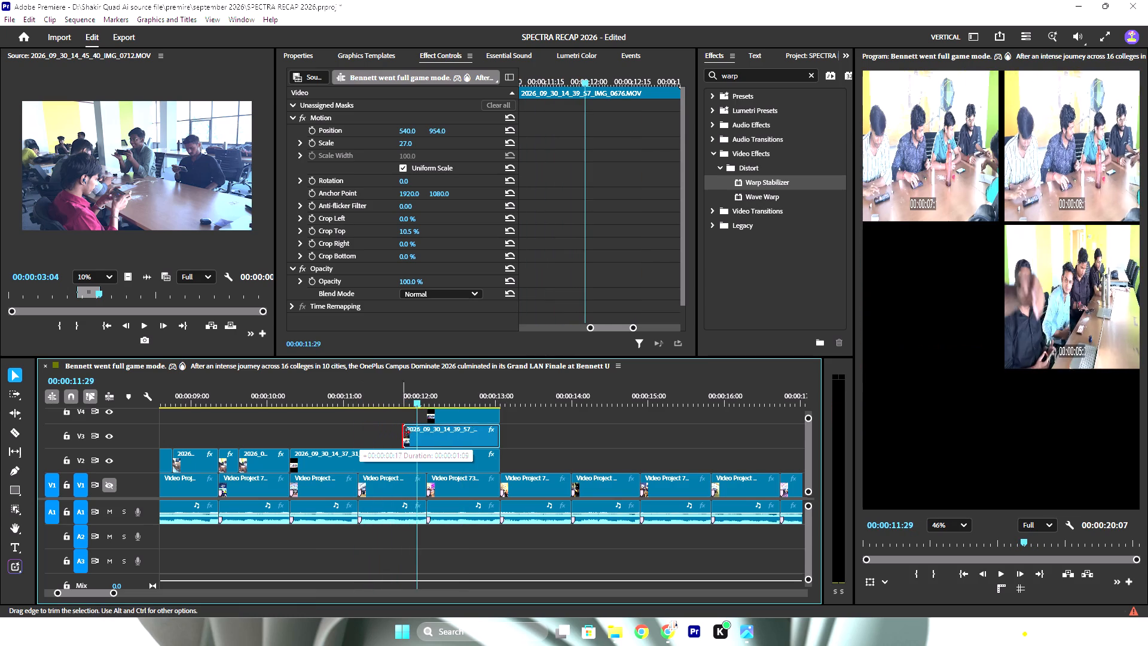
pyautogui.moveTo(404, 432); pyautogui.dragTo(413, 432)
pyautogui.moveTo(430, 431); pyautogui.dragTo(381, 432)
# Set the speed of IMG_0676 on V3 to 60%.
pyautogui.rightClick(390, 432)
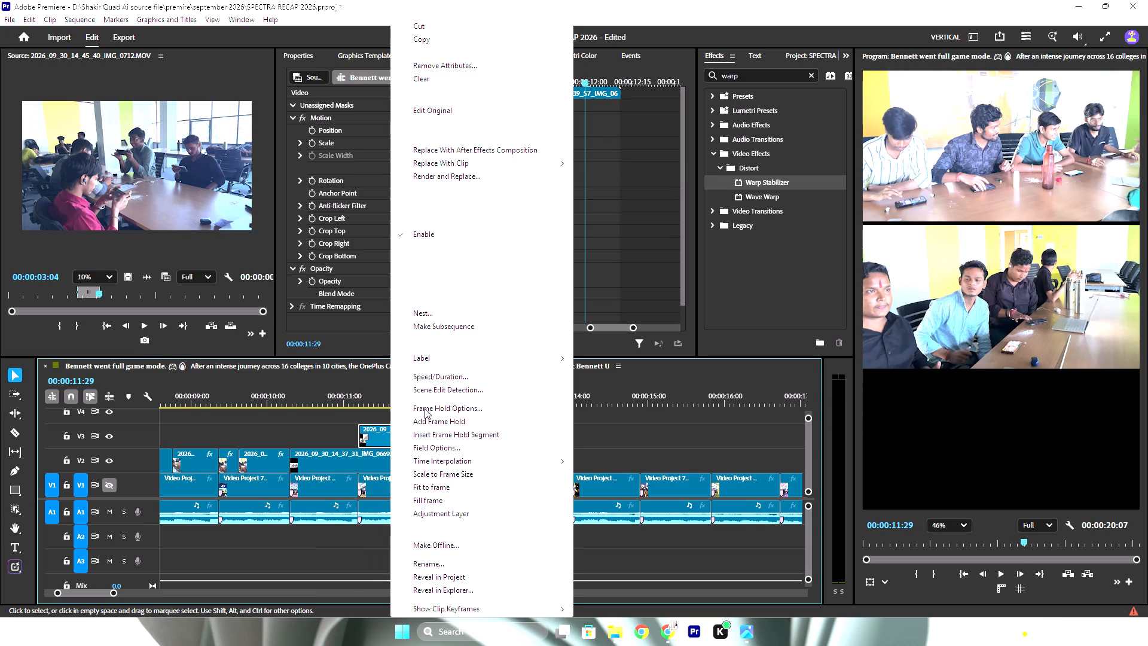
pyautogui.click(447, 379)
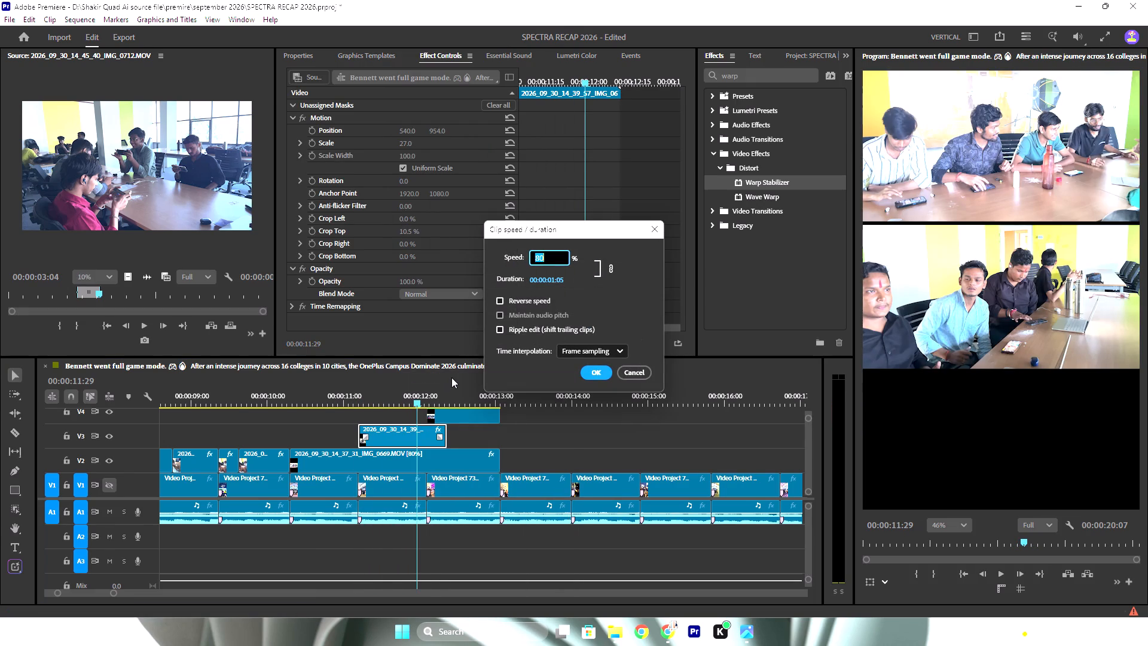
pyautogui.press('0')
pyautogui.press('Right')
pyautogui.press('Right')
pyautogui.press('Right')
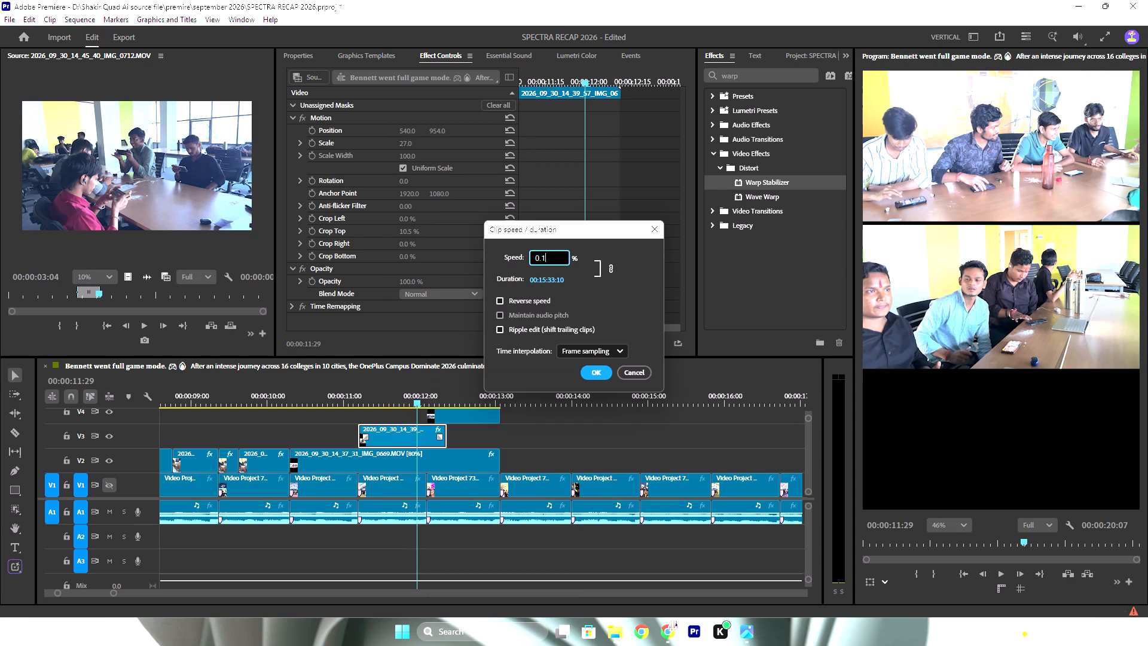
pyautogui.press('BackSpace')
pyautogui.press('BackSpace')
pyautogui.press('BackSpace')
pyautogui.press('BackSpace')
pyautogui.press('Right')
pyautogui.press('Right')
pyautogui.press('Right')
pyautogui.press('BackSpace')
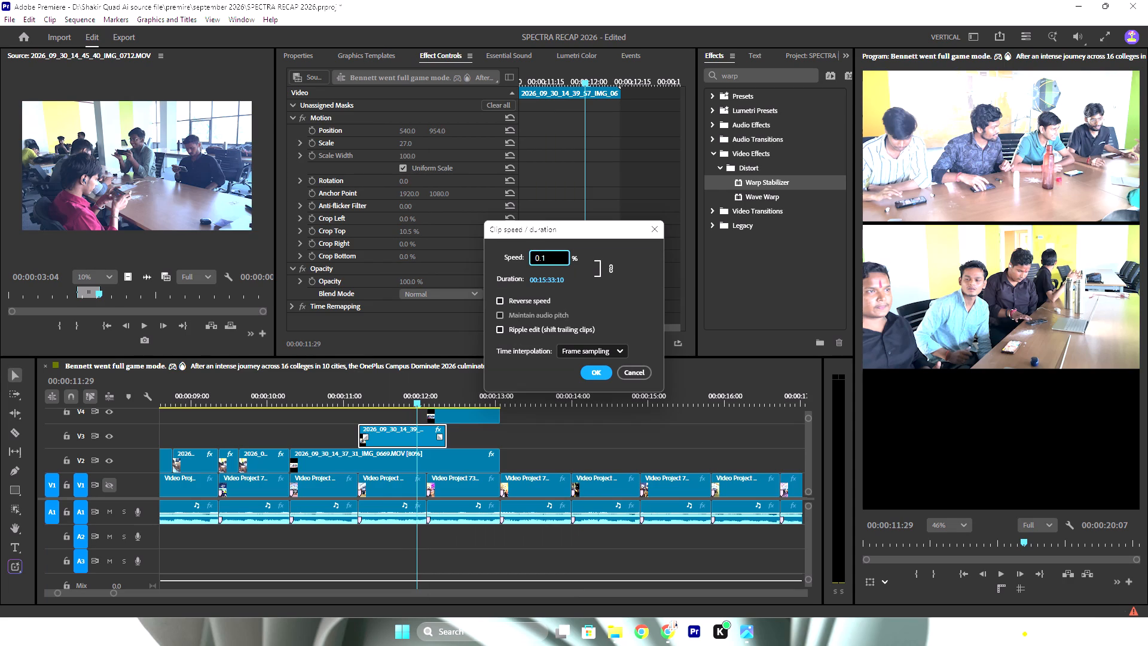
pyautogui.moveTo(551, 252); pyautogui.dragTo(535, 252)
pyautogui.moveTo(547, 260); pyautogui.dragTo(503, 259)
pyautogui.press('6')
pyautogui.press('0')
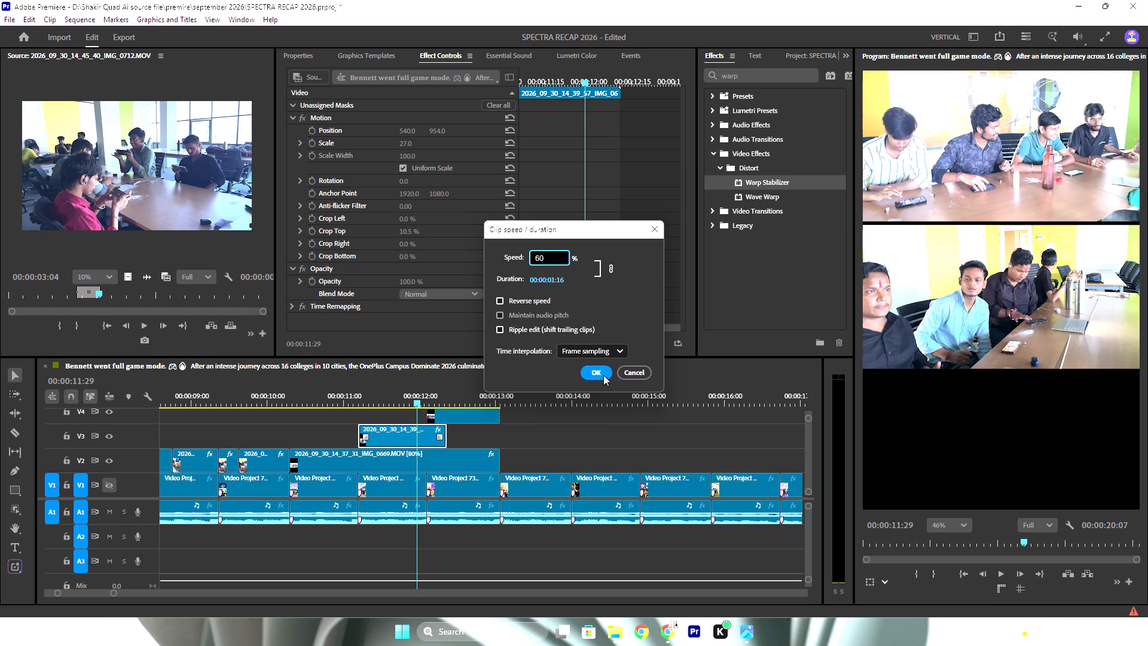
pyautogui.click(603, 372)
# Align the slowed IMG_0676 with IMG_0669's end, extend its start back to the V1 cut, and play it back.
pyautogui.moveTo(478, 432); pyautogui.dragTo(508, 432)
pyautogui.moveTo(395, 434); pyautogui.dragTo(398, 434)
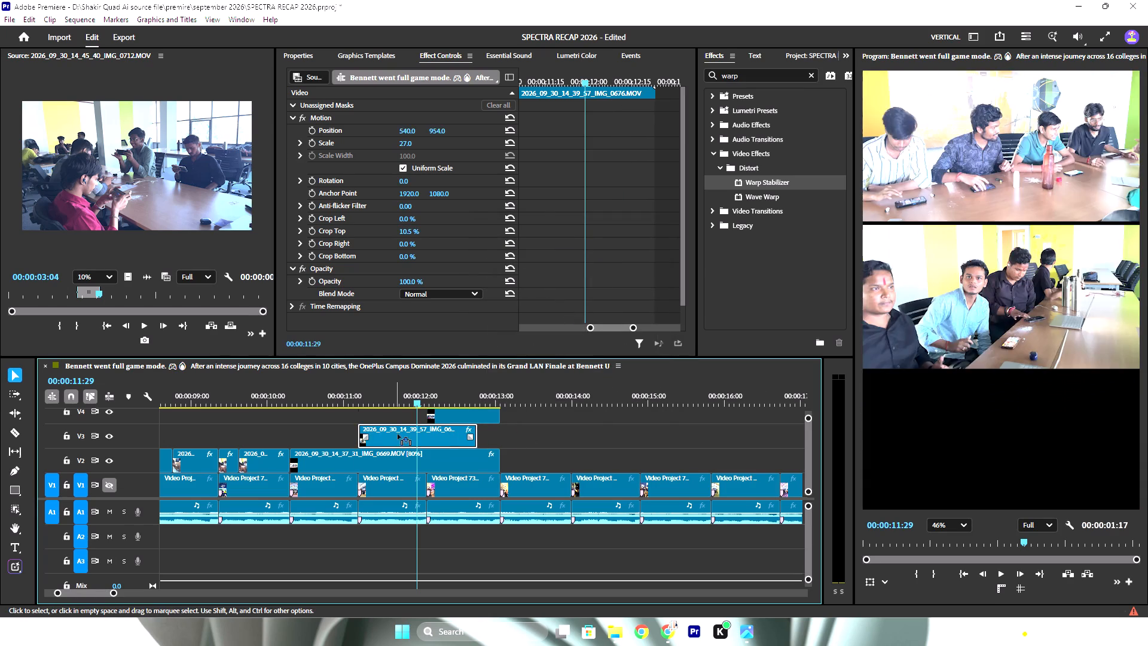
pyautogui.moveTo(398, 434); pyautogui.dragTo(421, 435)
pyautogui.moveTo(381, 430); pyautogui.dragTo(357, 429)
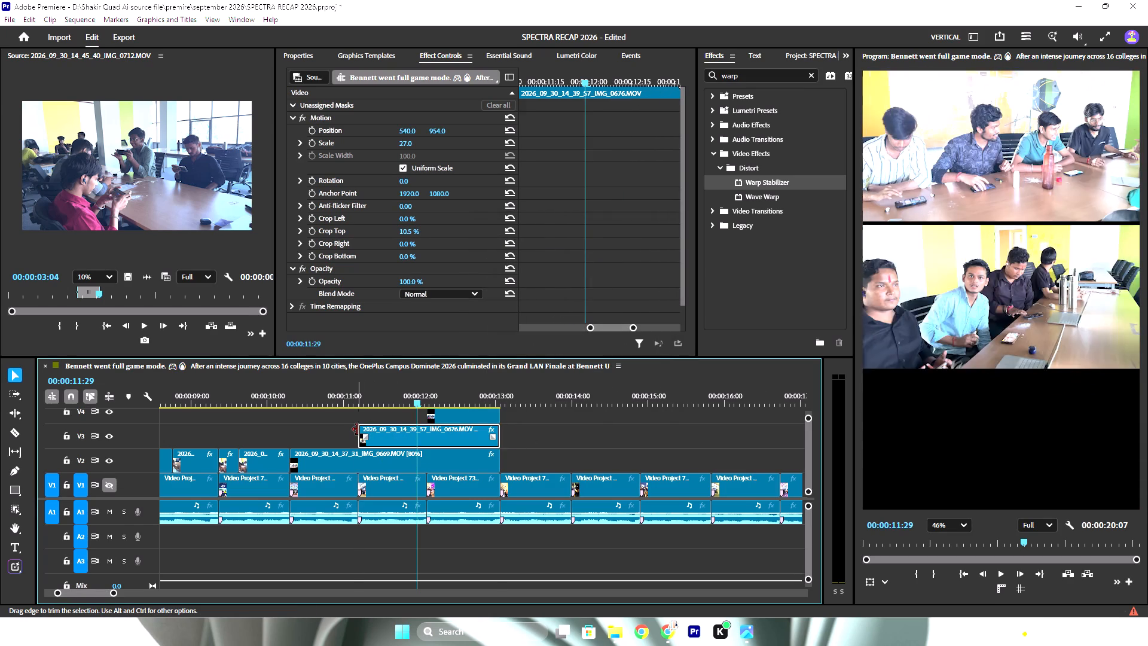
pyautogui.moveTo(357, 382); pyautogui.dragTo(350, 382)
pyautogui.press('space')
pyautogui.press('space')
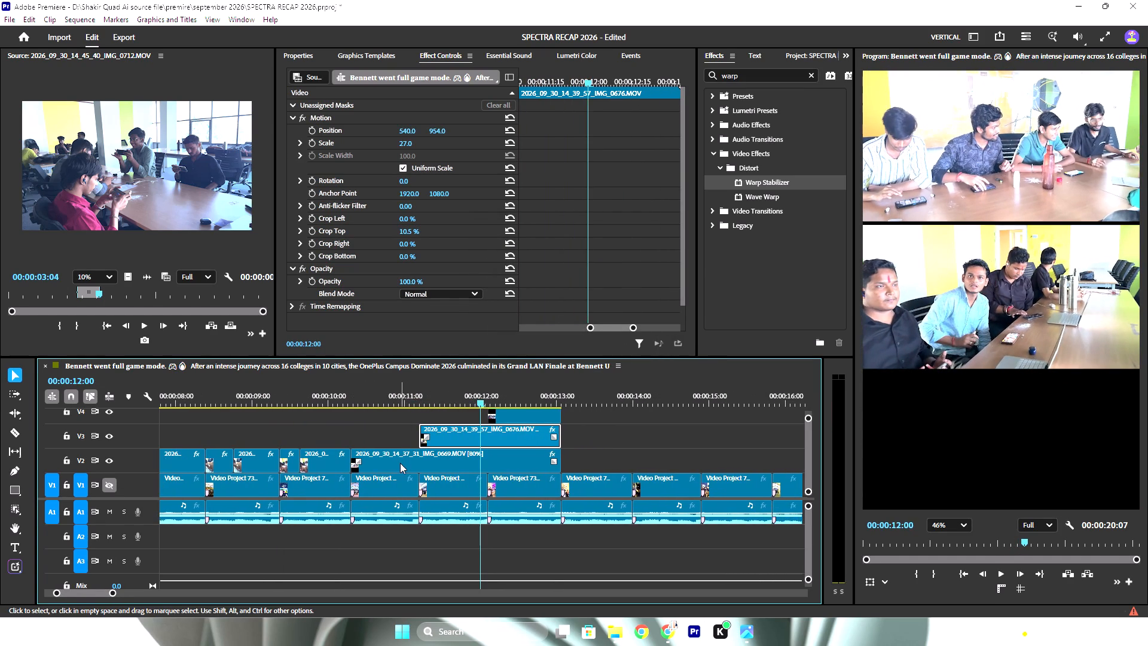
pyautogui.press('space')
pyautogui.press('space')
# Reduce the heights of tracks V2 to V4 and create a new adjustment layer with the default settings.
pyautogui.keyDown('alt'); pyautogui.scroll(-14, 397, 456); pyautogui.keyUp('alt')
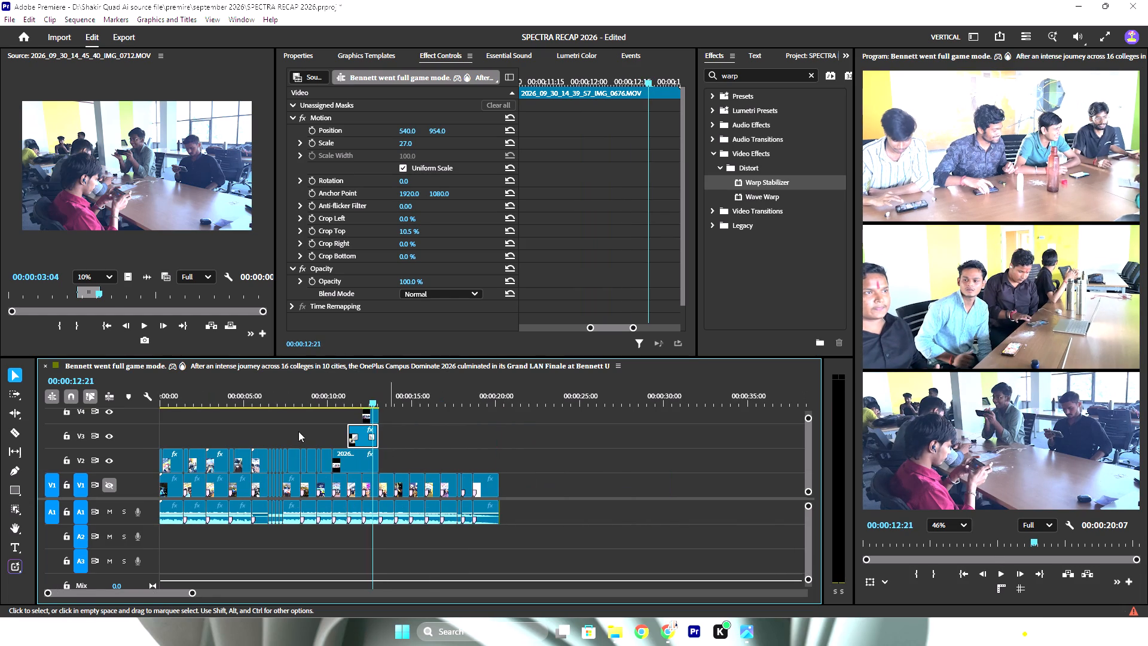
pyautogui.keyDown('alt'); pyautogui.scroll(-6, 123, 455); pyautogui.keyUp('alt')
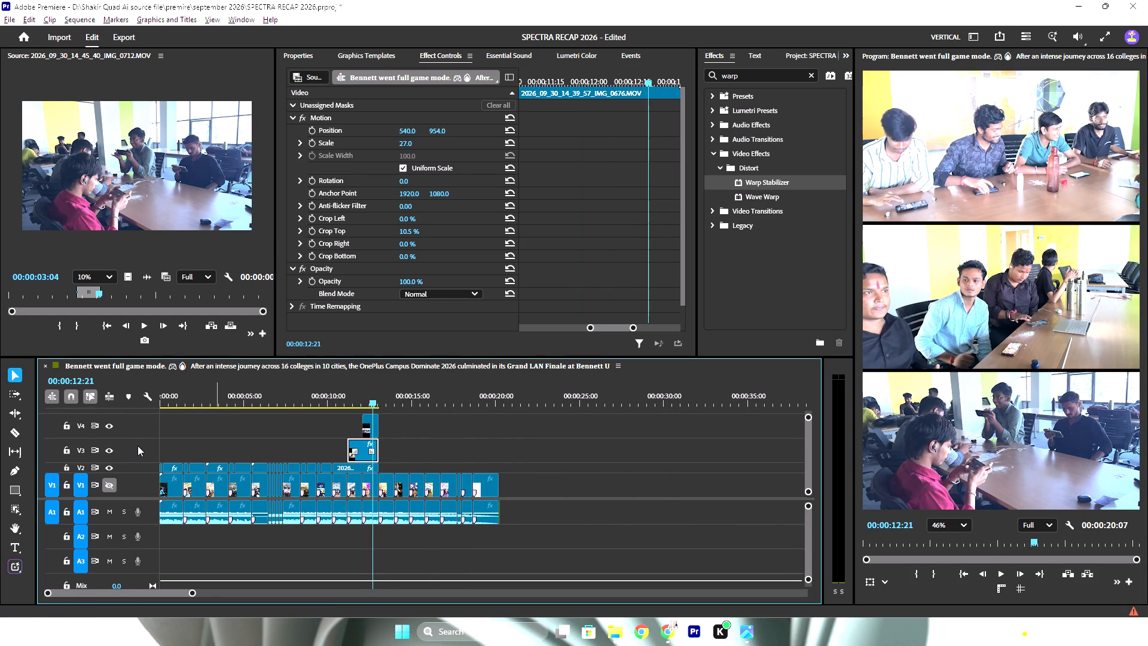
pyautogui.keyDown('alt'); pyautogui.scroll(-12, 138, 446); pyautogui.keyUp('alt')
pyautogui.keyDown('alt'); pyautogui.scroll(10, 316, 460); pyautogui.keyUp('alt')
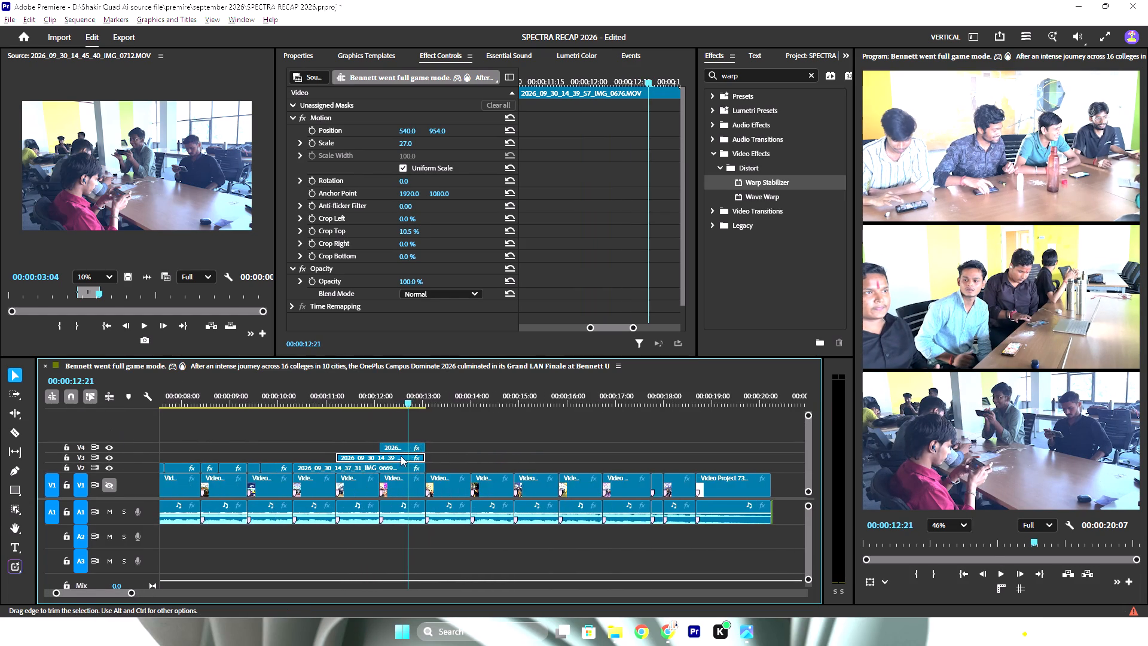
pyautogui.keyDown('alt'); pyautogui.scroll(8, 315, 455); pyautogui.keyUp('alt')
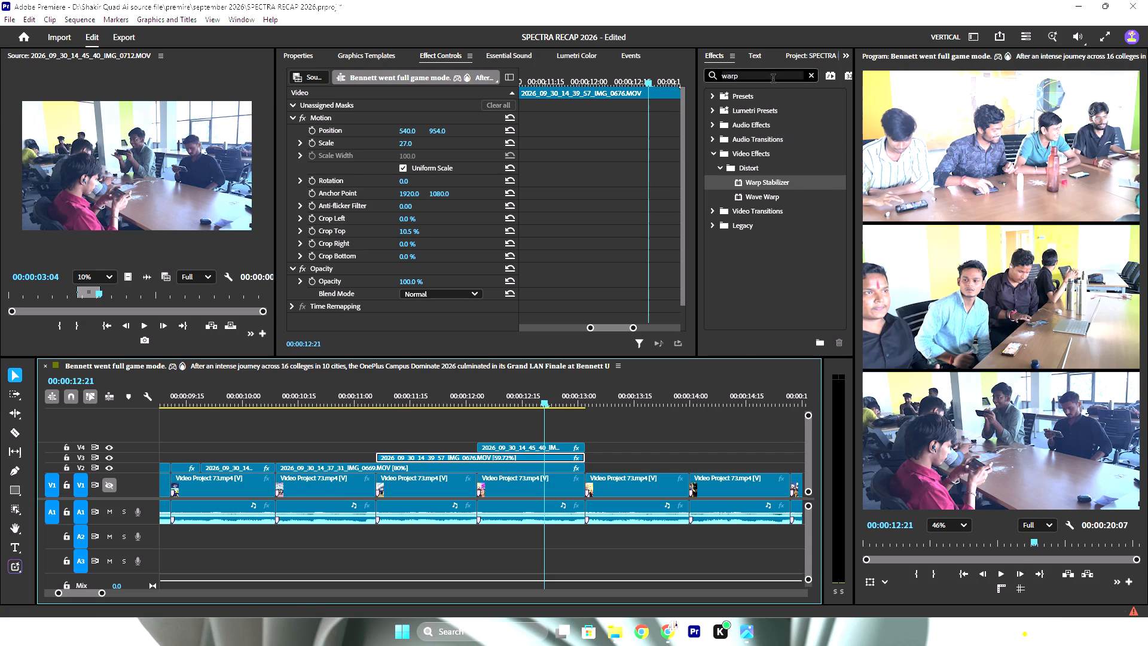
pyautogui.click(814, 51)
pyautogui.rightClick(730, 124)
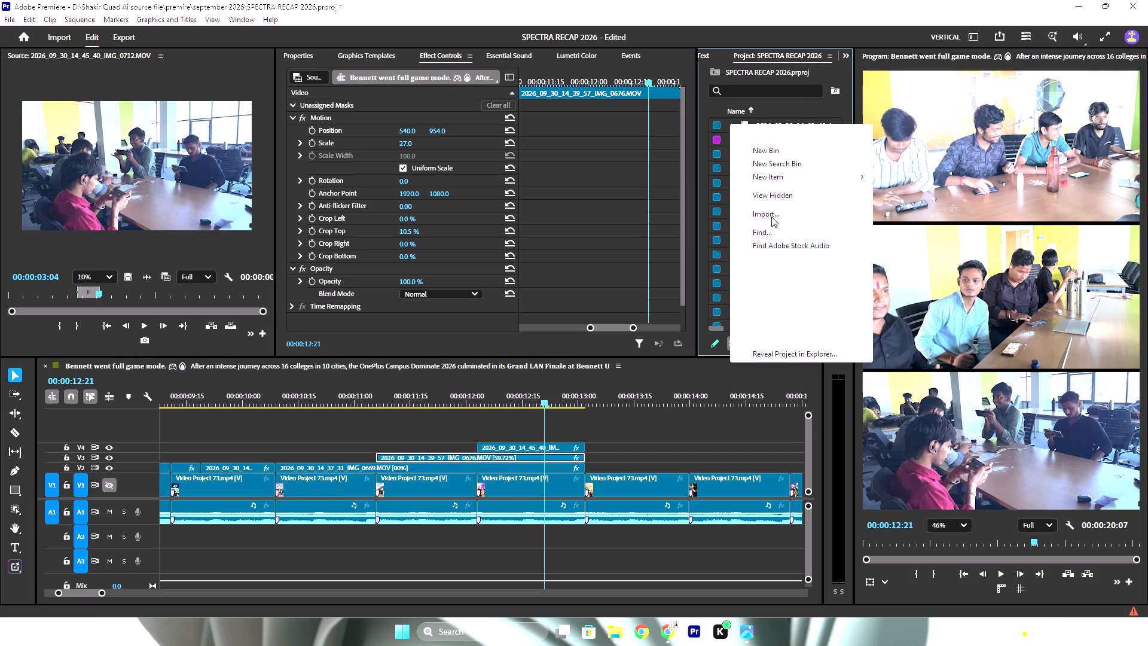
pyautogui.click(796, 176)
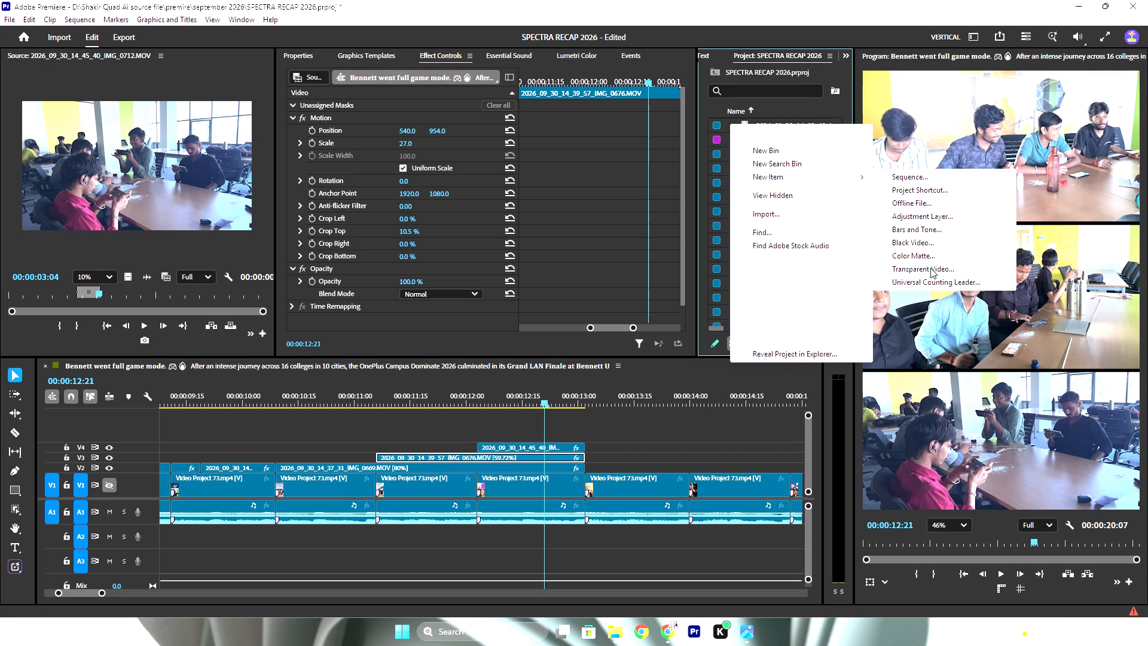
pyautogui.click(929, 216)
pyautogui.click(609, 371)
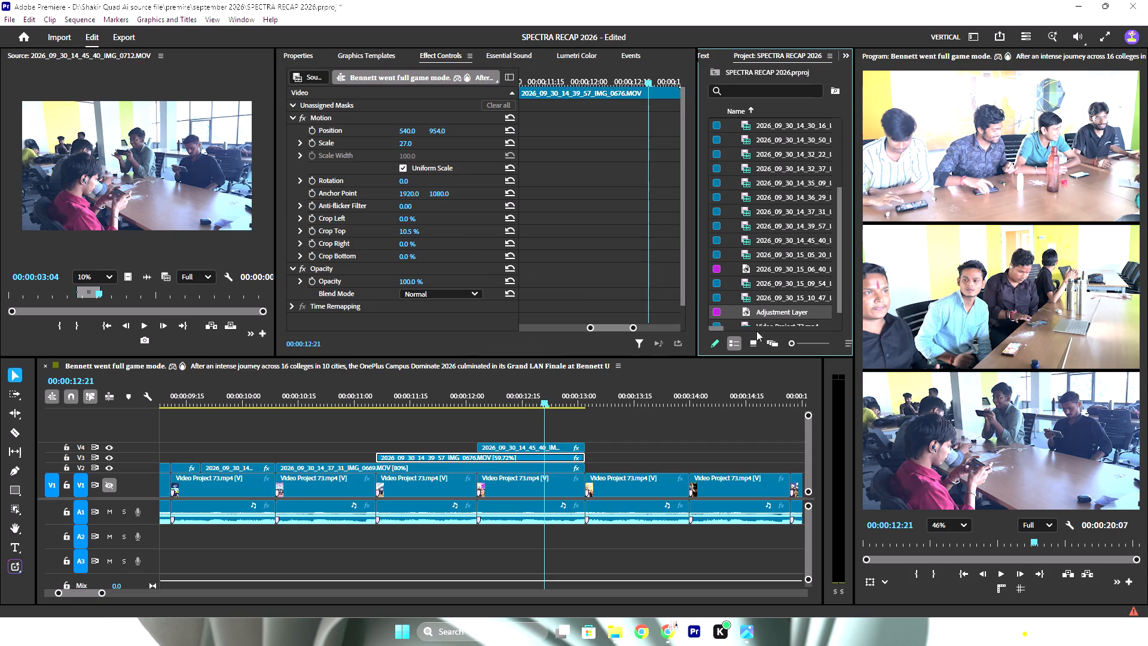
# Mark a 5-frame range of the adjustment layer and place it on V3 above the start of IMG_0669.
pyautogui.moveTo(777, 312); pyautogui.dragTo(129, 170)
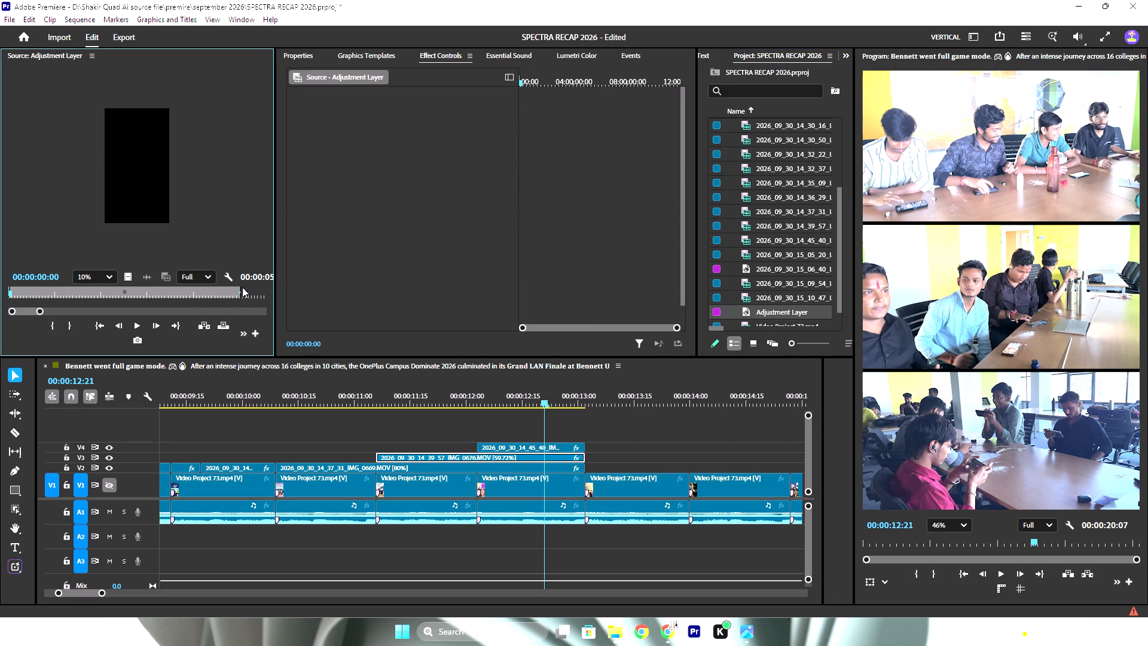
pyautogui.click(239, 291)
pyautogui.moveTo(240, 289); pyautogui.dragTo(17, 304)
pyautogui.moveTo(129, 279); pyautogui.dragTo(277, 452)
pyautogui.keyDown('alt'); pyautogui.scroll(18, 310, 525); pyautogui.keyUp('alt')
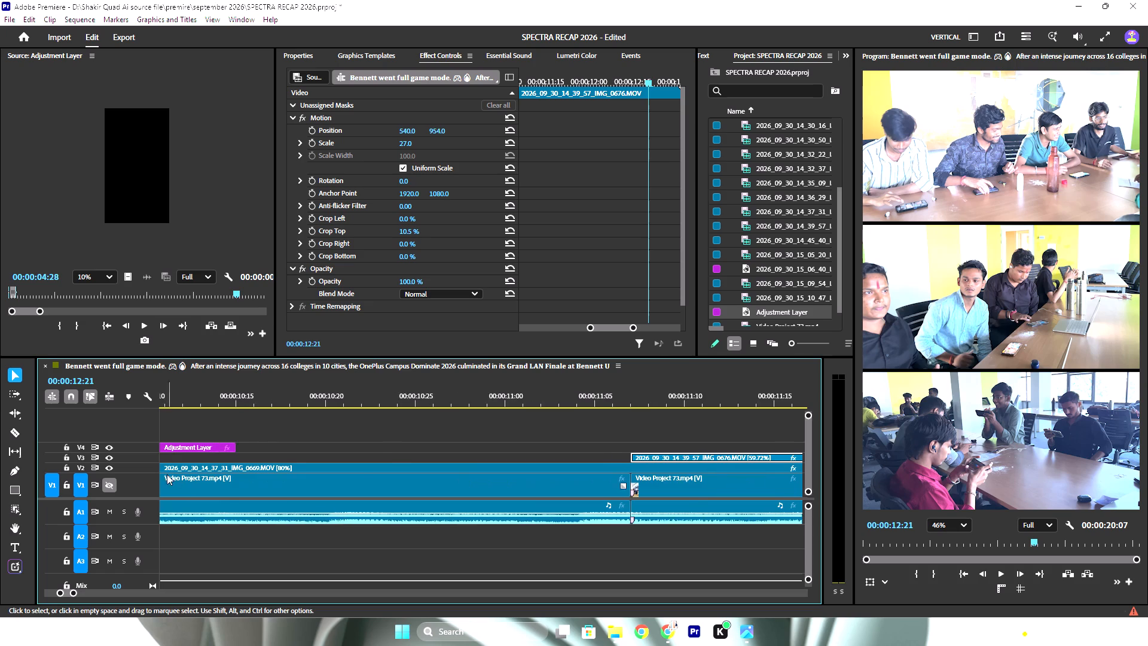
pyautogui.keyDown('alt'); pyautogui.scroll(7, 167, 474); pyautogui.keyUp('alt')
pyautogui.moveTo(326, 448); pyautogui.dragTo(326, 459)
# Trim the end of the adjustment layer on V3 to leave it about 3 frames long.
pyautogui.click(335, 456)
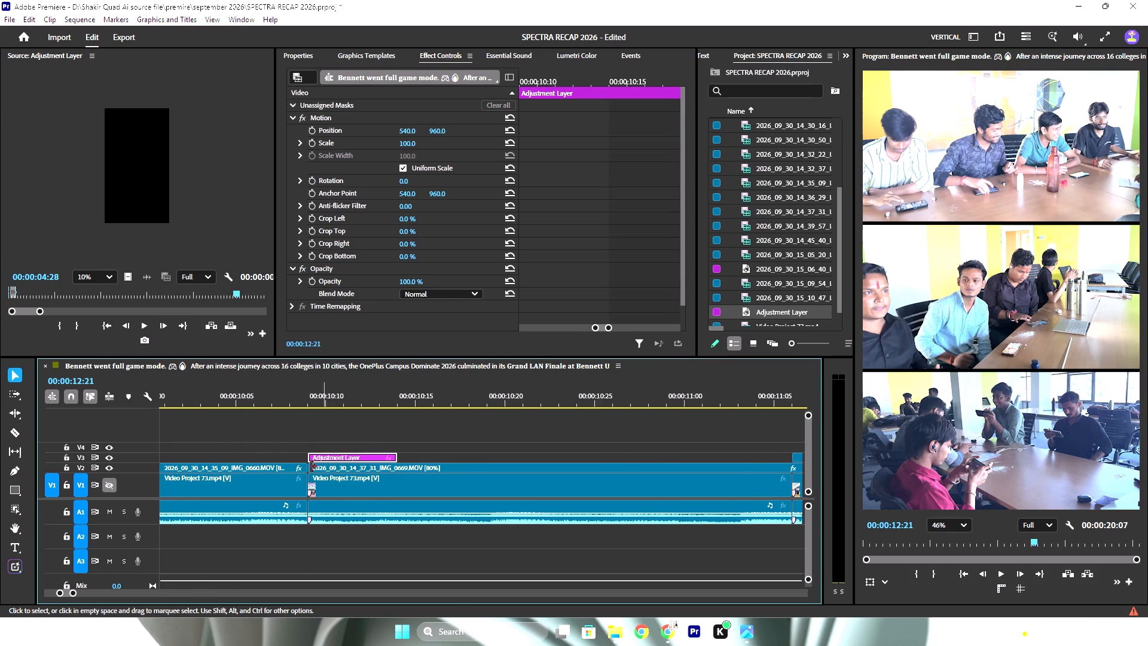
pyautogui.moveTo(401, 458); pyautogui.dragTo(391, 458)
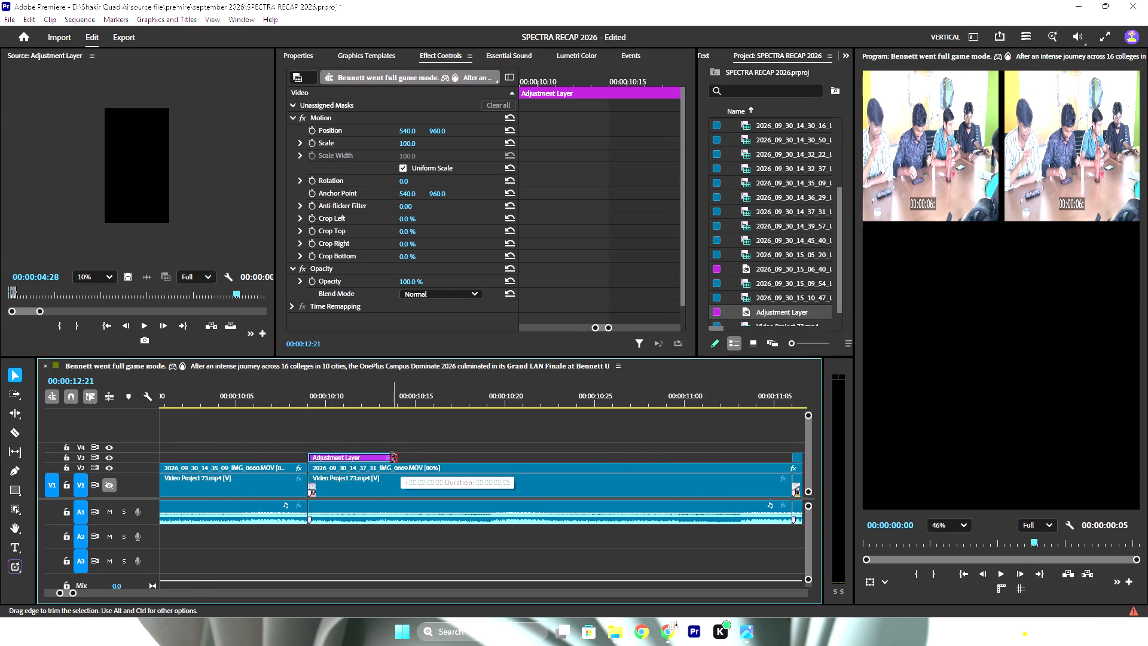
pyautogui.moveTo(391, 458); pyautogui.dragTo(365, 458)
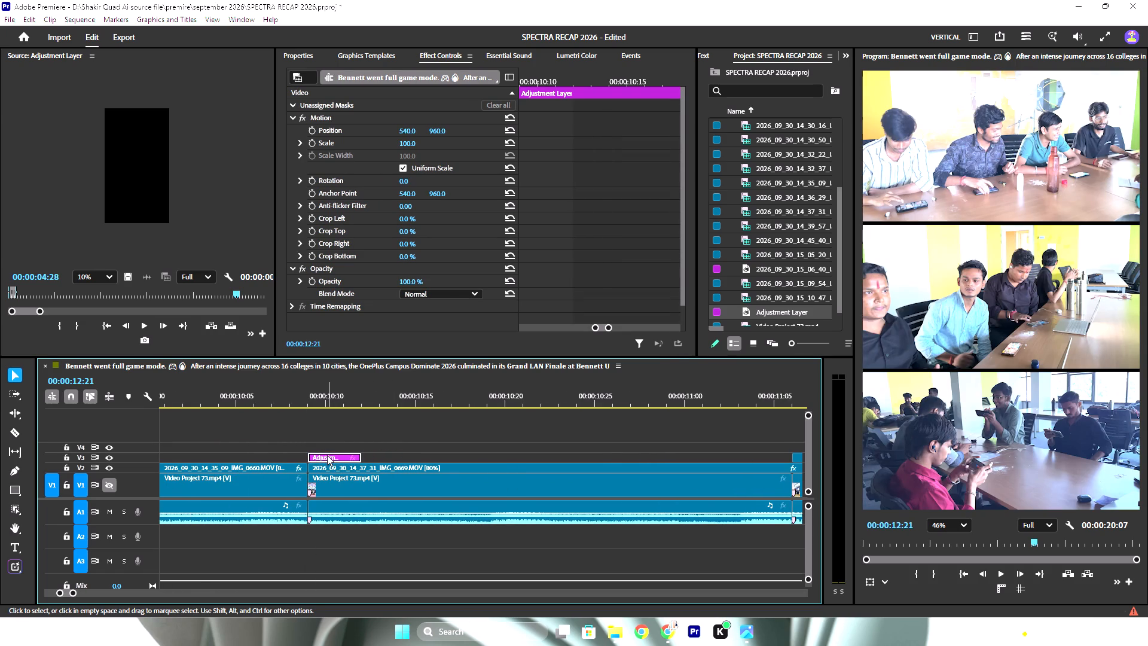
# Find the Brightness & Contrast effect by searching for "bright" and apply it to the adjustment layer on V3.
pyautogui.moveTo(315, 396); pyautogui.dragTo(342, 403)
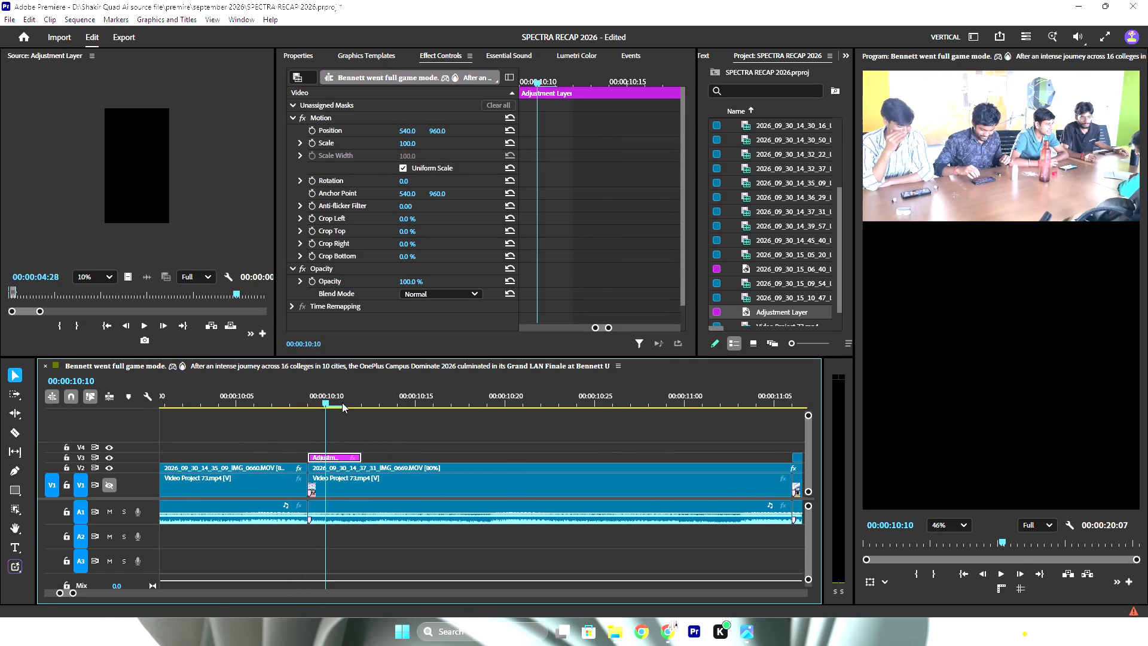
pyautogui.moveTo(342, 403); pyautogui.dragTo(342, 403)
pyautogui.click(338, 458)
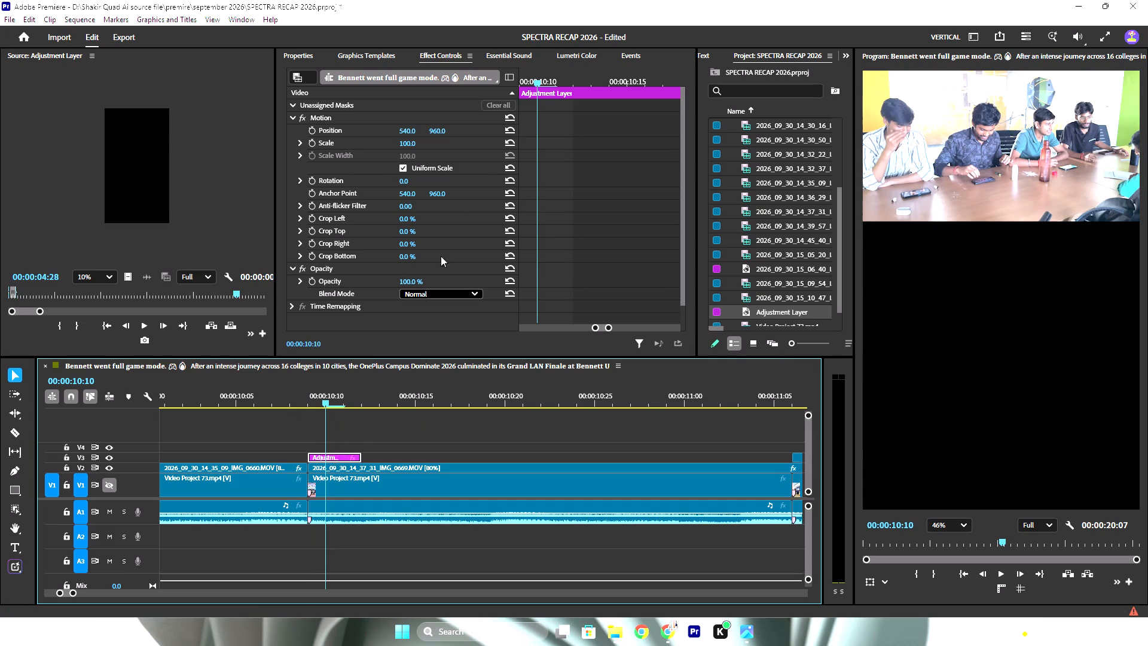
pyautogui.click(845, 51)
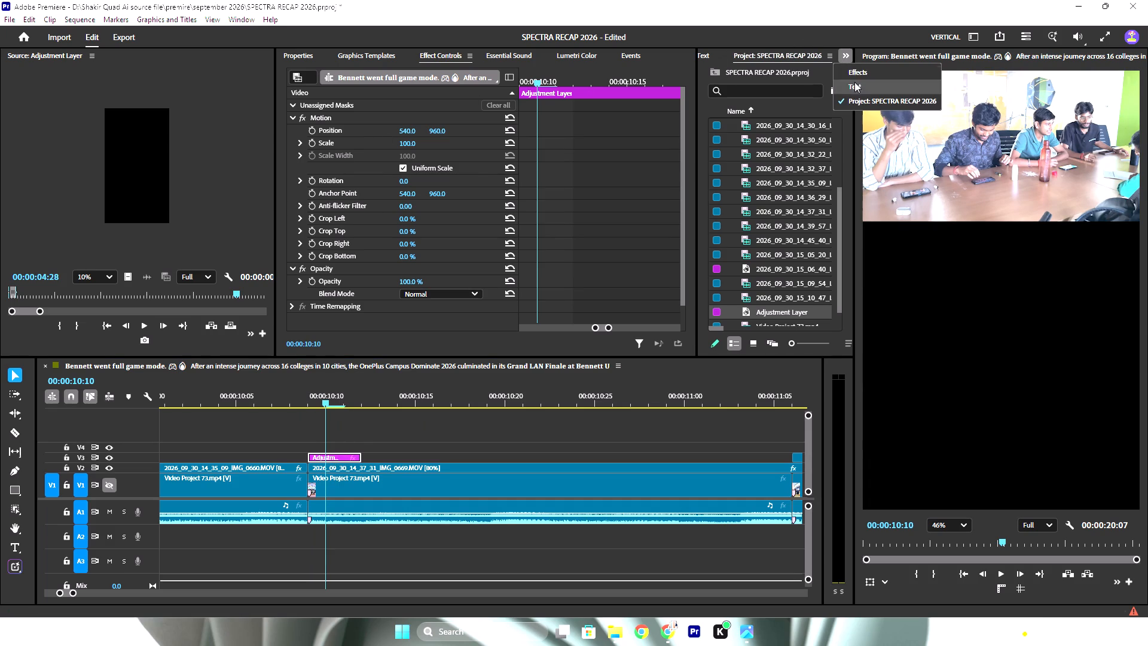
pyautogui.click(860, 70)
pyautogui.click(742, 79)
pyautogui.moveTo(745, 79); pyautogui.dragTo(687, 80)
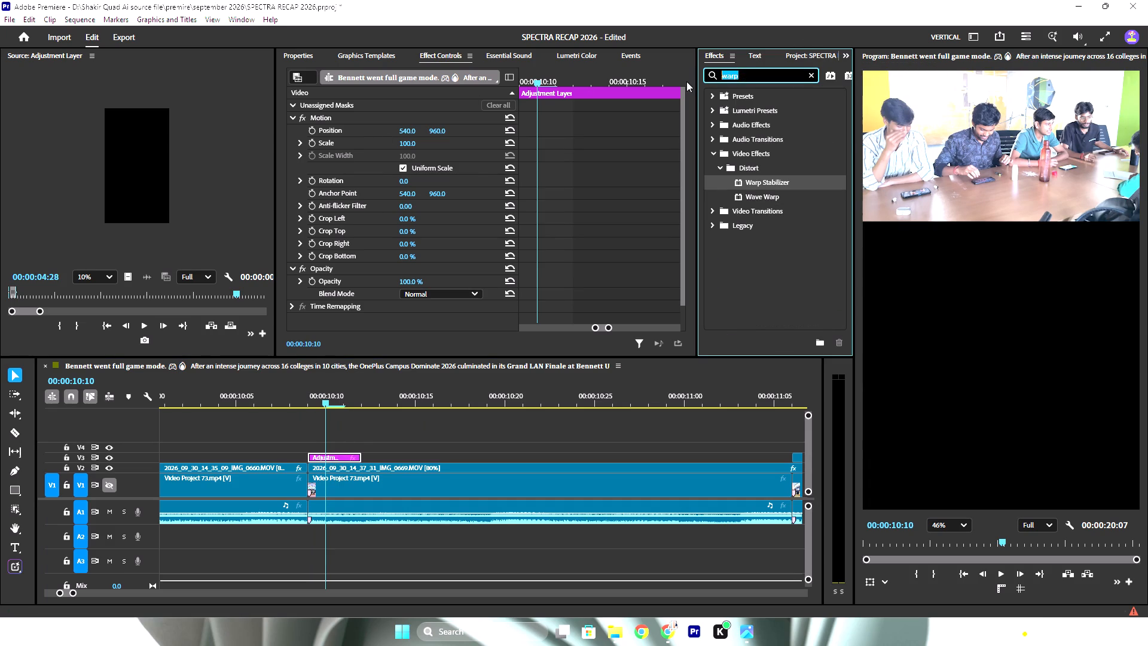
pyautogui.write('bri')
pyautogui.press('g')
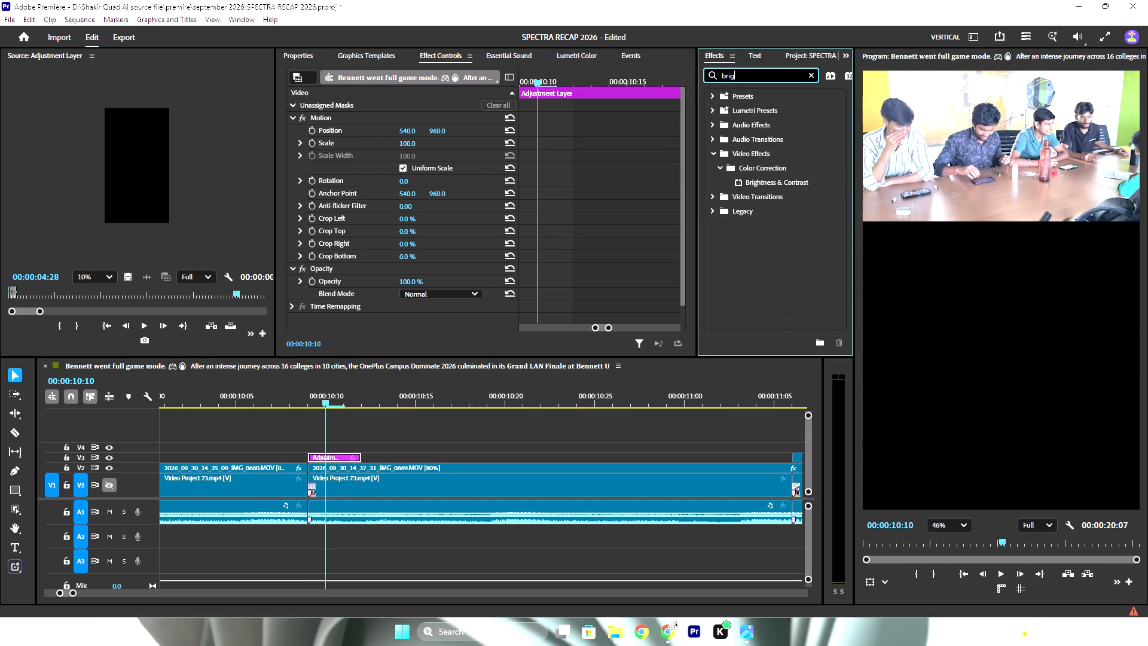
pyautogui.write('ht')
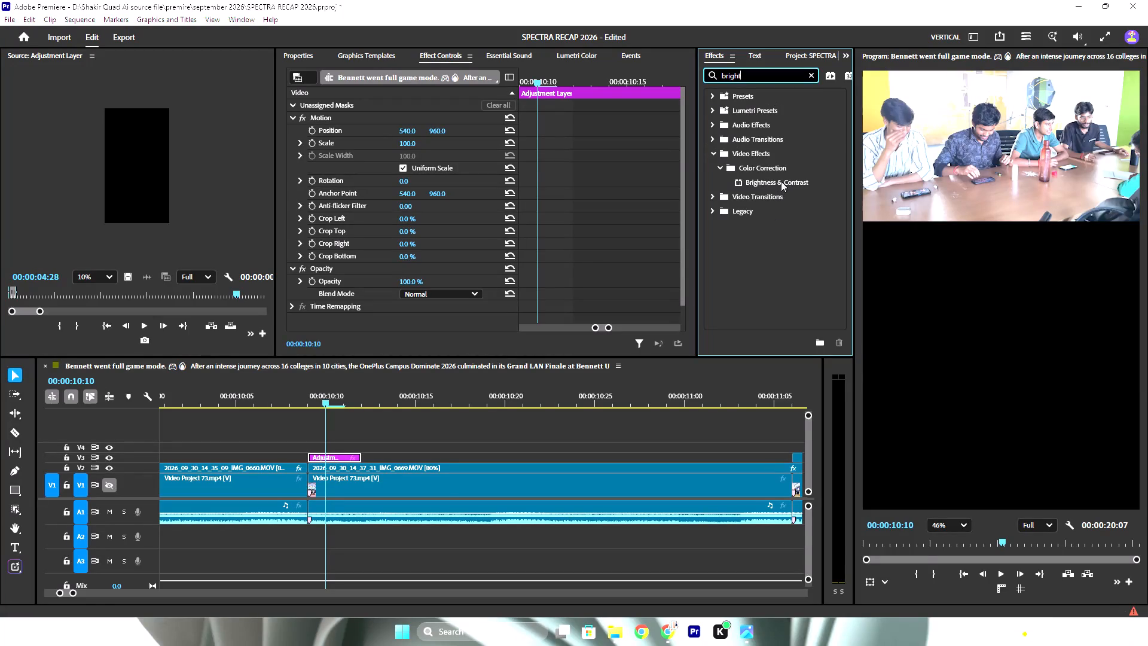
pyautogui.moveTo(781, 181); pyautogui.dragTo(327, 458)
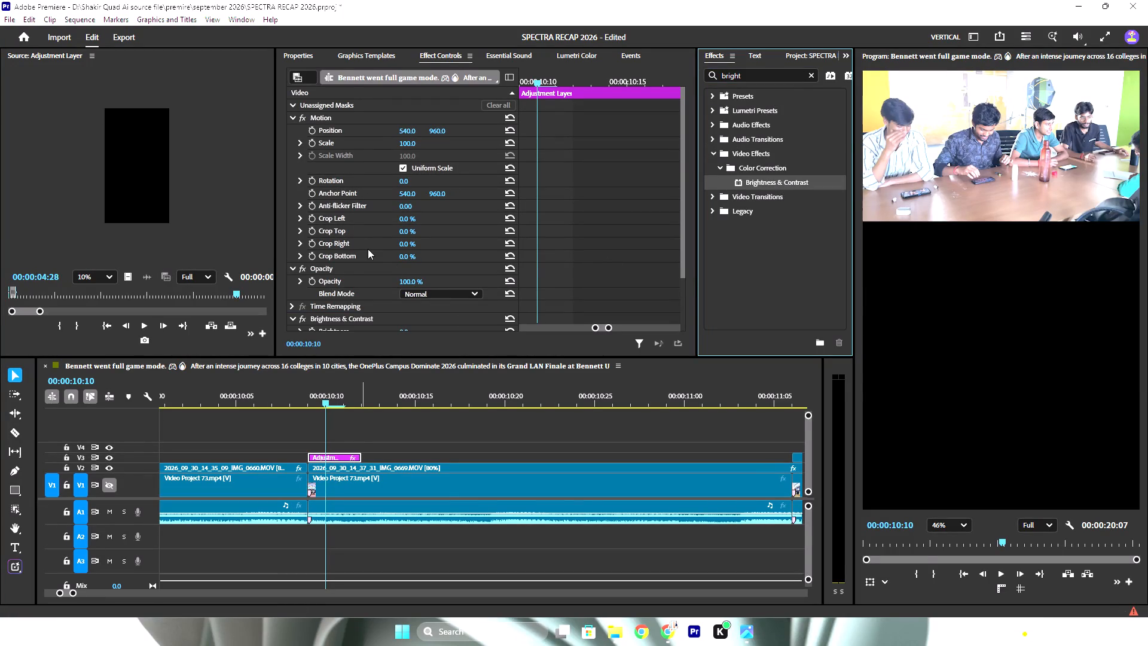
# Set the adjustment layer's Brightness to 100 and its blend mode to Linear Dodge (Add).
pyautogui.scroll(-9, 367, 248)
pyautogui.moveTo(404, 273); pyautogui.dragTo(555, 281)
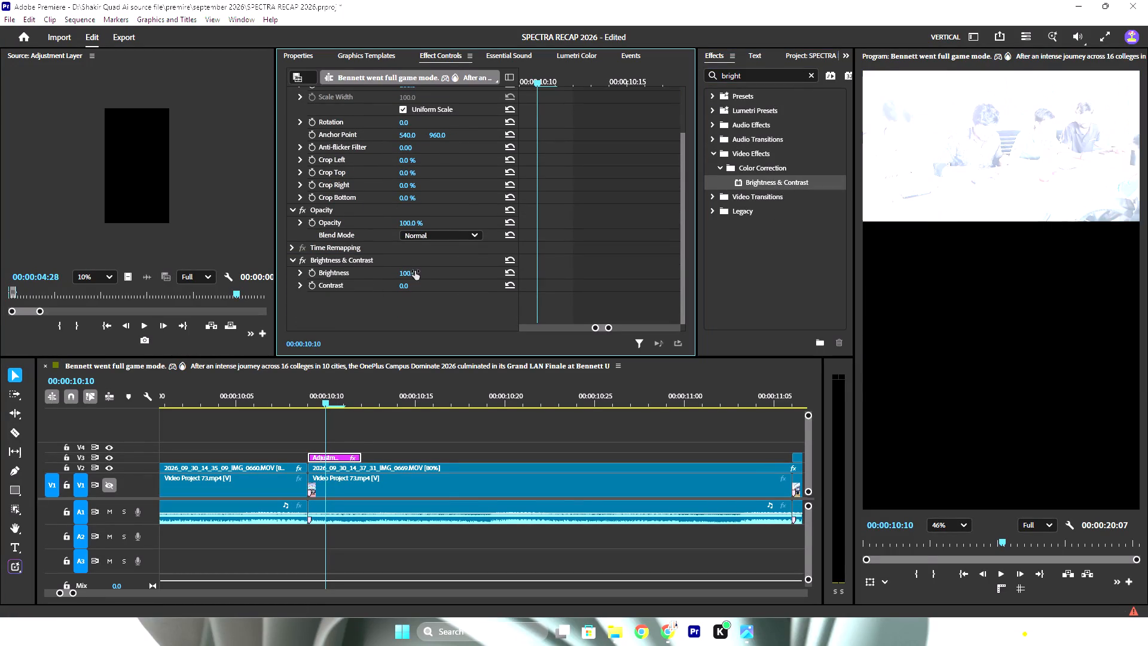
pyautogui.click(466, 234)
pyautogui.click(456, 412)
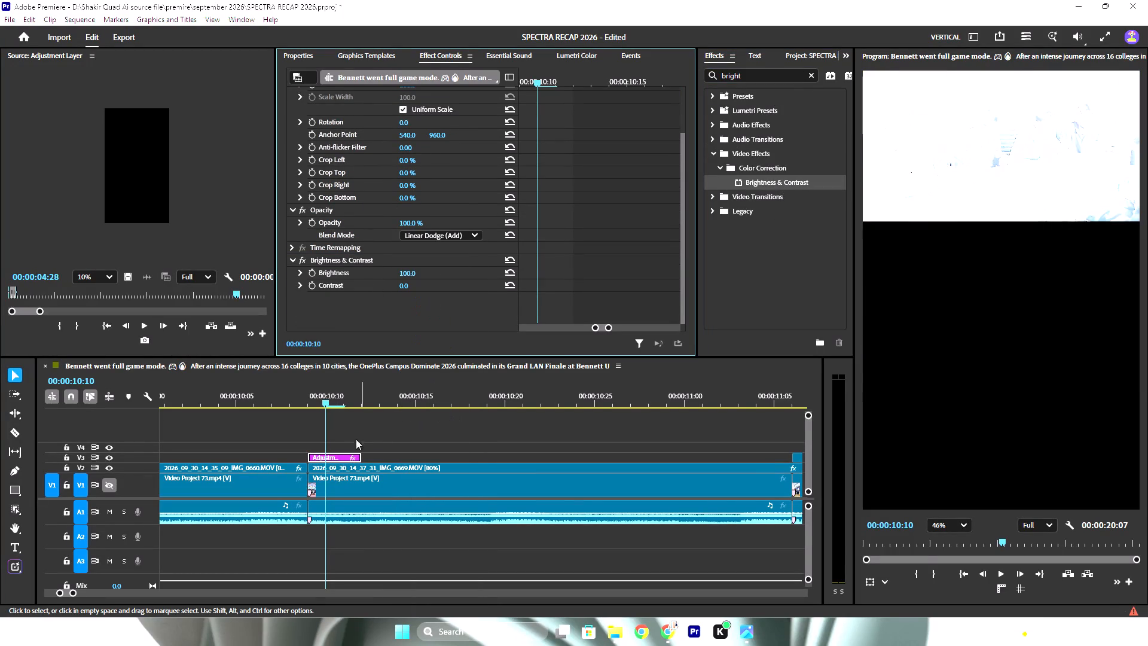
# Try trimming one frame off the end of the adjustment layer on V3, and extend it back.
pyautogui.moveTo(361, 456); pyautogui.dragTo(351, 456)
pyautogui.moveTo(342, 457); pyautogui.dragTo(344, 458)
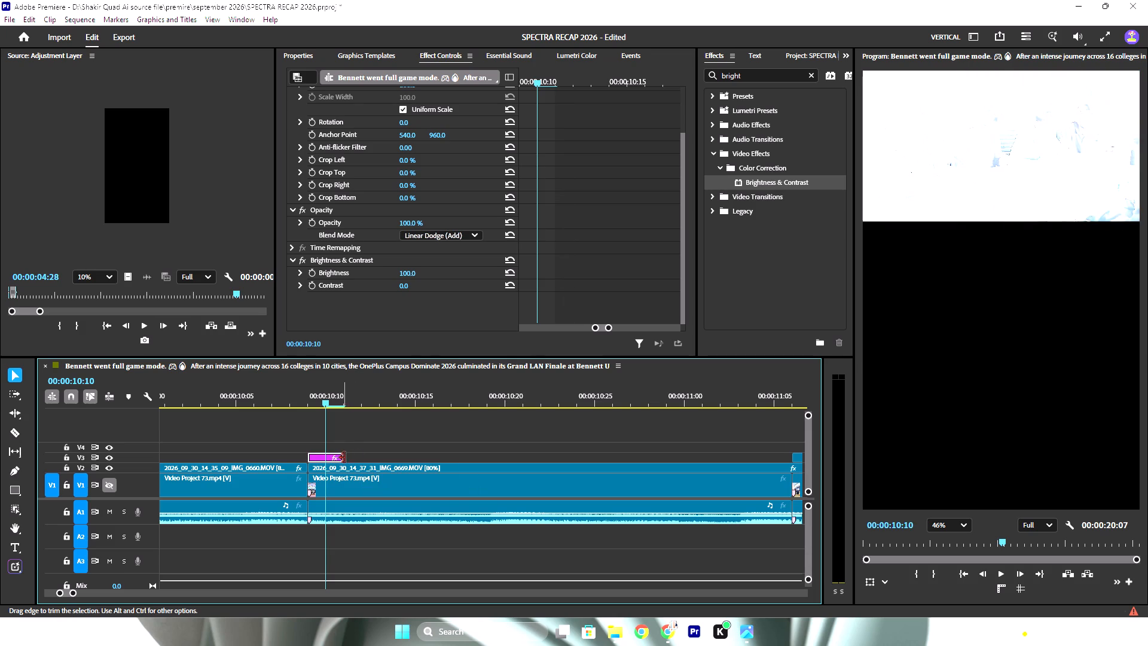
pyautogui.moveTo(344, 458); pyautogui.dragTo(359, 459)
# Change the Pin to Clip setting so the effect keyframe timeline spans only the selected adjustment layer.
pyautogui.click(332, 460)
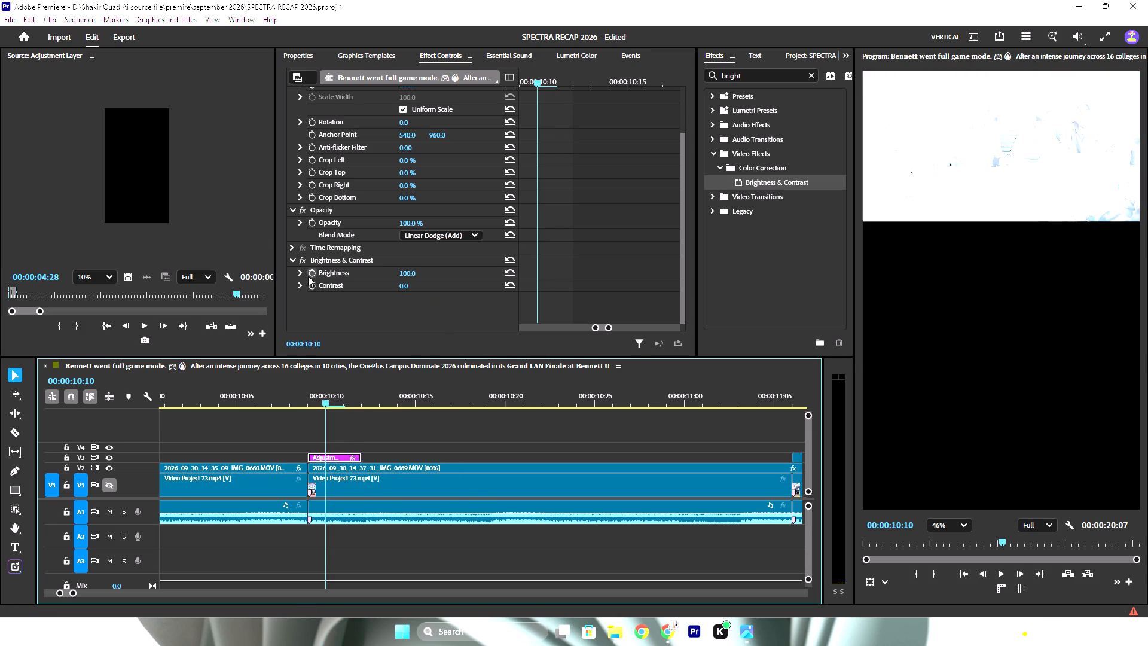
pyautogui.moveTo(540, 86); pyautogui.dragTo(548, 87)
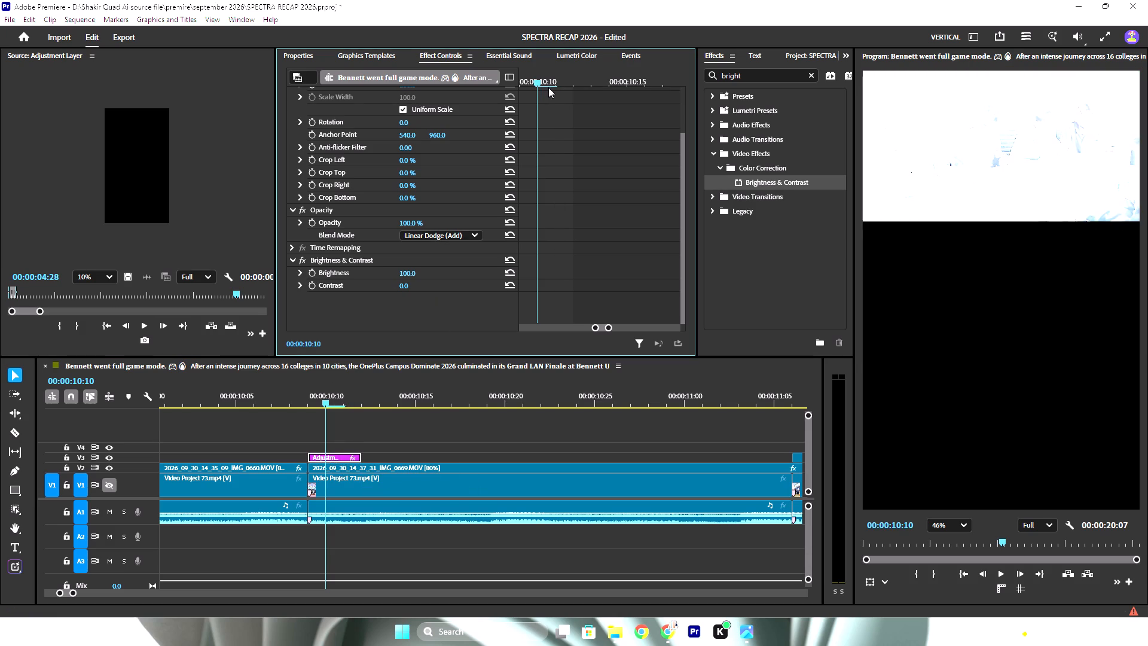
pyautogui.moveTo(537, 82); pyautogui.dragTo(546, 84)
pyautogui.keyDown('alt'); pyautogui.scroll(-7, 473, 453); pyautogui.keyUp('alt')
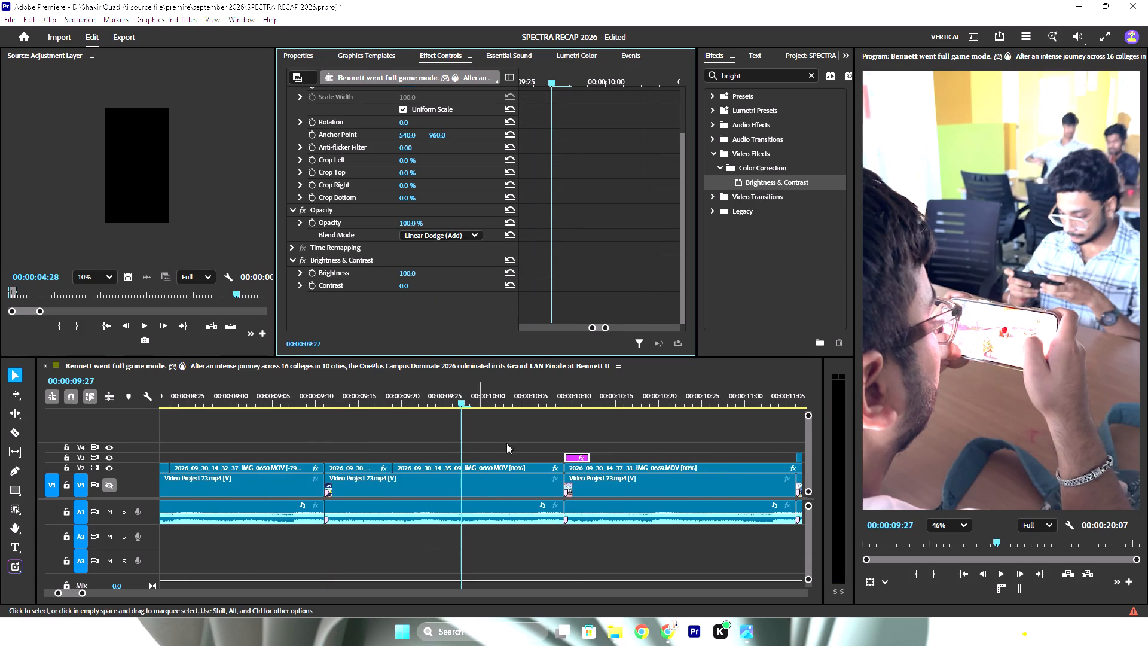
pyautogui.moveTo(539, 392); pyautogui.dragTo(575, 400)
pyautogui.click(473, 54)
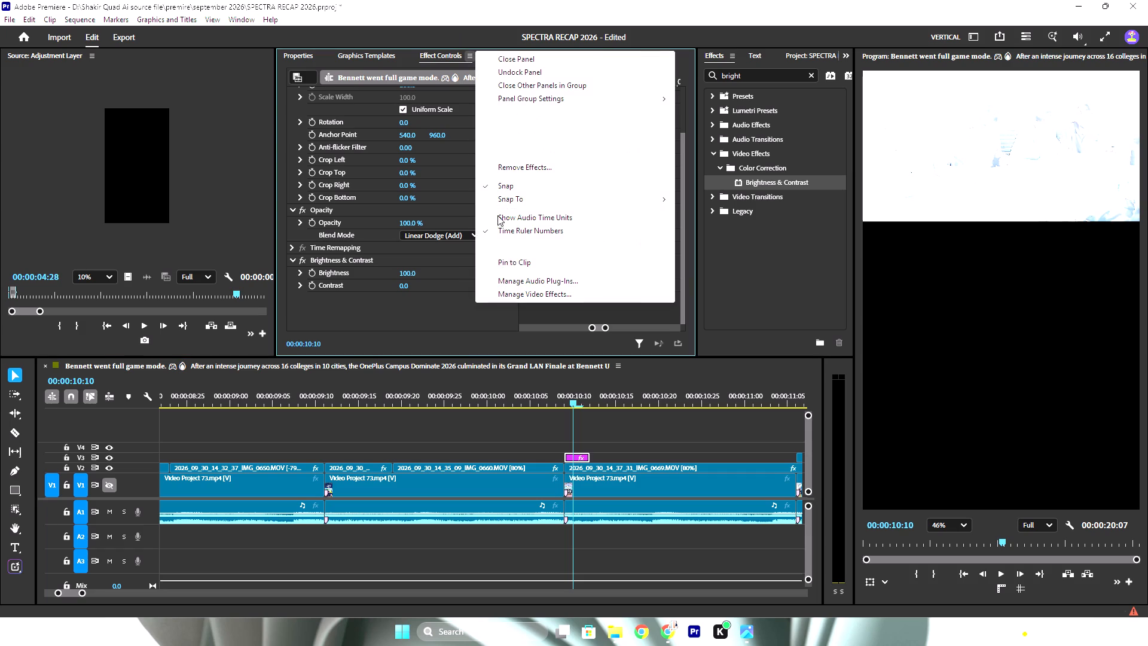
pyautogui.click(511, 255)
pyautogui.click(523, 269)
pyautogui.click(625, 261)
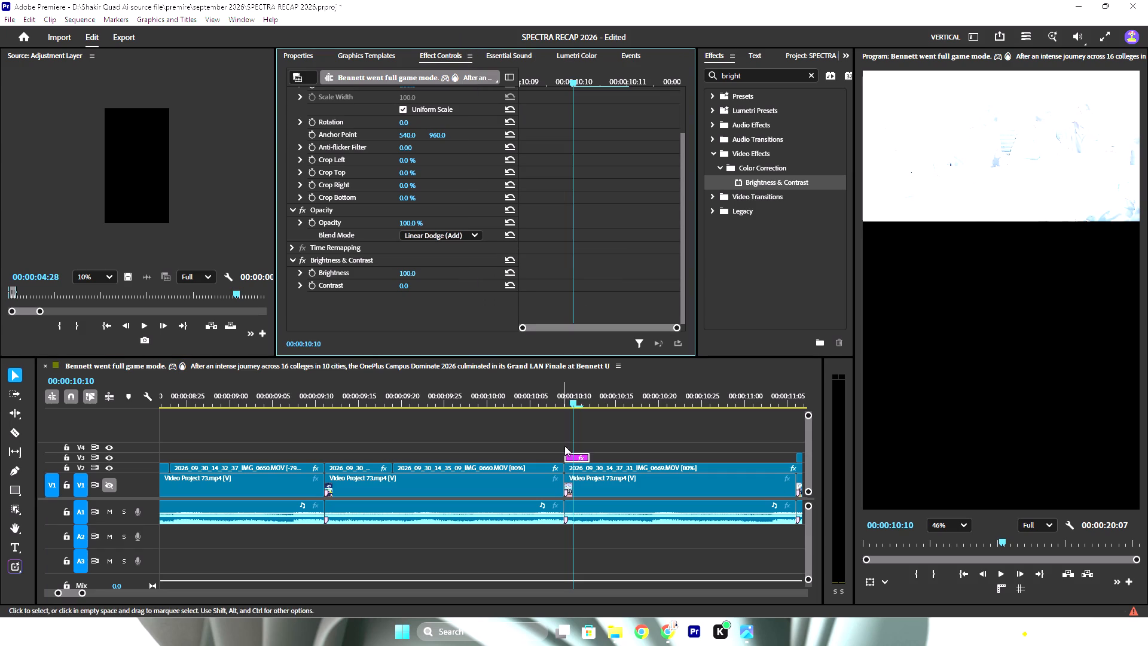
# Keyframe the adjustment layer's Brightness at 100 on 00:00:10:10 and reset to 0 on 00:00:10:12, and play back the flash.
pyautogui.moveTo(587, 392); pyautogui.dragTo(576, 403)
pyautogui.click(572, 462)
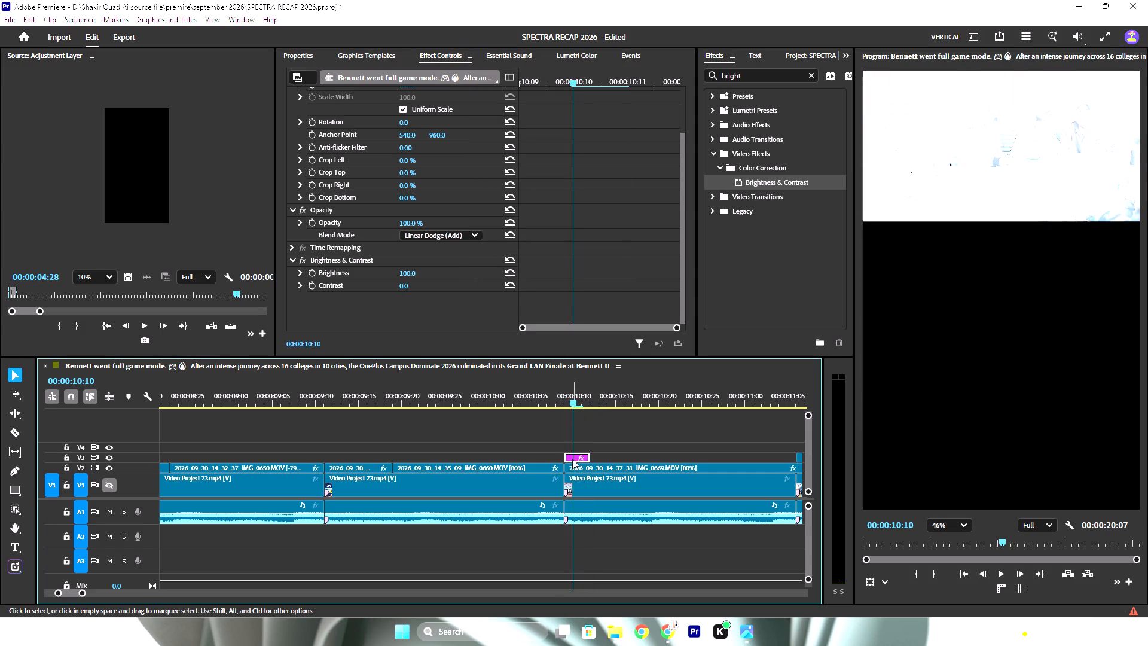
pyautogui.click(313, 273)
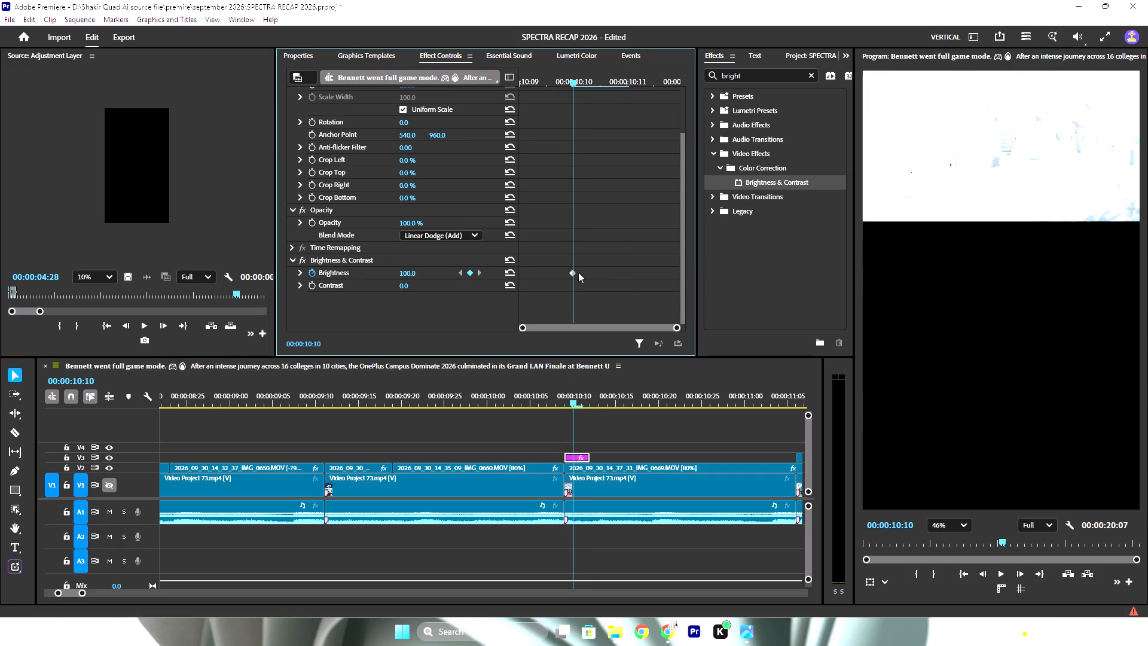
pyautogui.moveTo(576, 80); pyautogui.dragTo(605, 81)
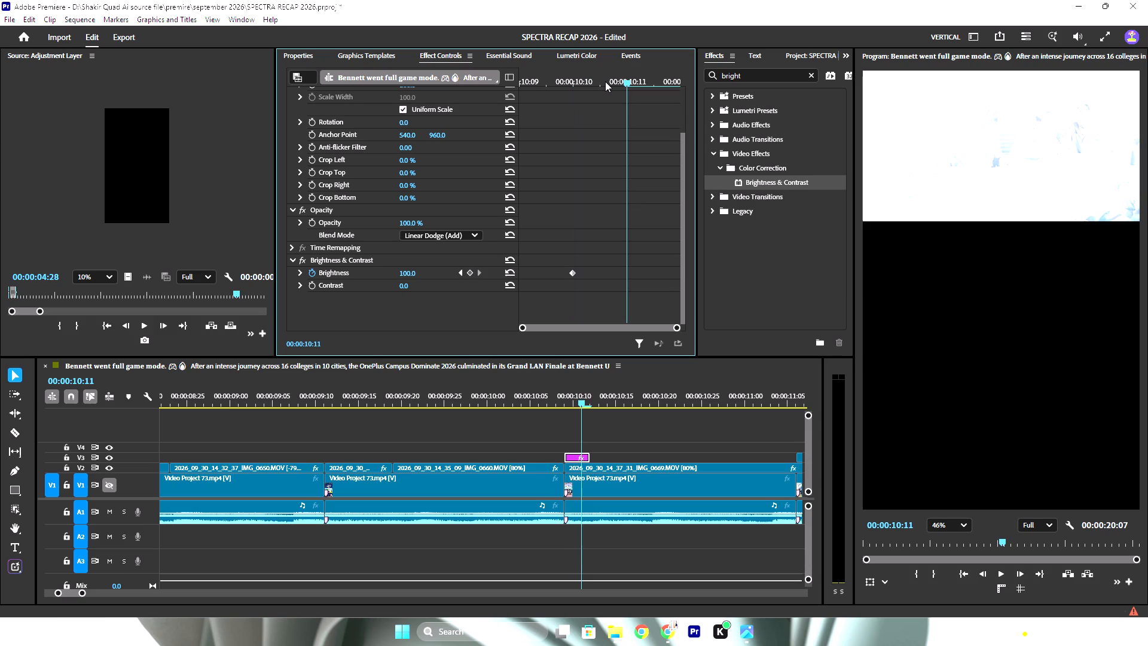
pyautogui.moveTo(605, 81); pyautogui.dragTo(661, 84)
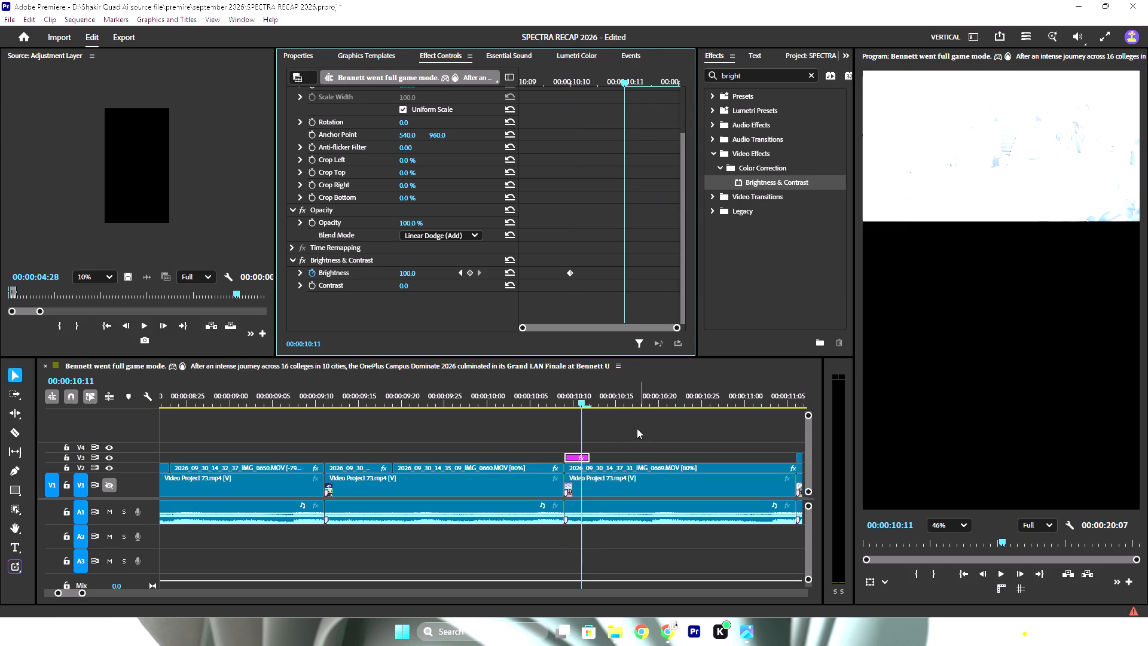
pyautogui.moveTo(585, 398); pyautogui.dragTo(596, 398)
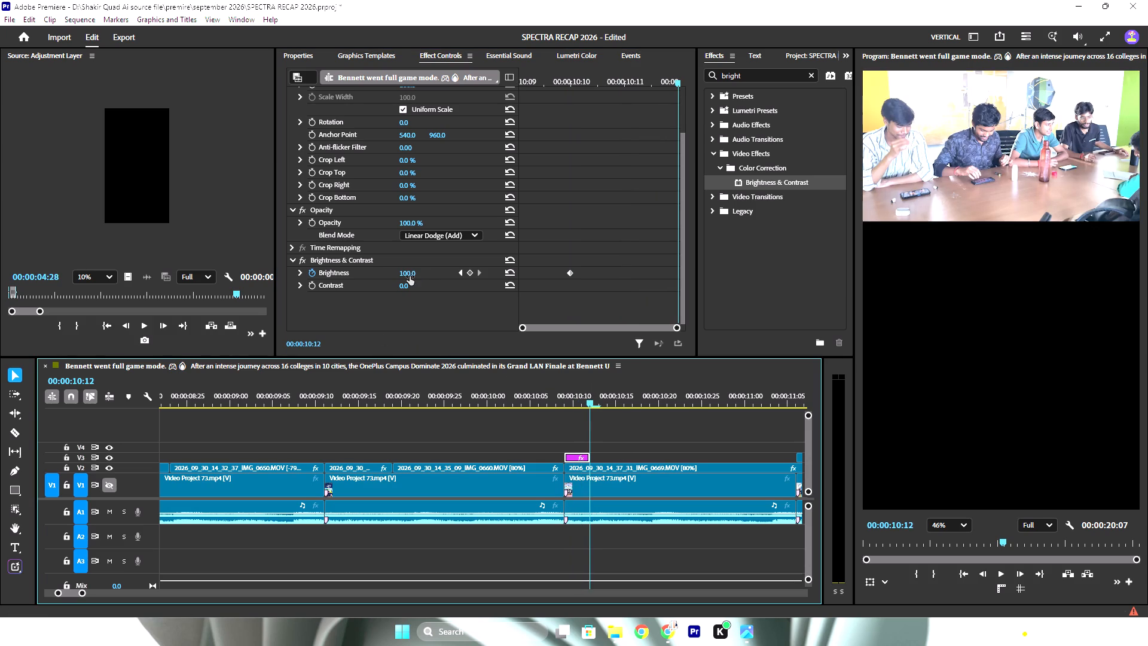
pyautogui.click(514, 276)
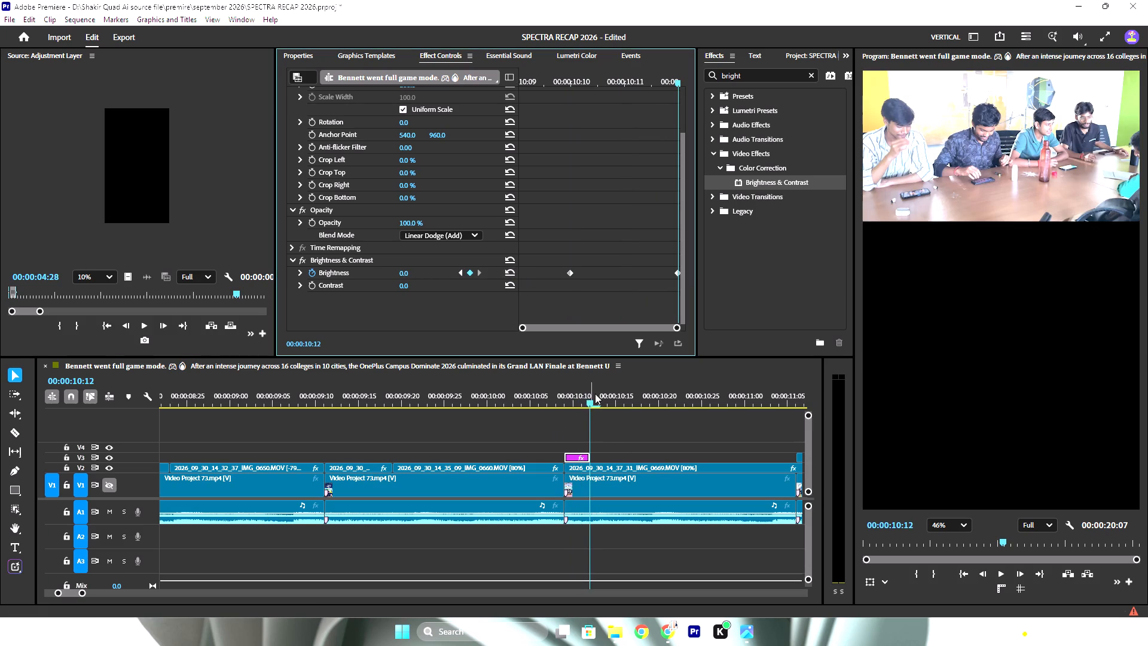
pyautogui.moveTo(588, 400); pyautogui.dragTo(570, 400)
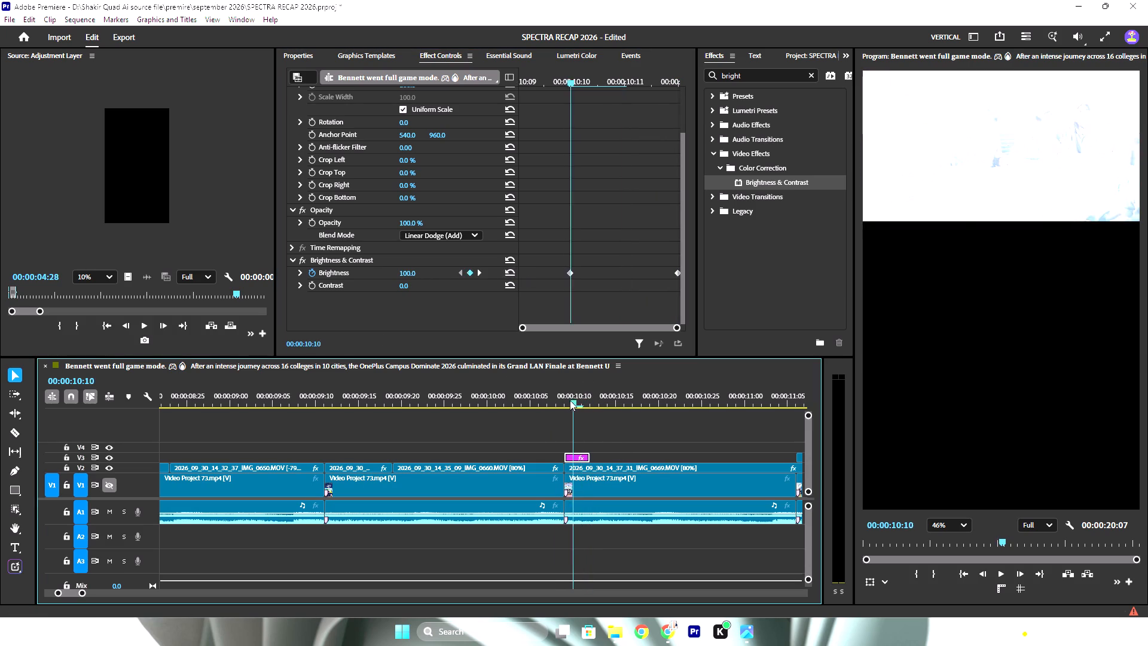
pyautogui.moveTo(570, 400); pyautogui.dragTo(552, 403)
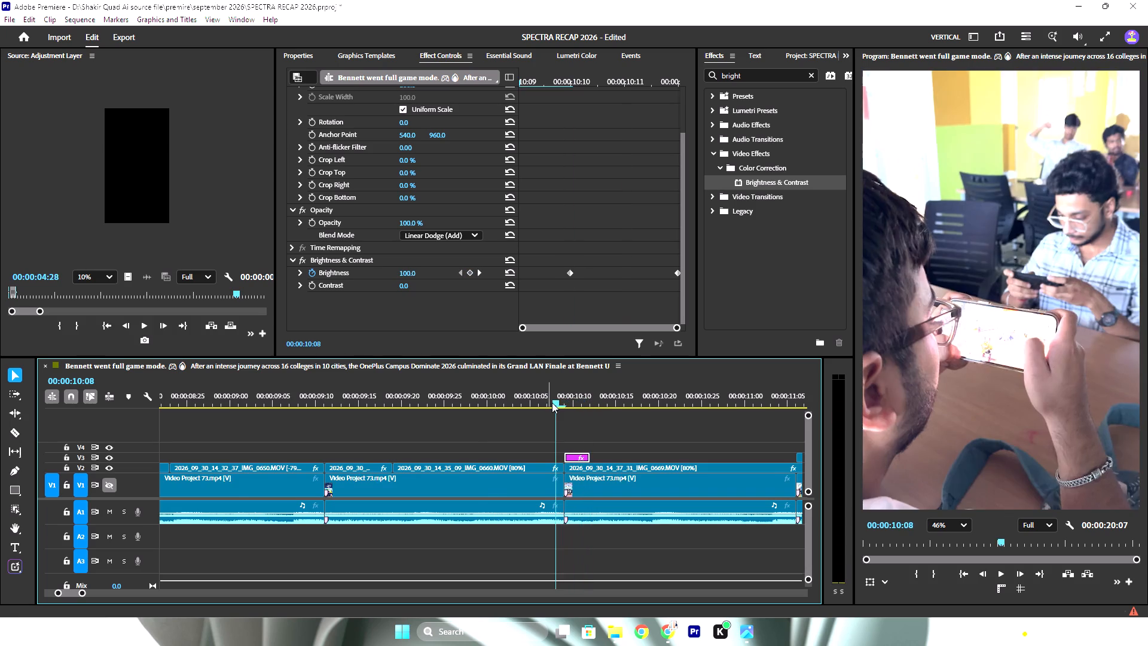
pyautogui.press('space')
pyautogui.press('space')
# Copy the flash adjustment layer to V4 above the start of IMG_0676 and V5 above the start of IMG_0712, reduce V5's height, and play back.
pyautogui.keyDown('alt'); pyautogui.scroll(-5, 449, 431); pyautogui.keyUp('alt')
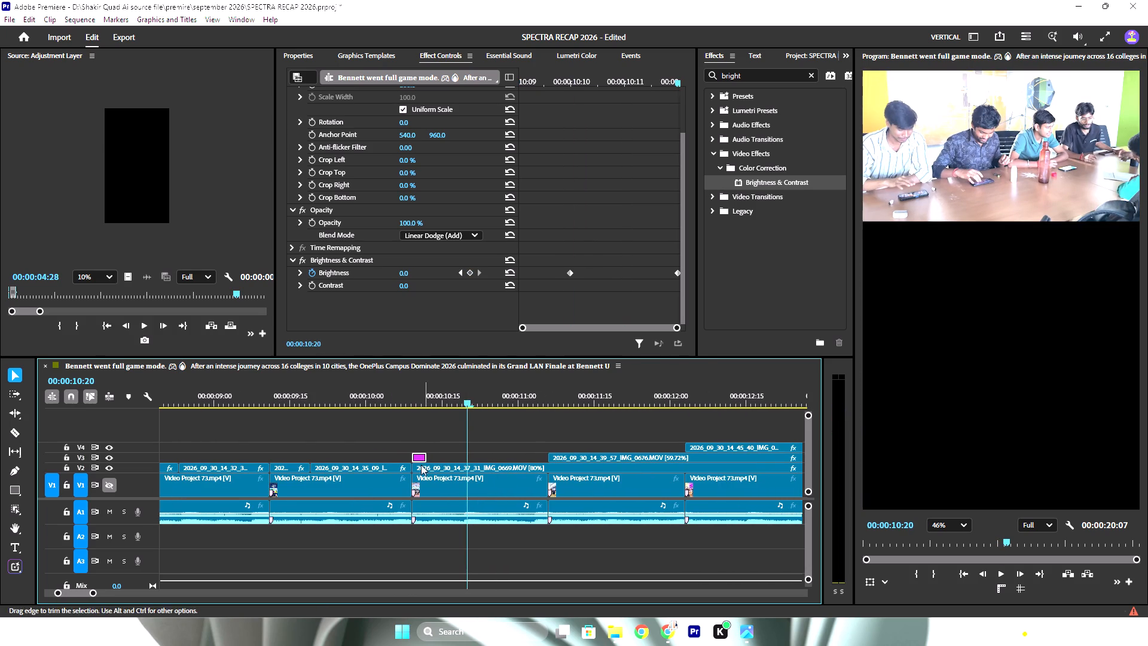
pyautogui.keyDown('alt'); pyautogui.moveTo(419, 459); pyautogui.dragTo(560, 443); pyautogui.keyUp('alt')
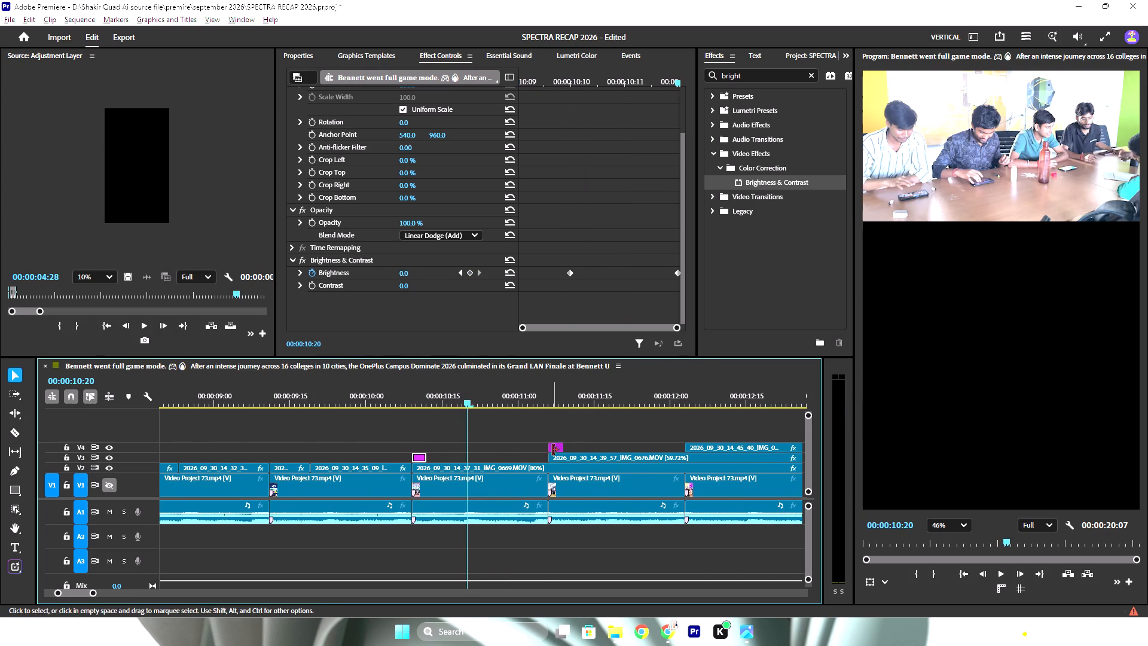
pyautogui.keyDown('alt'); pyautogui.click(552, 450); pyautogui.keyUp('alt')
pyautogui.keyDown('alt'); pyautogui.moveTo(557, 449); pyautogui.dragTo(693, 428); pyautogui.keyUp('alt')
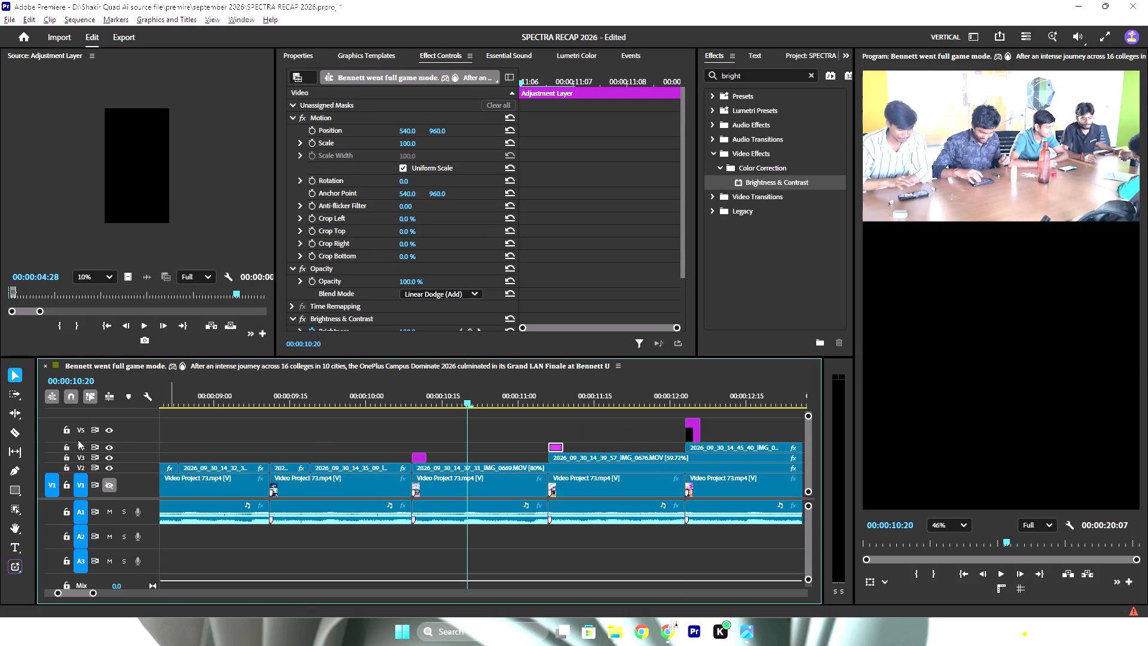
pyautogui.keyDown('alt'); pyautogui.scroll(-7, 123, 429); pyautogui.keyUp('alt')
pyautogui.moveTo(462, 434); pyautogui.dragTo(429, 468)
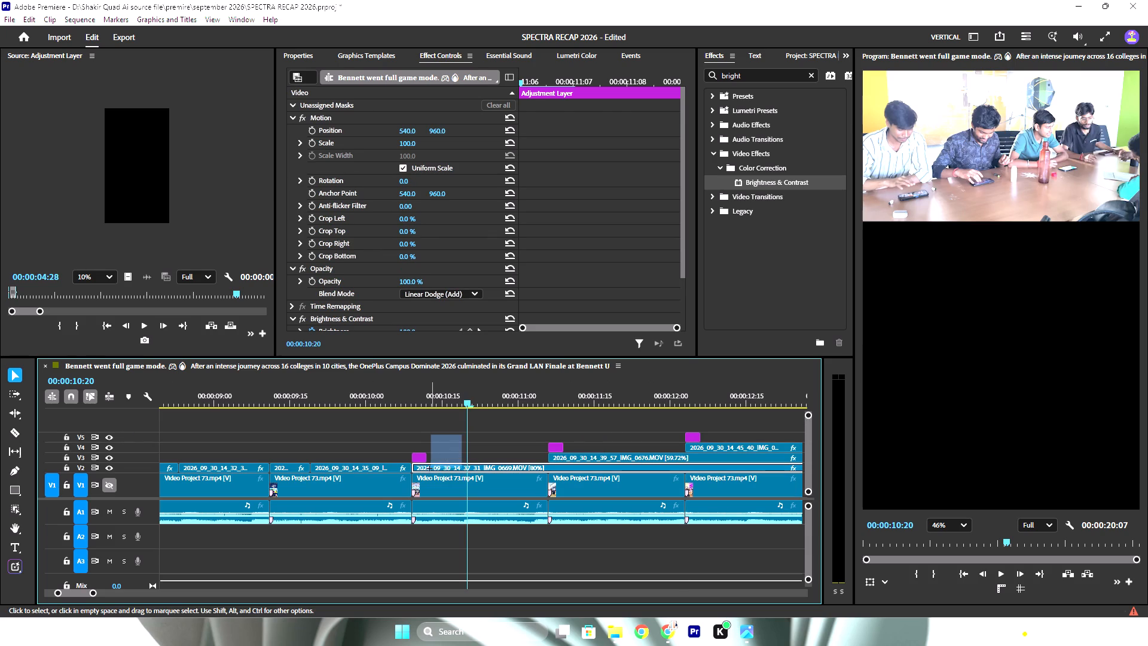
pyautogui.moveTo(429, 468); pyautogui.dragTo(422, 465)
pyautogui.click(410, 398)
pyautogui.press('space')
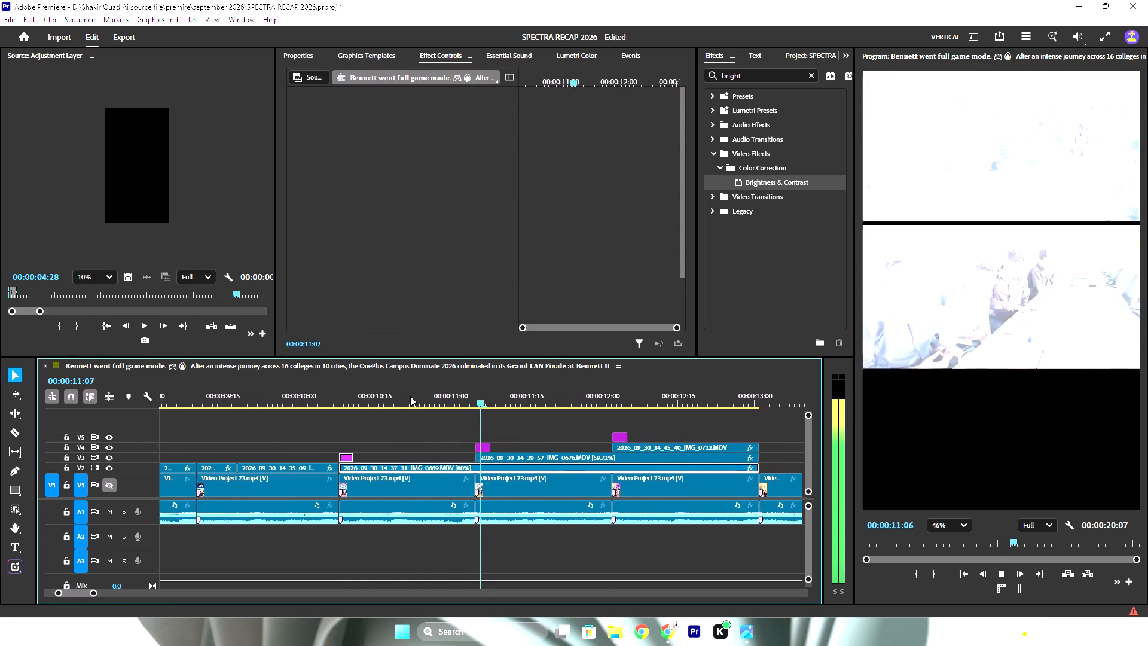
pyautogui.press('space')
# Nest IMG_0712 together with its adjustment layer on V5, keeping the default sequence name.
pyautogui.moveTo(500, 418); pyautogui.dragTo(517, 449)
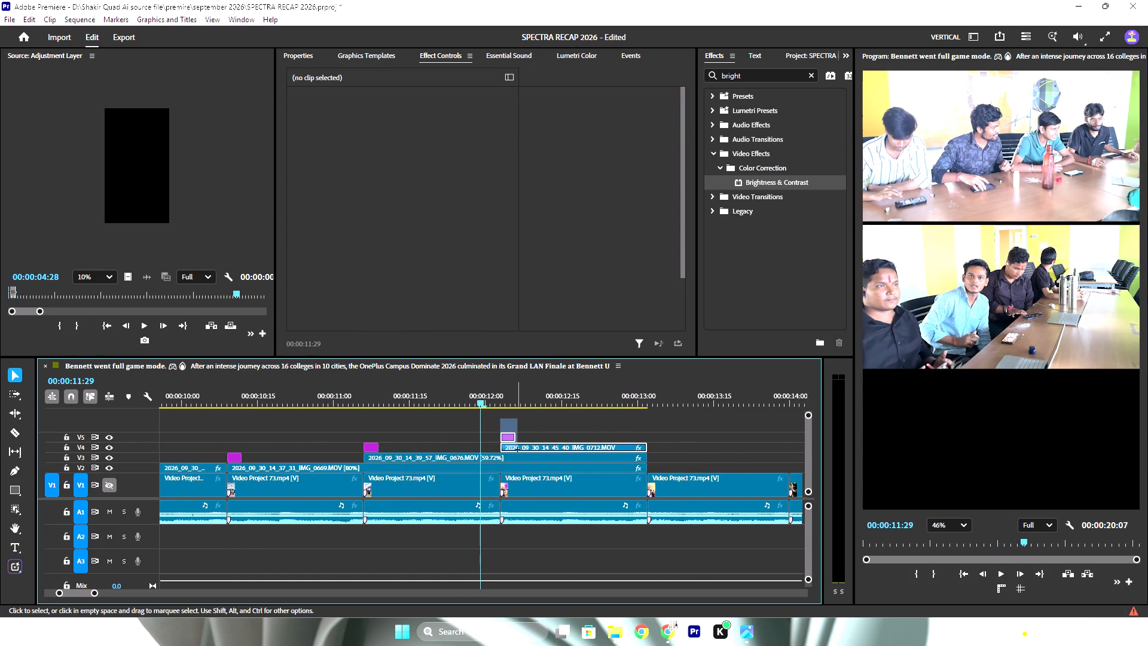
pyautogui.moveTo(517, 449); pyautogui.dragTo(517, 447)
pyautogui.rightClick(517, 447)
pyautogui.click(562, 330)
pyautogui.click(600, 328)
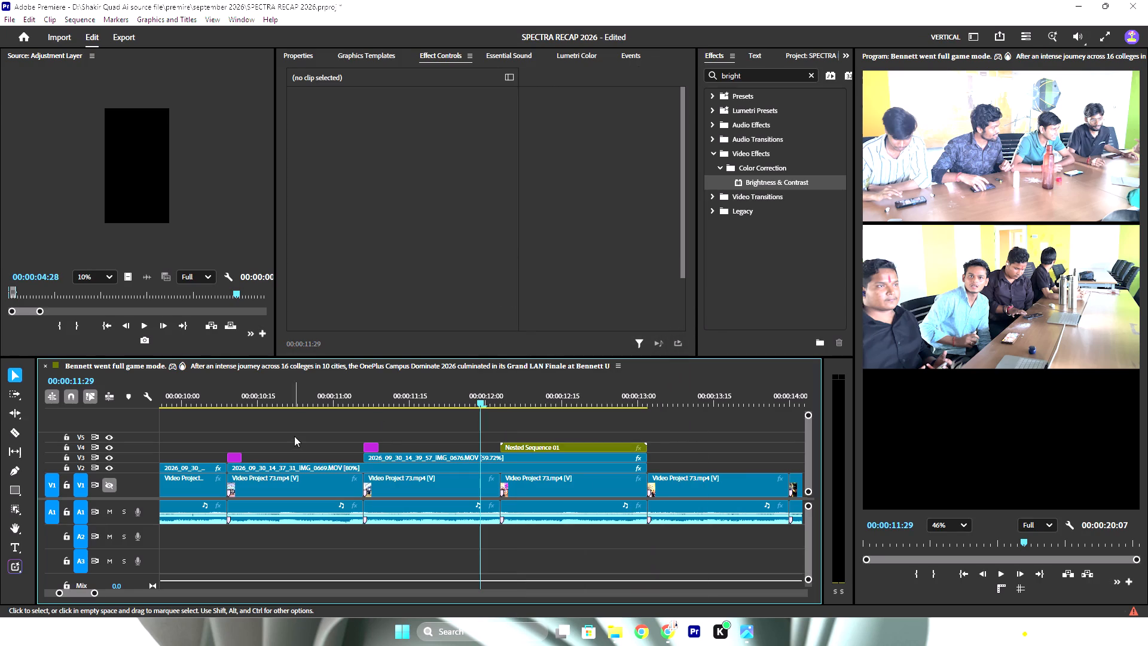
# Nest IMG_0676 together with its adjustment layer on V4, keeping the default sequence name.
pyautogui.moveTo(355, 426); pyautogui.dragTo(392, 458)
pyautogui.rightClick(392, 458)
pyautogui.click(442, 332)
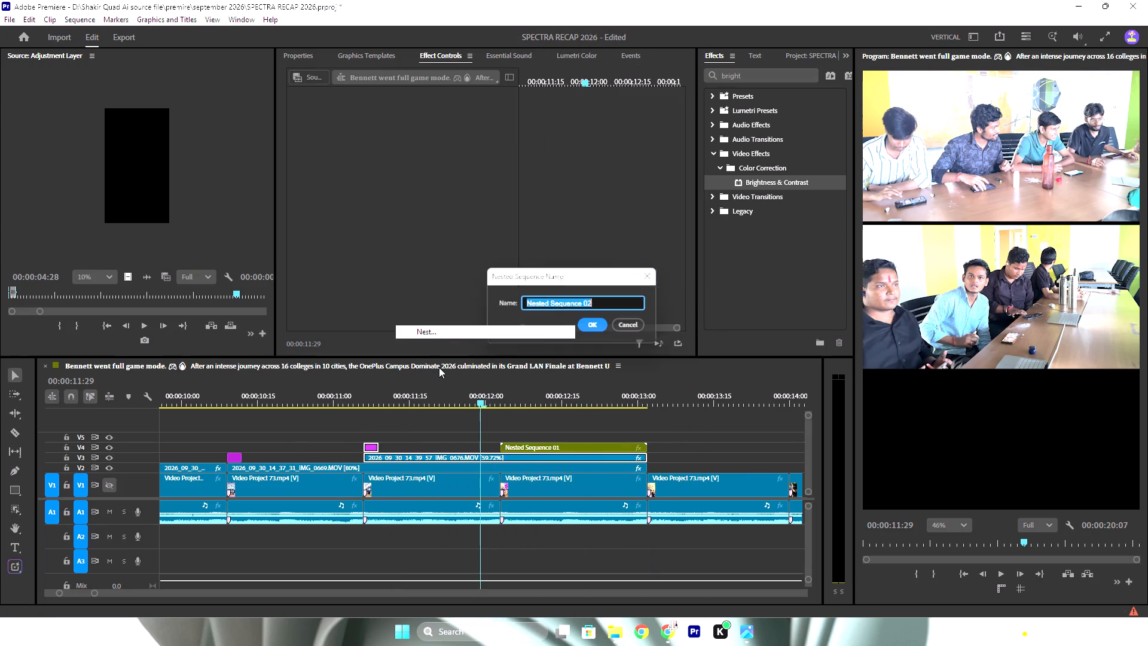
pyautogui.click(590, 327)
# Nest IMG_0669 together with its adjustment layer on V3 under the default name, and play back the split-screen section.
pyautogui.moveTo(237, 439); pyautogui.dragTo(249, 466)
pyautogui.rightClick(249, 466)
pyautogui.rightClick(289, 467)
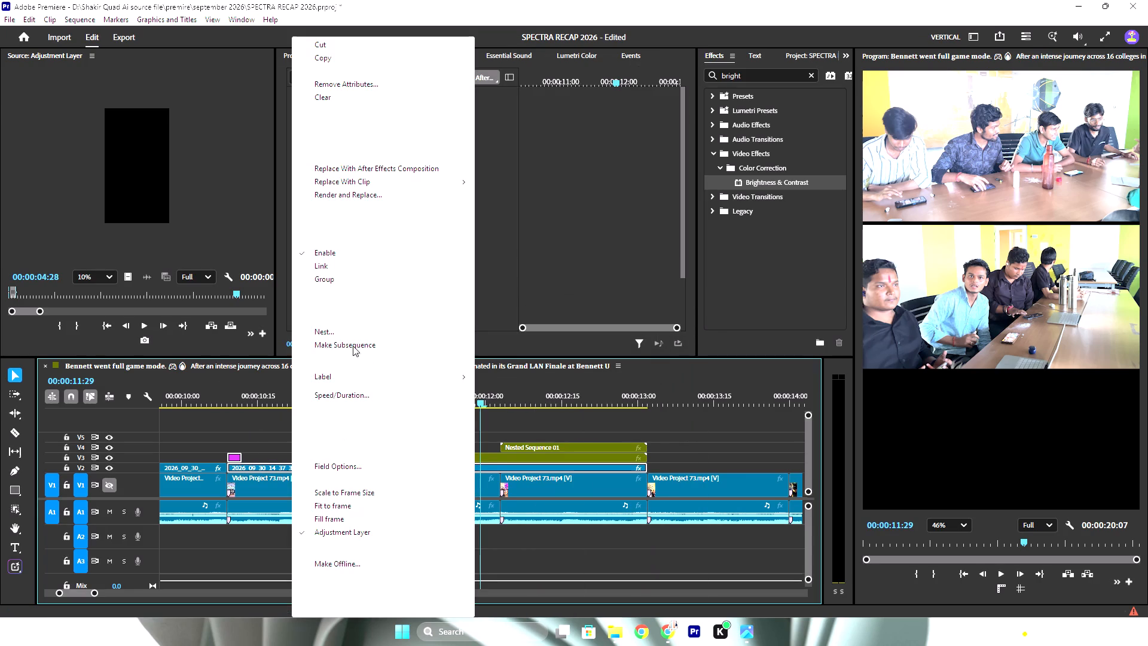
pyautogui.click(344, 333)
pyautogui.click(593, 328)
pyautogui.moveTo(258, 397); pyautogui.dragTo(210, 400)
pyautogui.press('space')
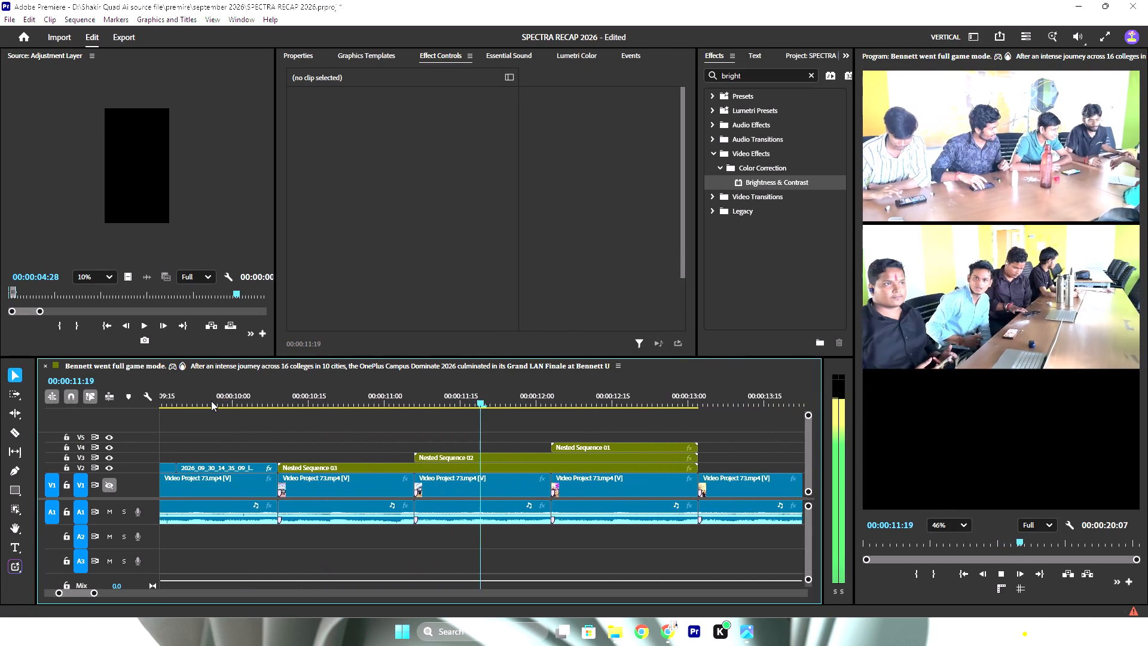
pyautogui.press('space')
pyautogui.keyDown('alt'); pyautogui.scroll(-5, 459, 481); pyautogui.keyUp('alt')
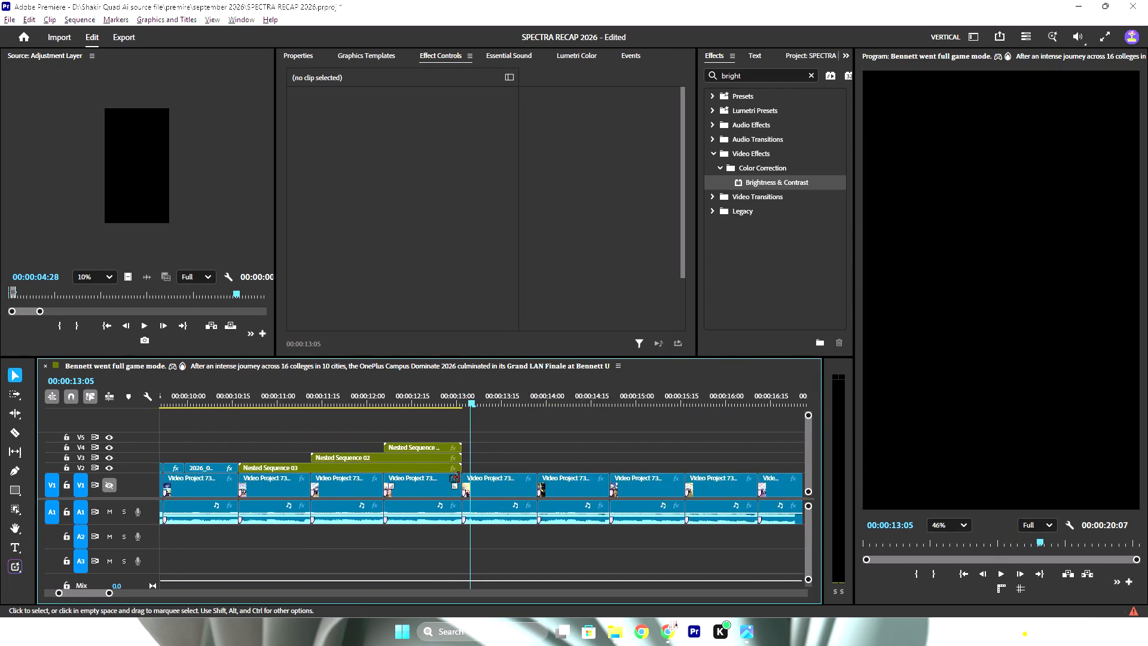
# Play back the opening clips of the reel from 00:00:00:00 to review the first cut.
pyautogui.keyDown('alt'); pyautogui.scroll(-8, 459, 477); pyautogui.keyUp('alt')
pyautogui.moveTo(464, 395); pyautogui.dragTo(46, 384)
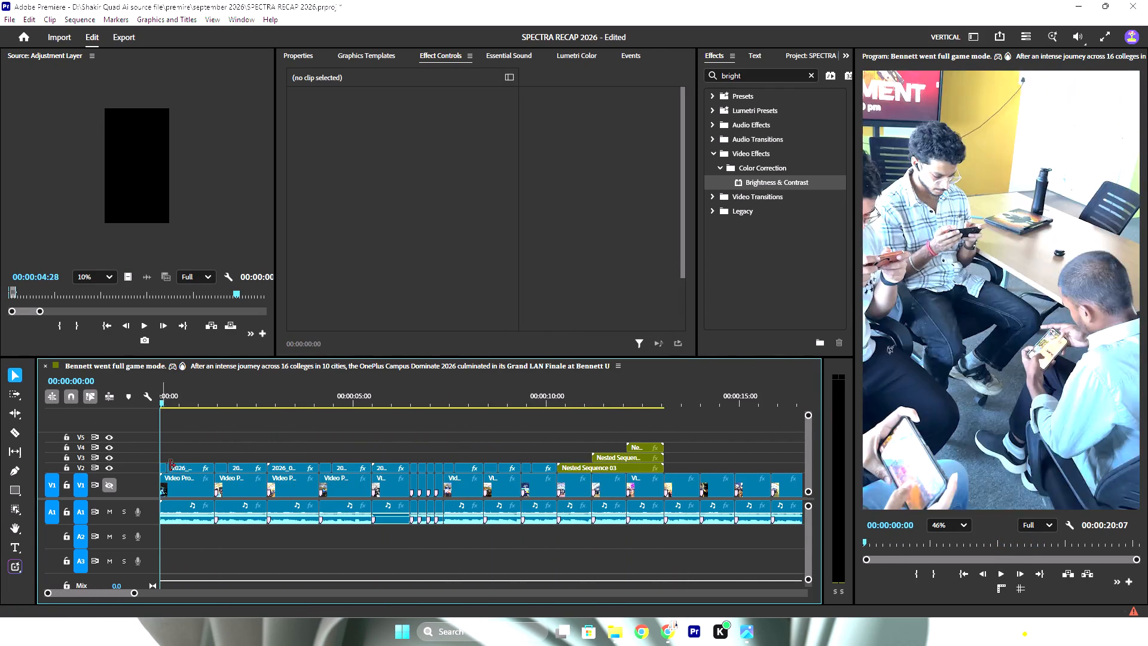
pyautogui.scroll(5, 213, 470)
pyautogui.press('space')
pyautogui.scroll(5, 194, 457)
pyautogui.press('space')
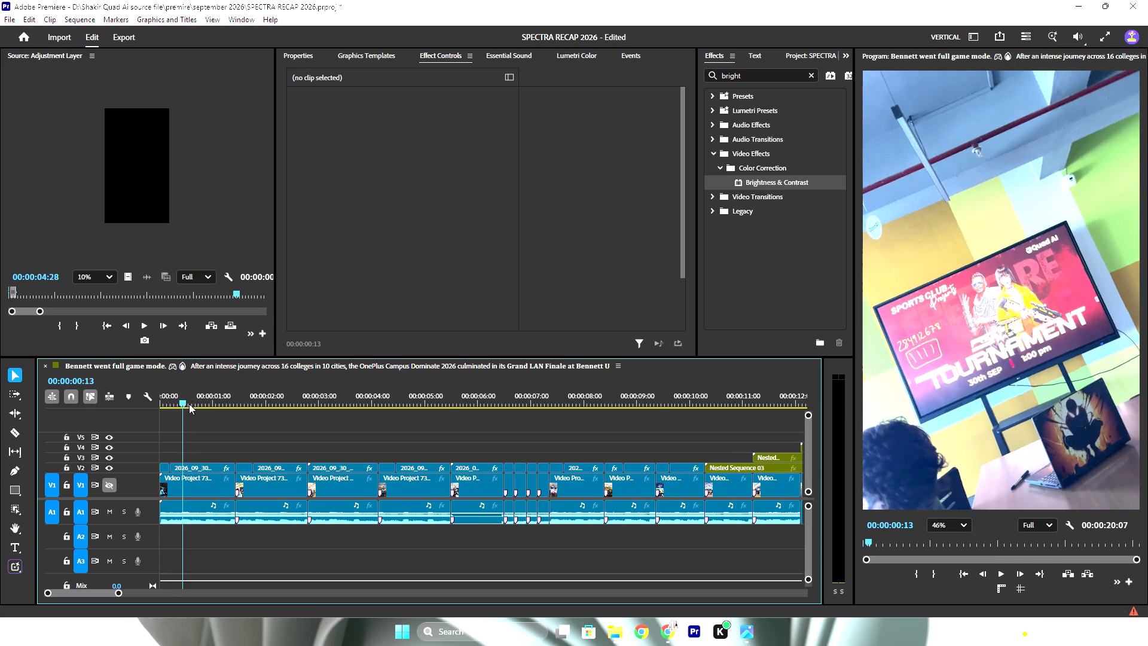
pyautogui.moveTo(191, 398); pyautogui.dragTo(112, 401)
pyautogui.press('space')
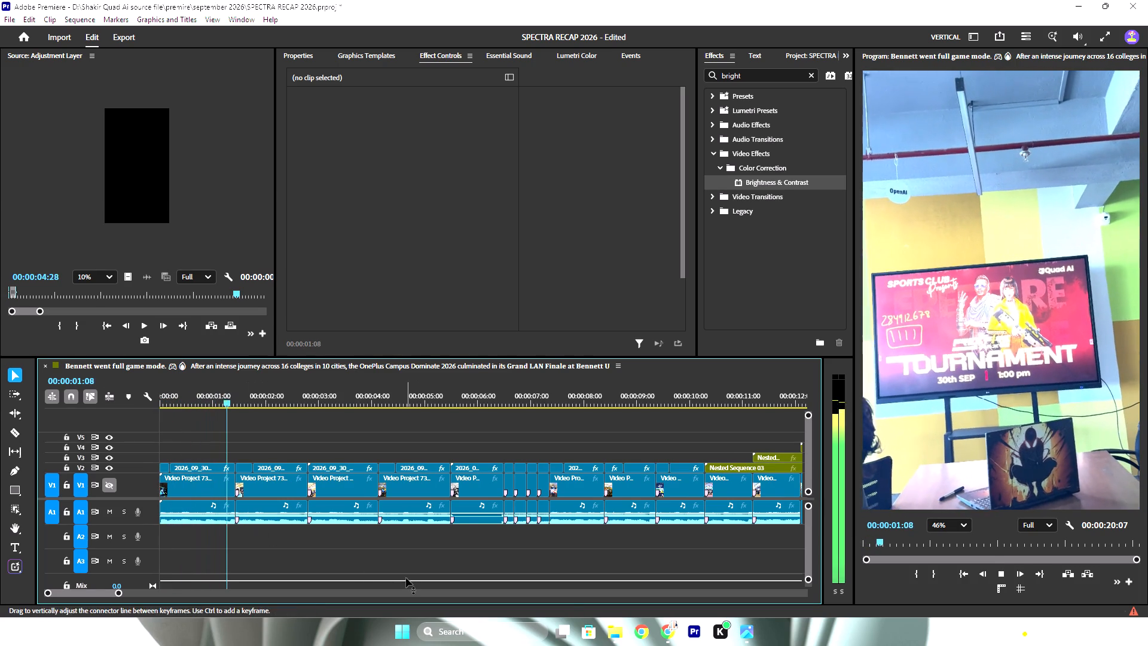
pyautogui.press('space')
# Find the Level Up Your Videos with 4K Film Burn Transition Sounds video in the Downloads Video folder and load it into the Source monitor.
pyautogui.click(621, 630)
pyautogui.click(659, 563)
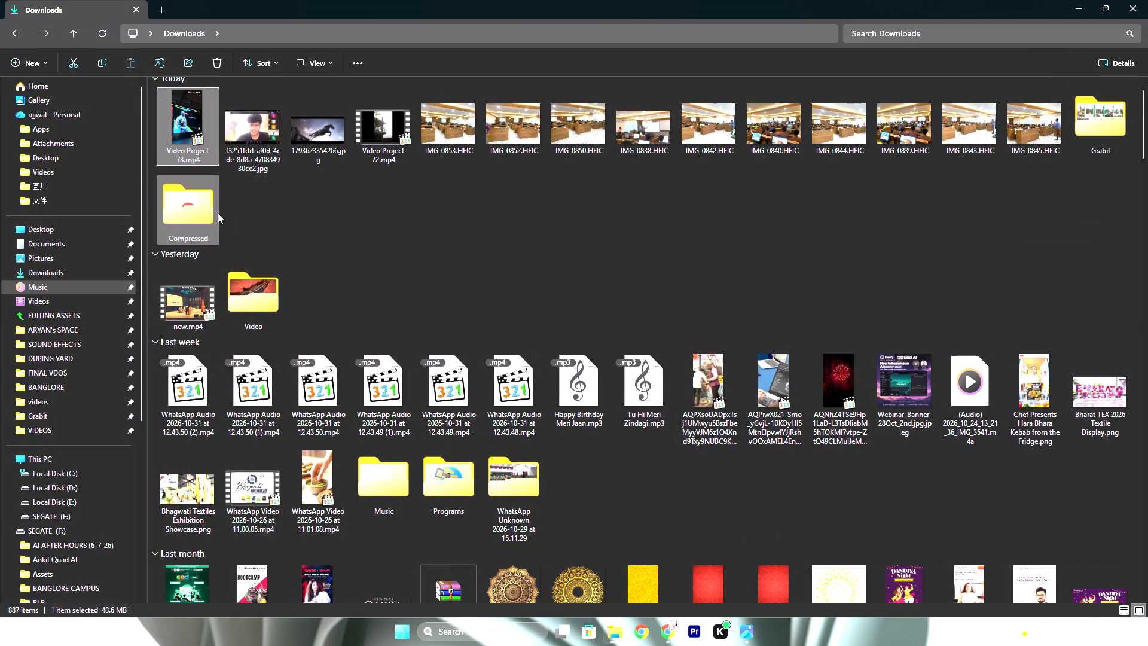
pyautogui.doubleClick(249, 301)
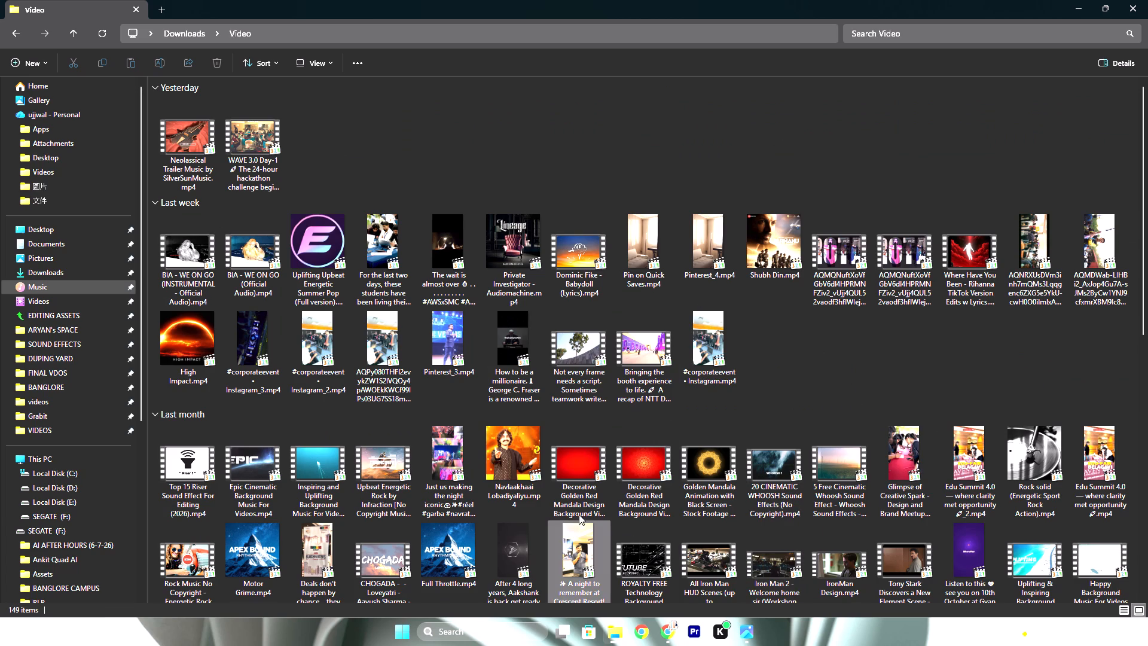
pyautogui.scroll(-1, 667, 493)
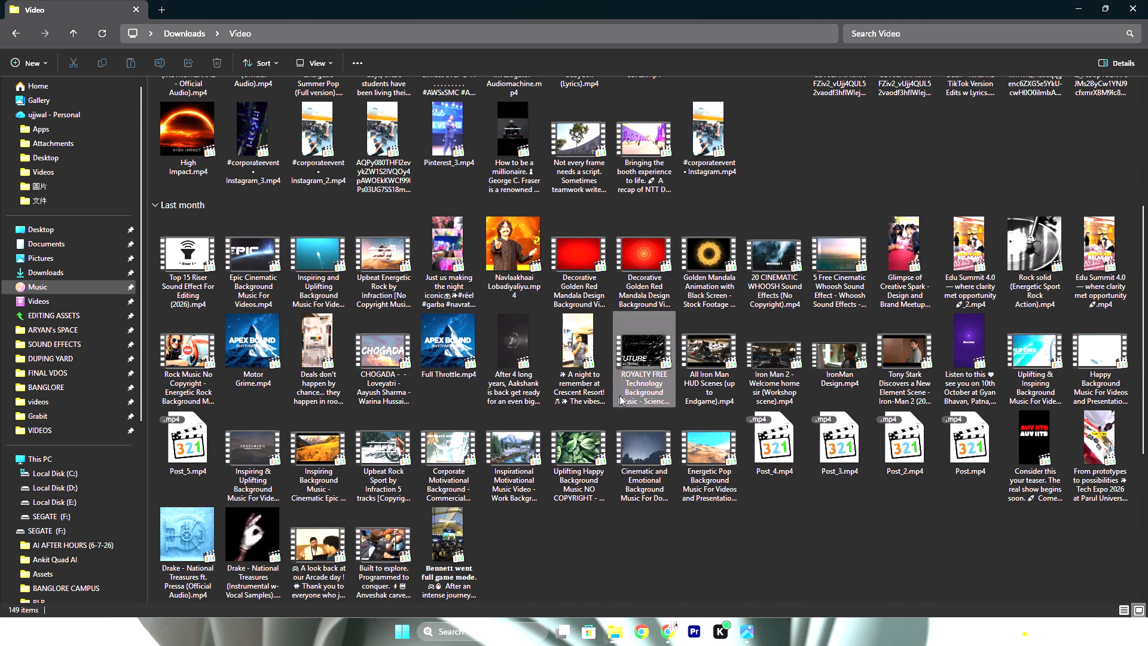
pyautogui.scroll(-1, 558, 379)
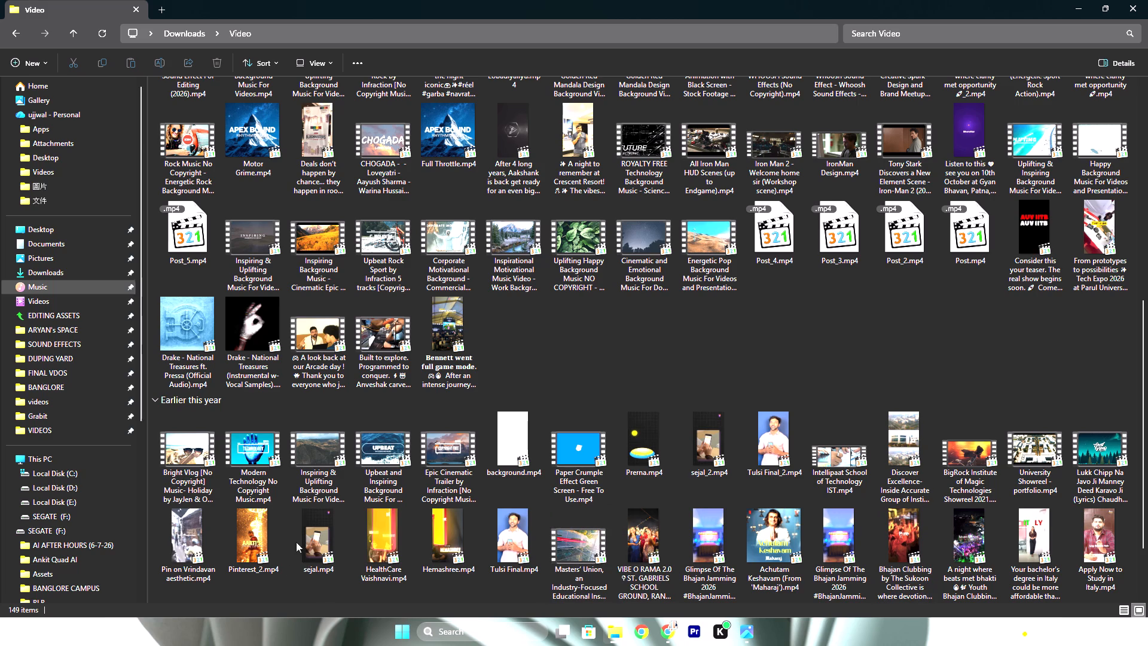
pyautogui.scroll(-1, 950, 488)
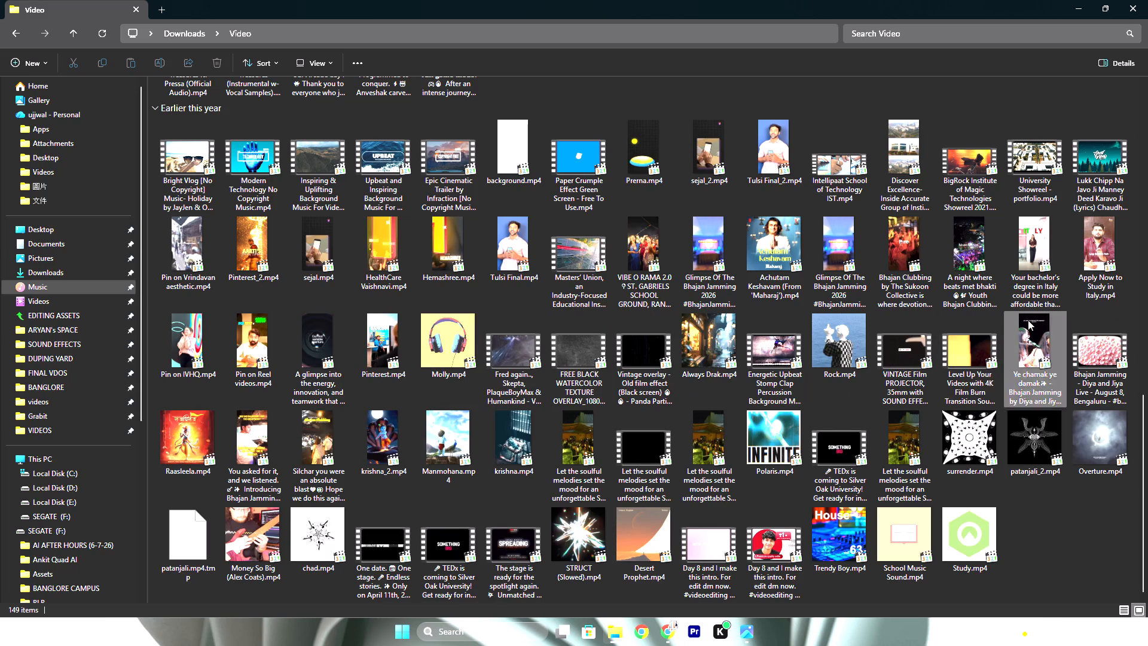
pyautogui.click(988, 345)
pyautogui.moveTo(969, 336); pyautogui.dragTo(244, 182)
pyautogui.hotkey('alt', 'Tab')
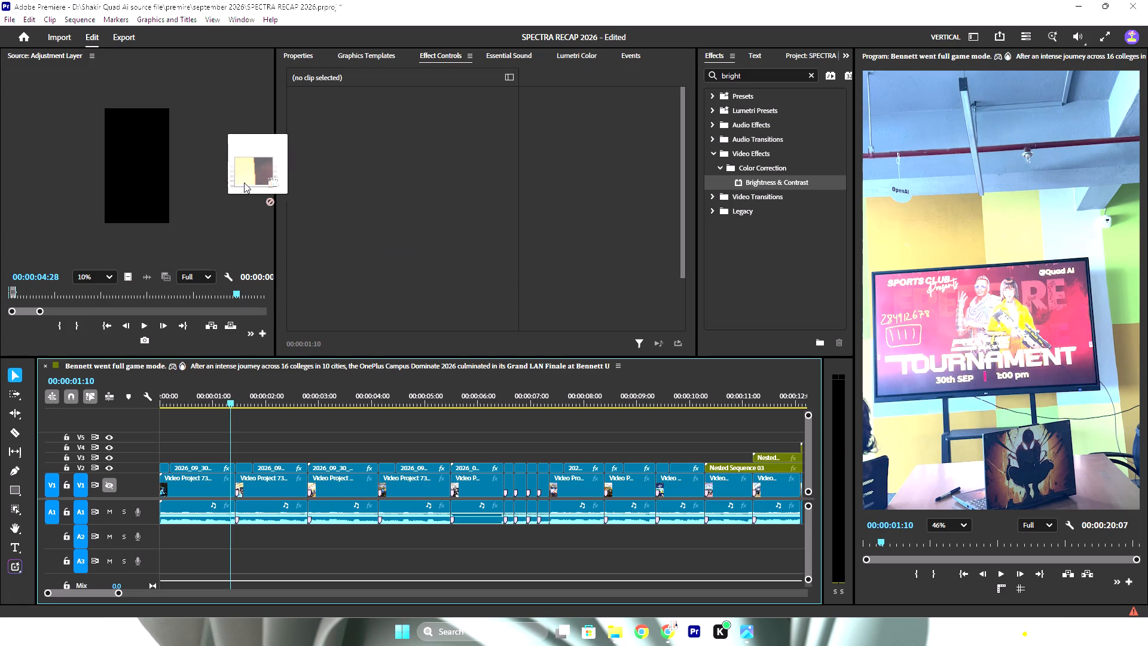
pyautogui.moveTo(244, 182); pyautogui.dragTo(163, 172)
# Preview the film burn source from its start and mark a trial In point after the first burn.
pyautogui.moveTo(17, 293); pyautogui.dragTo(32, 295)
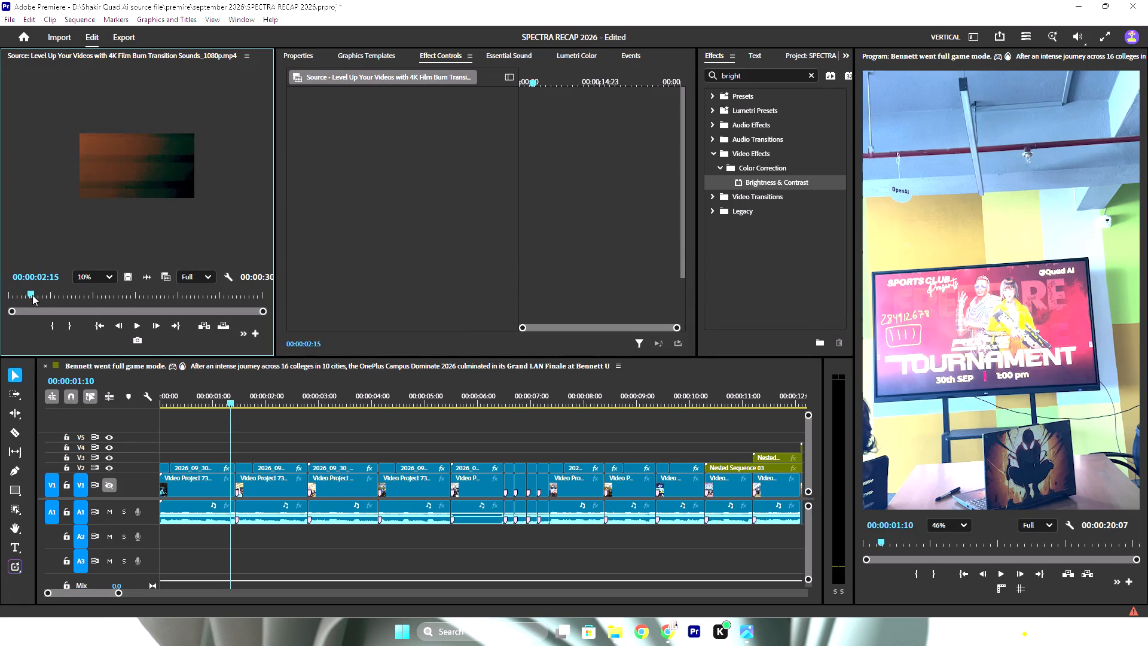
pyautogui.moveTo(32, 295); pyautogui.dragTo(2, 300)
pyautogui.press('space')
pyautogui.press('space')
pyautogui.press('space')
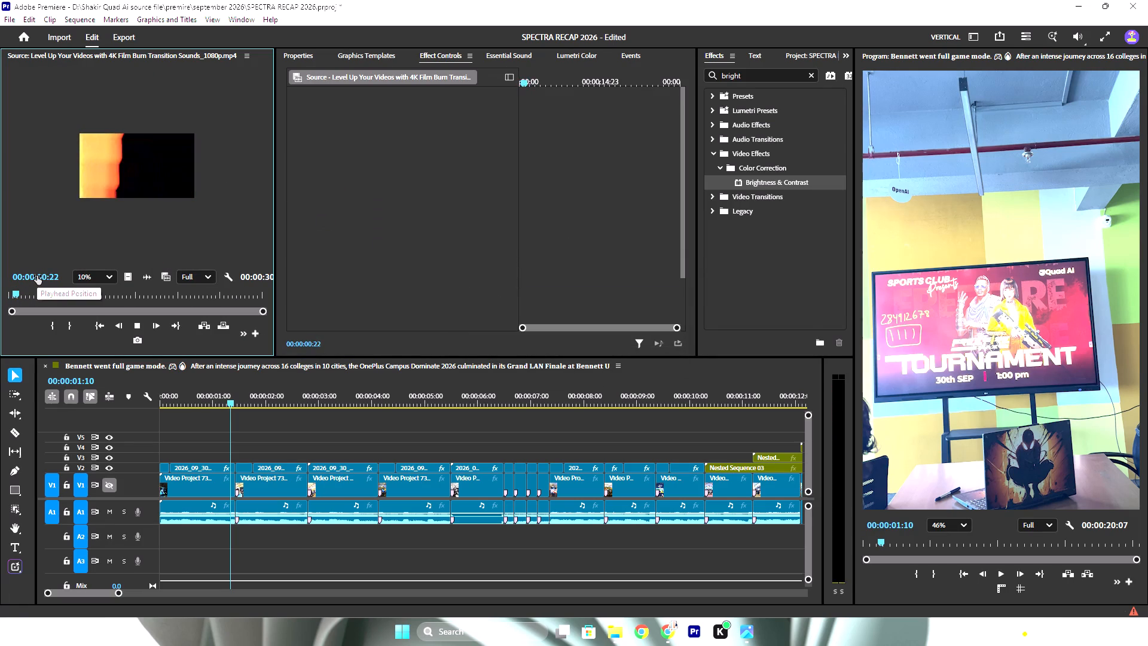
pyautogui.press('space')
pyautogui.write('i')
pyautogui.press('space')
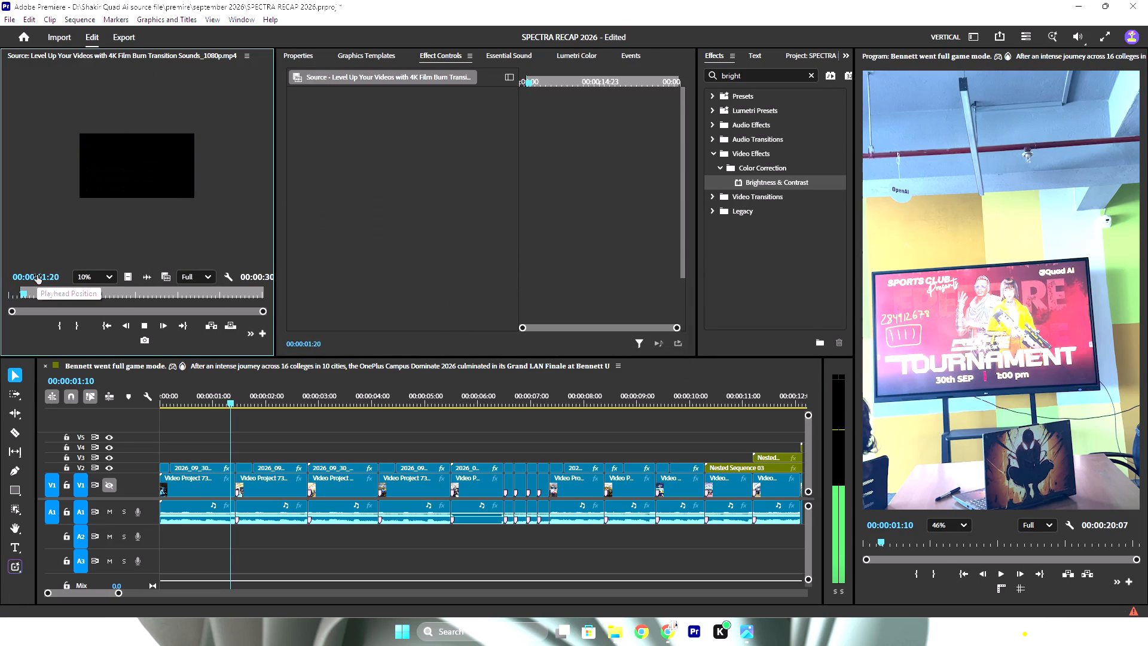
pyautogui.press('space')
pyautogui.moveTo(30, 292); pyautogui.dragTo(44, 297)
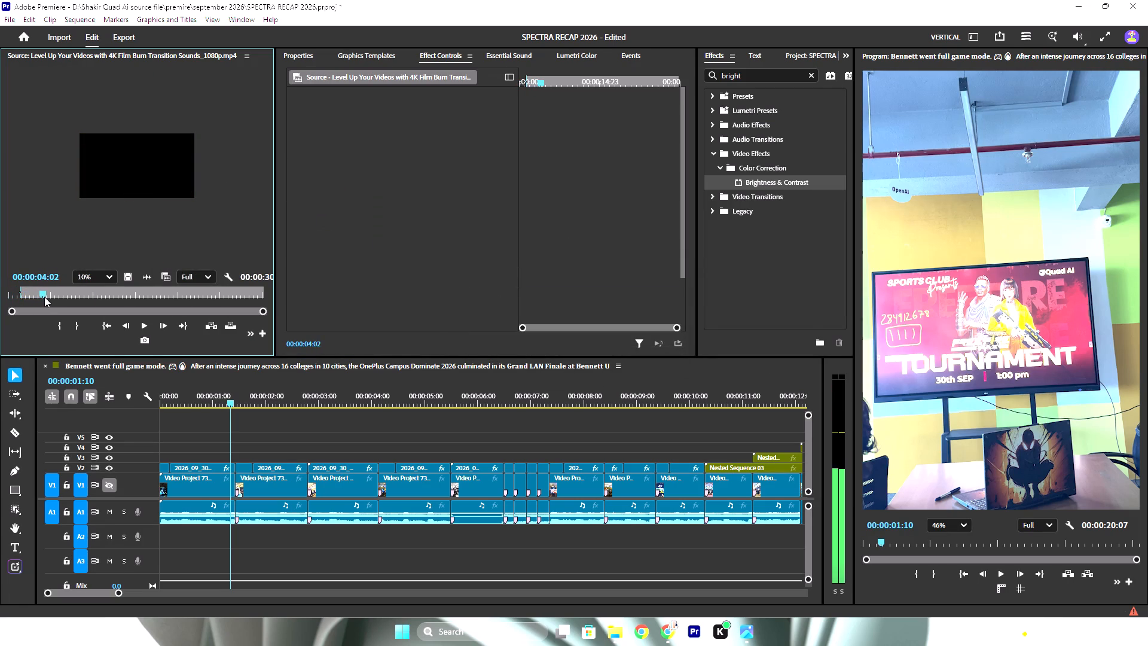
pyautogui.moveTo(44, 297); pyautogui.dragTo(42, 297)
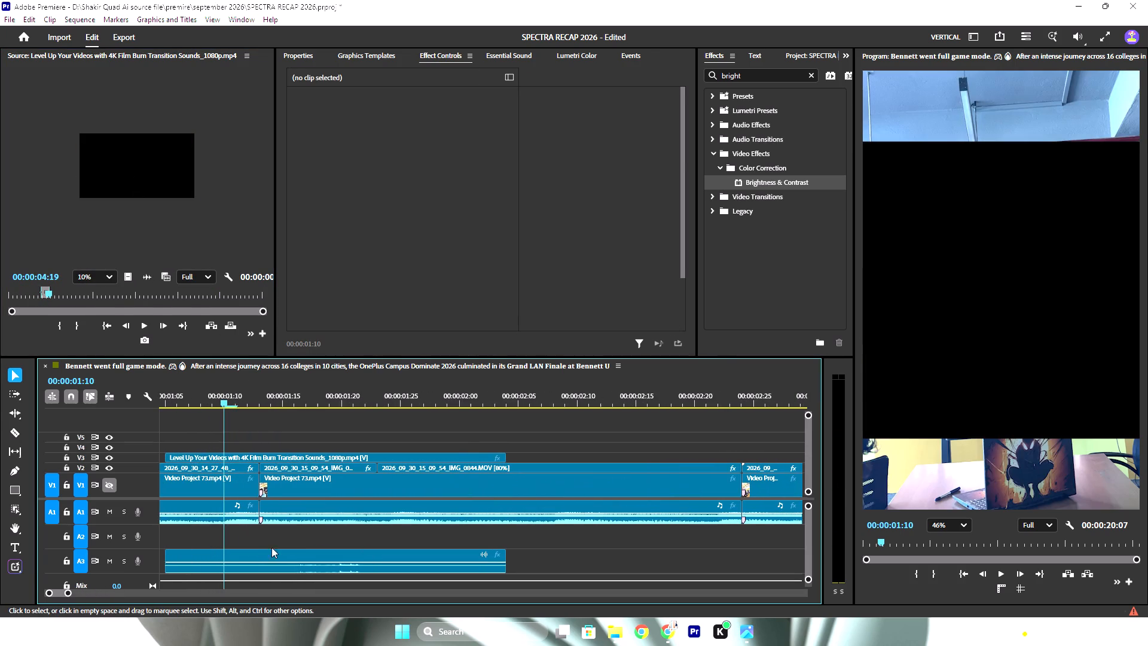
pyautogui.moveTo(265, 553); pyautogui.dragTo(266, 544)
pyautogui.moveTo(301, 532); pyautogui.dragTo(203, 532)
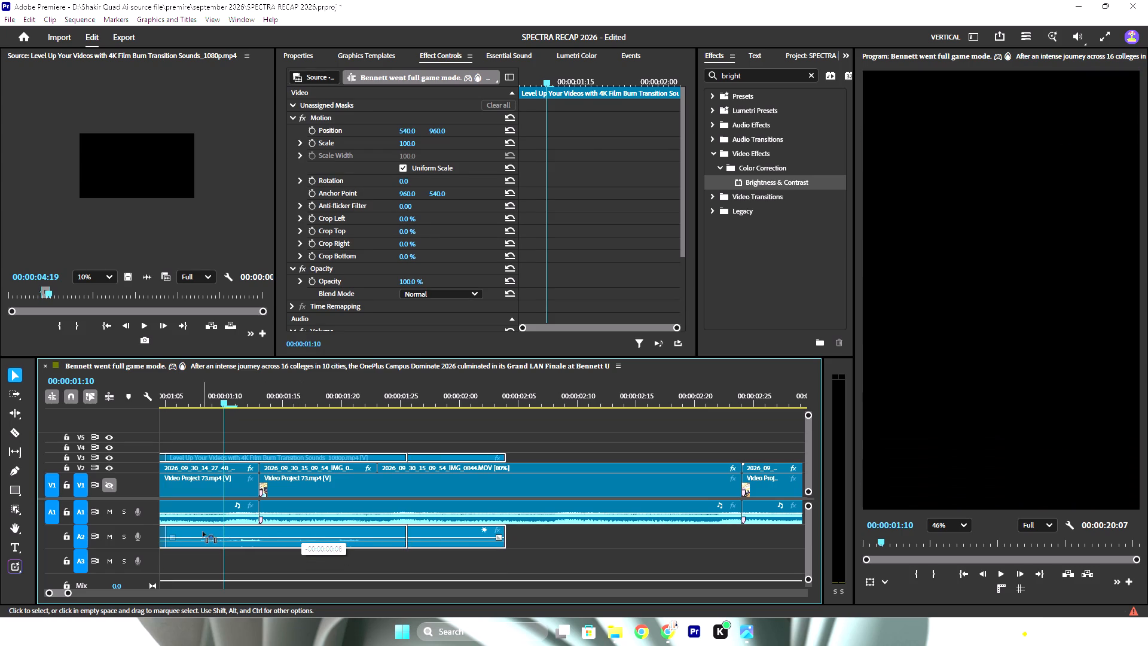
pyautogui.moveTo(203, 532); pyautogui.dragTo(216, 530)
pyautogui.keyDown('alt'); pyautogui.scroll(-8, 248, 434); pyautogui.keyUp('alt')
pyautogui.scroll(5, 236, 447)
# Rotate the film burn clip on V3 to 90° and set its blend mode to Screen.
pyautogui.click(319, 453)
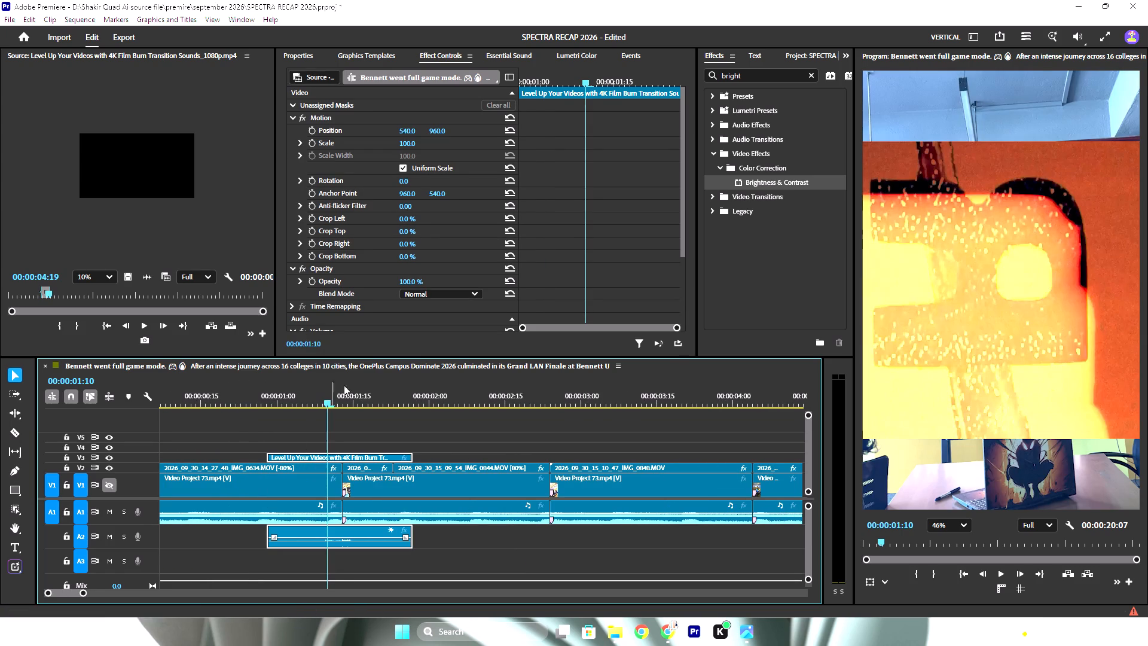
pyautogui.click(408, 180)
pyautogui.press('9')
pyautogui.press('0')
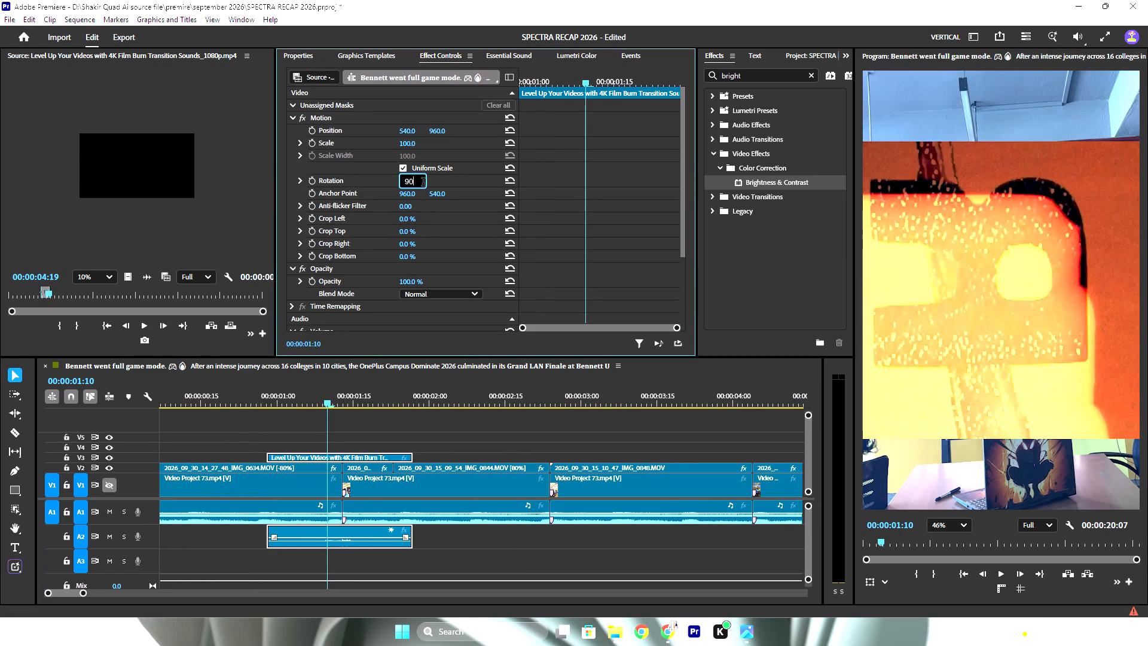
pyautogui.press('Return')
pyautogui.click(448, 295)
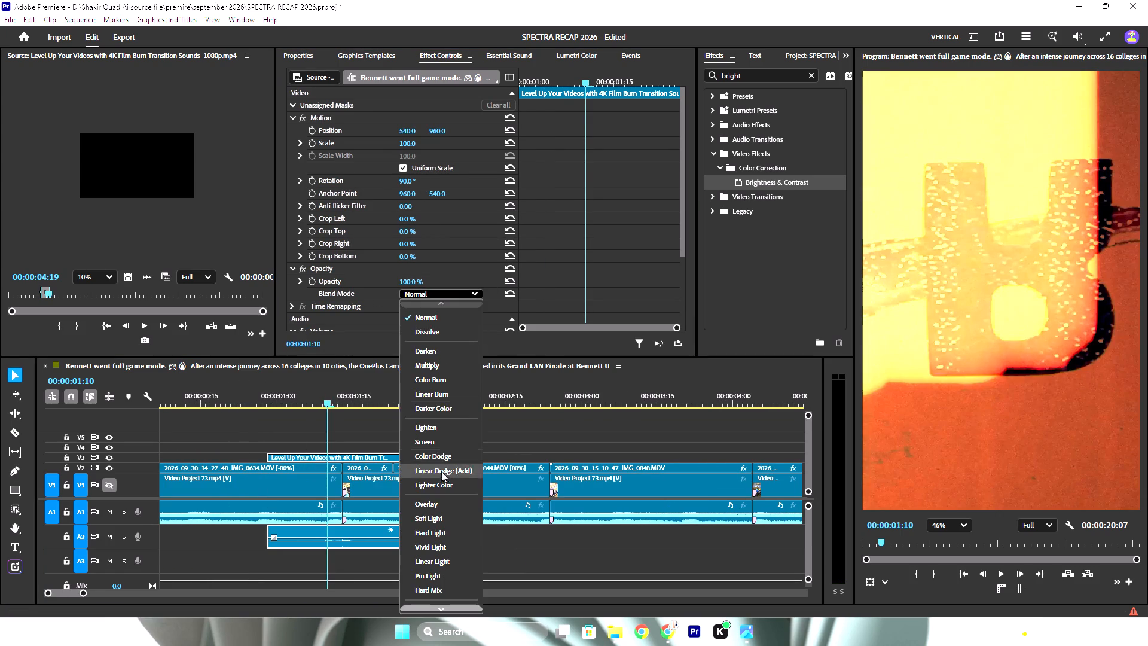
pyautogui.click(446, 440)
# Play and scrub through the first film burn transition to check its look and timing over the cut.
pyautogui.moveTo(334, 397); pyautogui.dragTo(254, 400)
pyautogui.press('space')
pyautogui.press('space')
pyautogui.keyDown('alt'); pyautogui.scroll(-9, 357, 455); pyautogui.keyUp('alt')
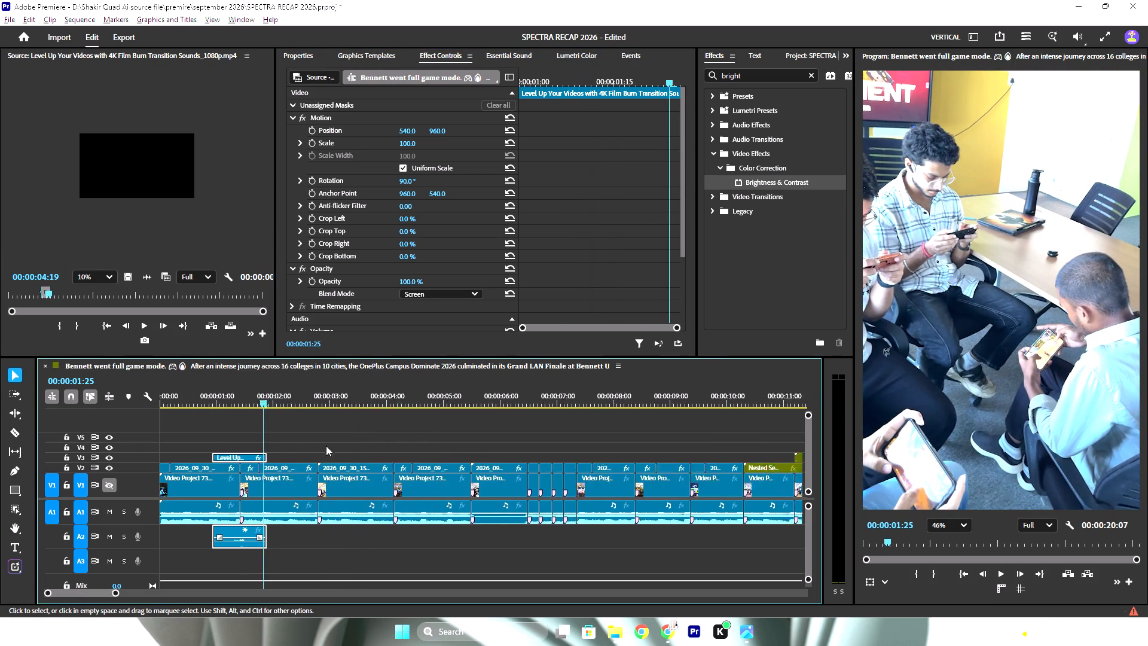
pyautogui.keyDown('alt'); pyautogui.scroll(-2, 326, 446); pyautogui.keyUp('alt')
pyautogui.keyDown('alt'); pyautogui.scroll(10, 200, 491); pyautogui.keyUp('alt')
pyautogui.moveTo(322, 399); pyautogui.dragTo(274, 399)
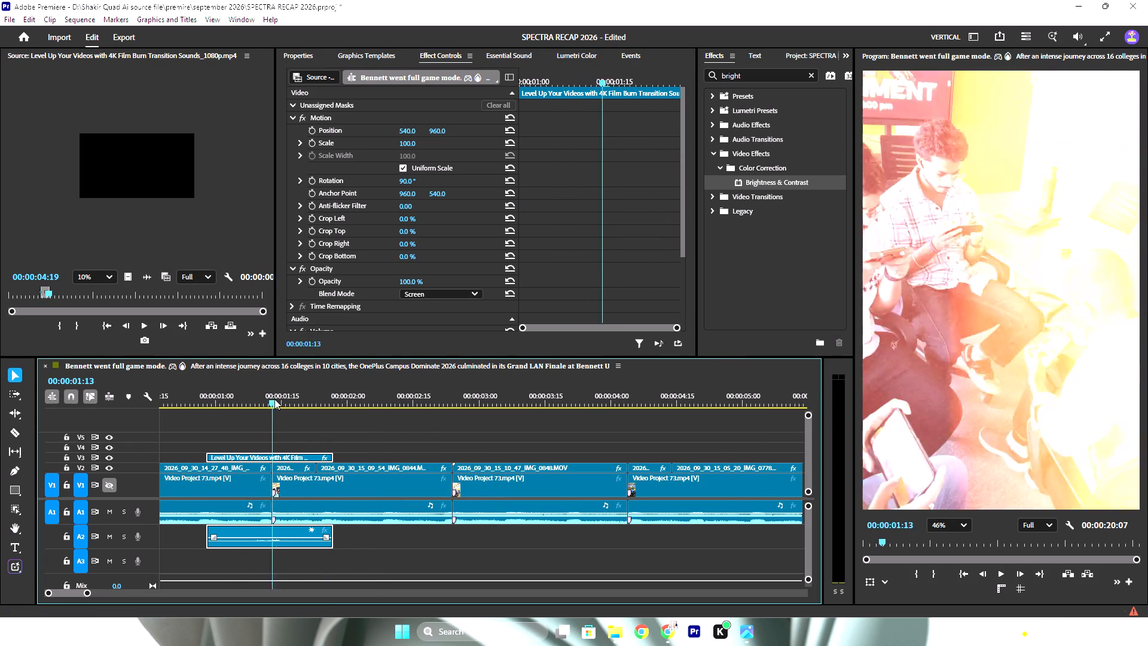
pyautogui.moveTo(274, 399); pyautogui.dragTo(252, 398)
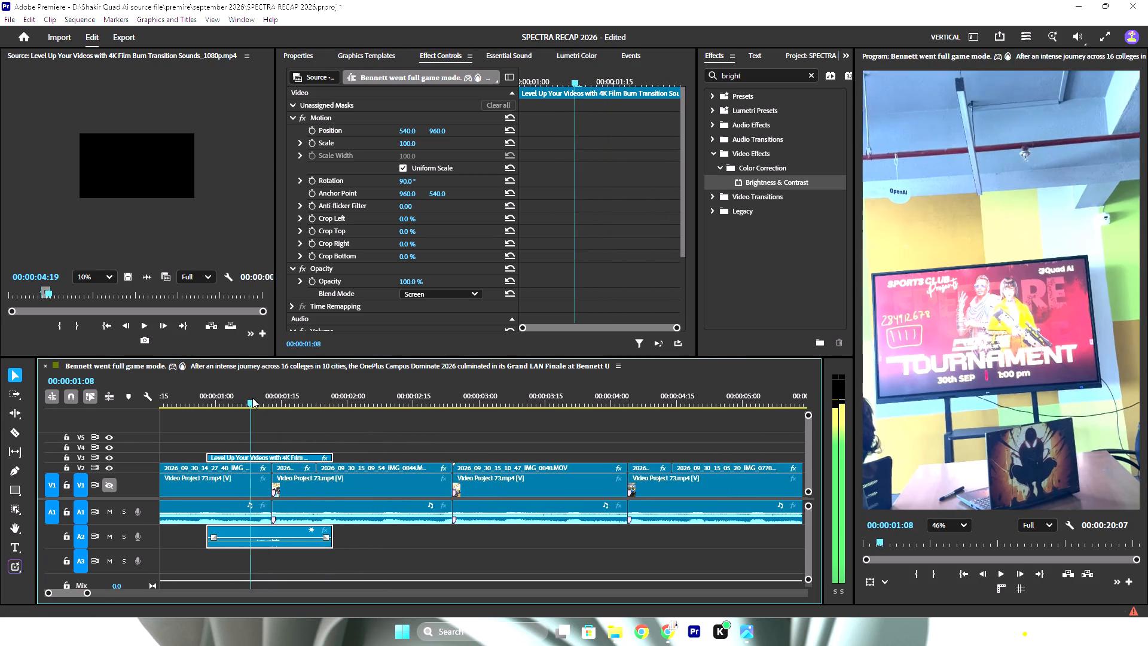
pyautogui.moveTo(252, 398); pyautogui.dragTo(307, 406)
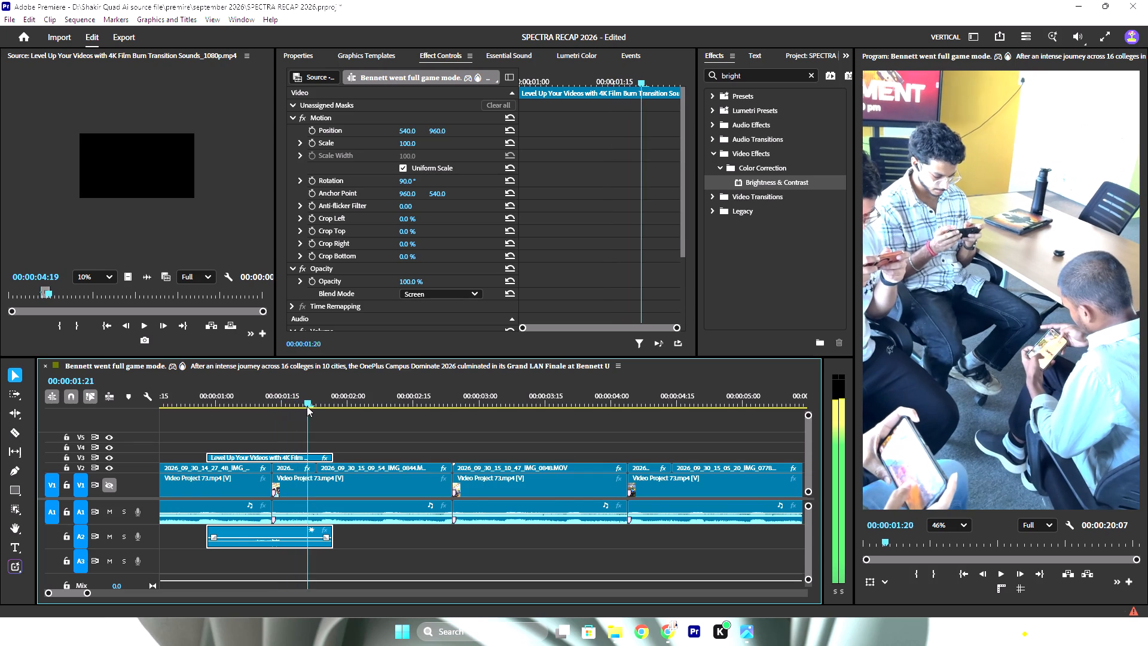
pyautogui.moveTo(307, 406); pyautogui.dragTo(307, 407)
pyautogui.keyDown('alt'); pyautogui.scroll(-12, 304, 433); pyautogui.keyUp('alt')
pyautogui.moveTo(230, 397); pyautogui.dragTo(114, 403)
pyautogui.press('space')
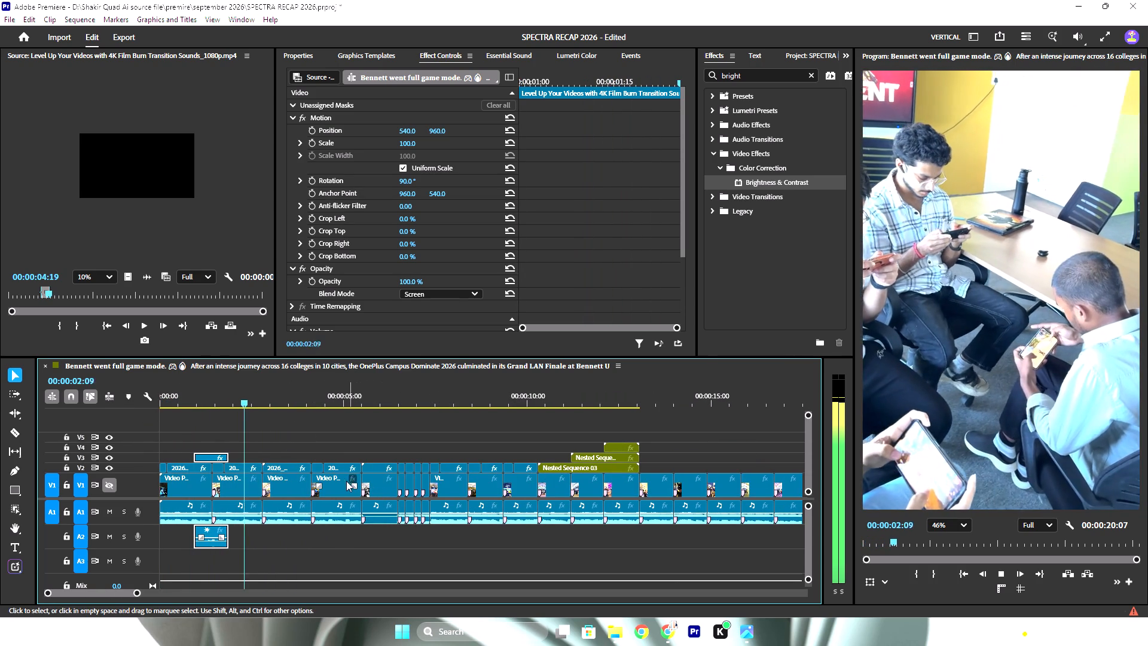
pyautogui.press('space')
# Mark another film burn segment in the source, from about 00:00:06:00 to 00:00:06:11.
pyautogui.keyDown('alt'); pyautogui.scroll(17, 265, 484); pyautogui.keyUp('alt')
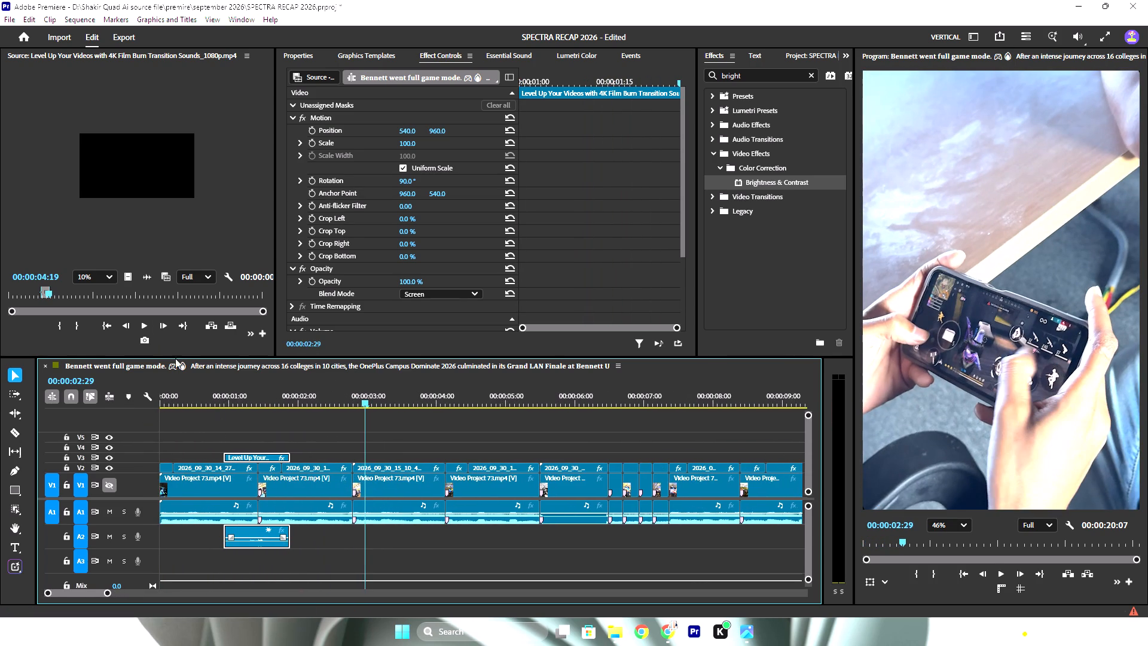
pyautogui.moveTo(50, 295); pyautogui.dragTo(56, 295)
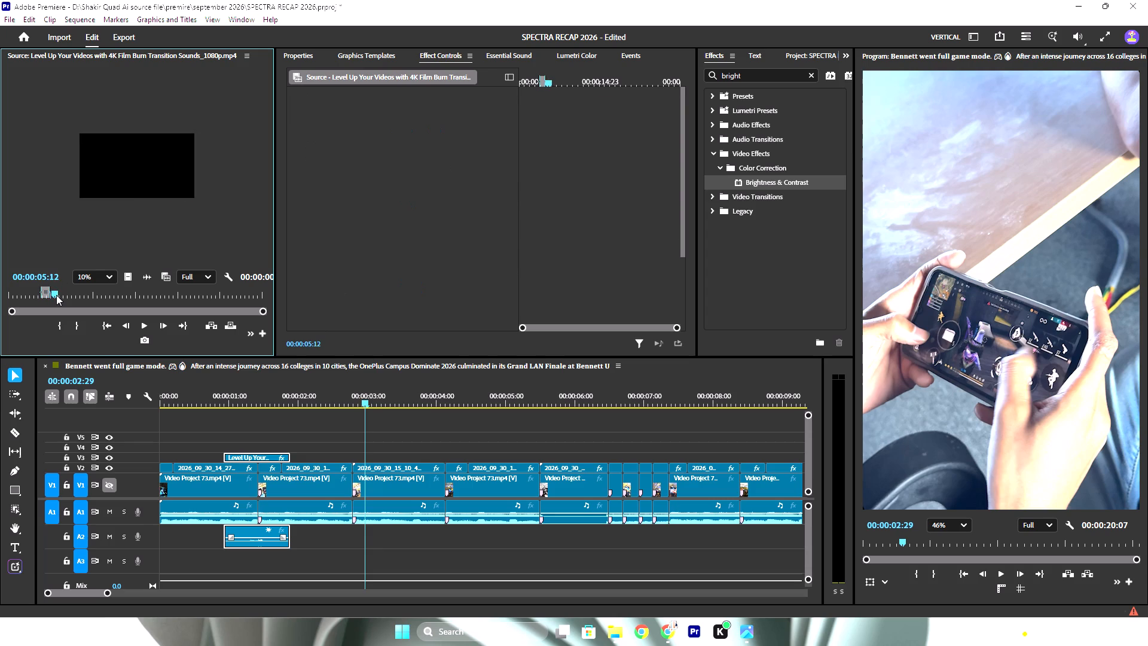
pyautogui.moveTo(56, 295); pyautogui.dragTo(60, 295)
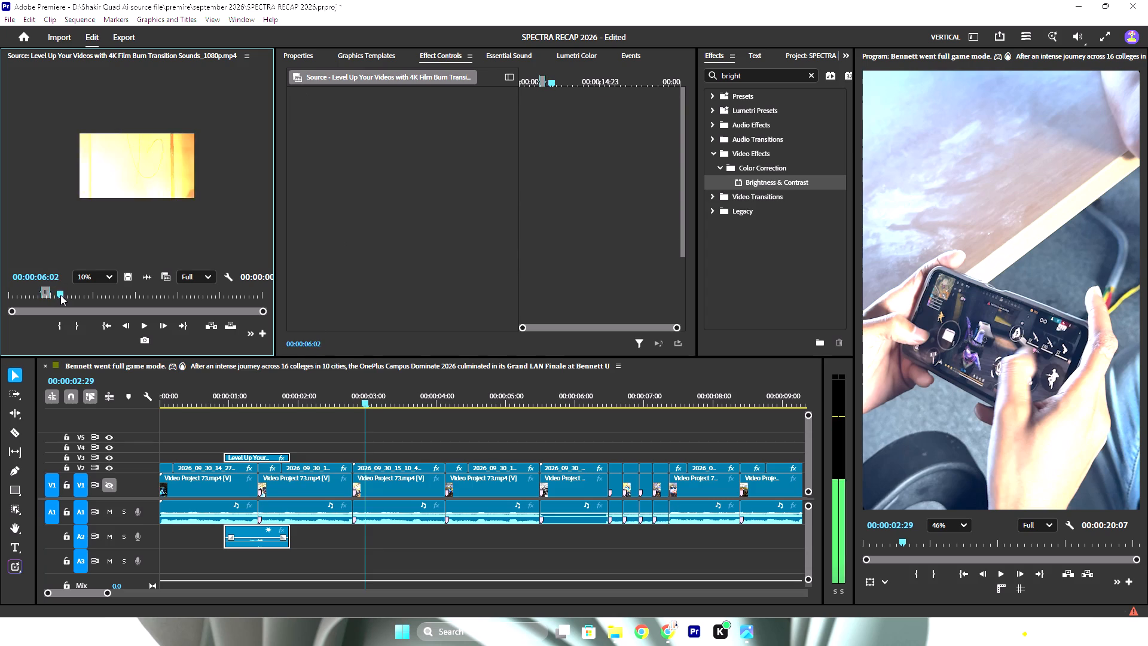
pyautogui.moveTo(60, 295); pyautogui.dragTo(60, 295)
pyautogui.write('i')
pyautogui.press('space')
pyautogui.press('space')
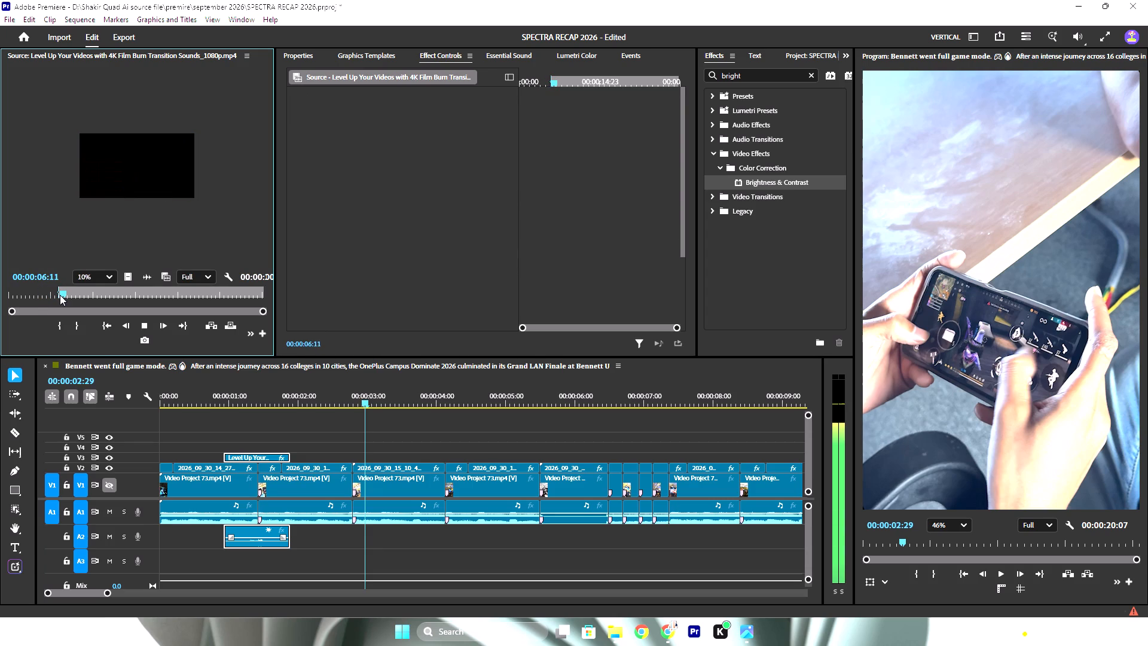
pyautogui.press('o')
# Place the new film burn segment on V3 with its sound on A2, over the cut from IMG_0844 to IMG_0848.
pyautogui.moveTo(123, 155); pyautogui.dragTo(332, 445)
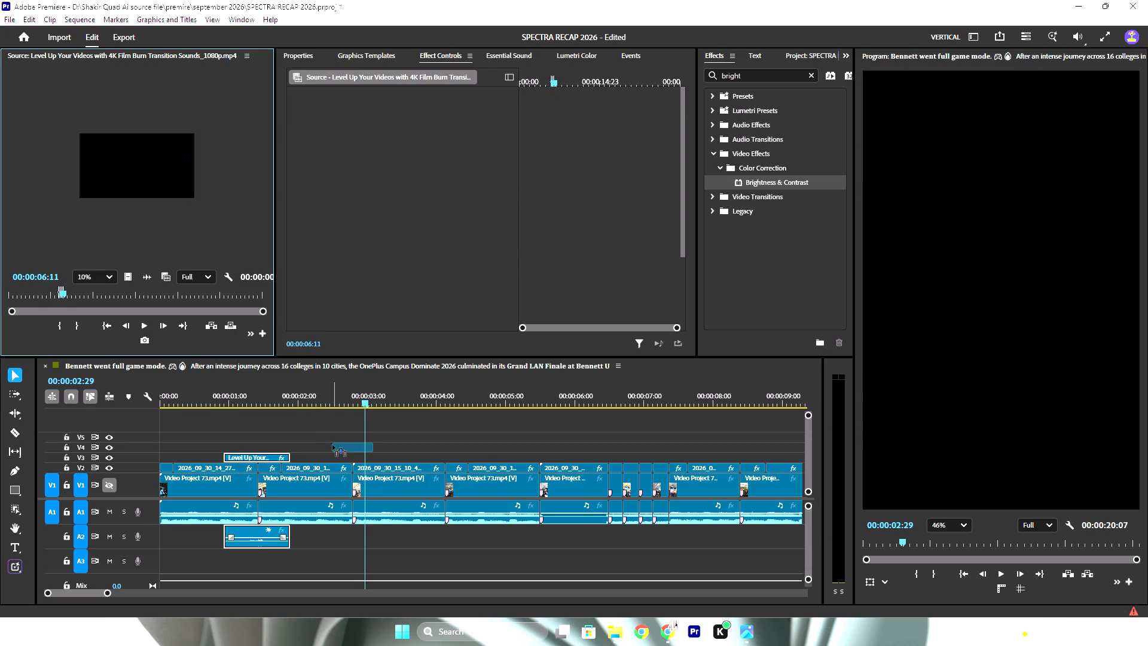
pyautogui.moveTo(332, 445); pyautogui.dragTo(336, 458)
pyautogui.keyDown('alt'); pyautogui.scroll(11, 329, 498); pyautogui.keyUp('alt')
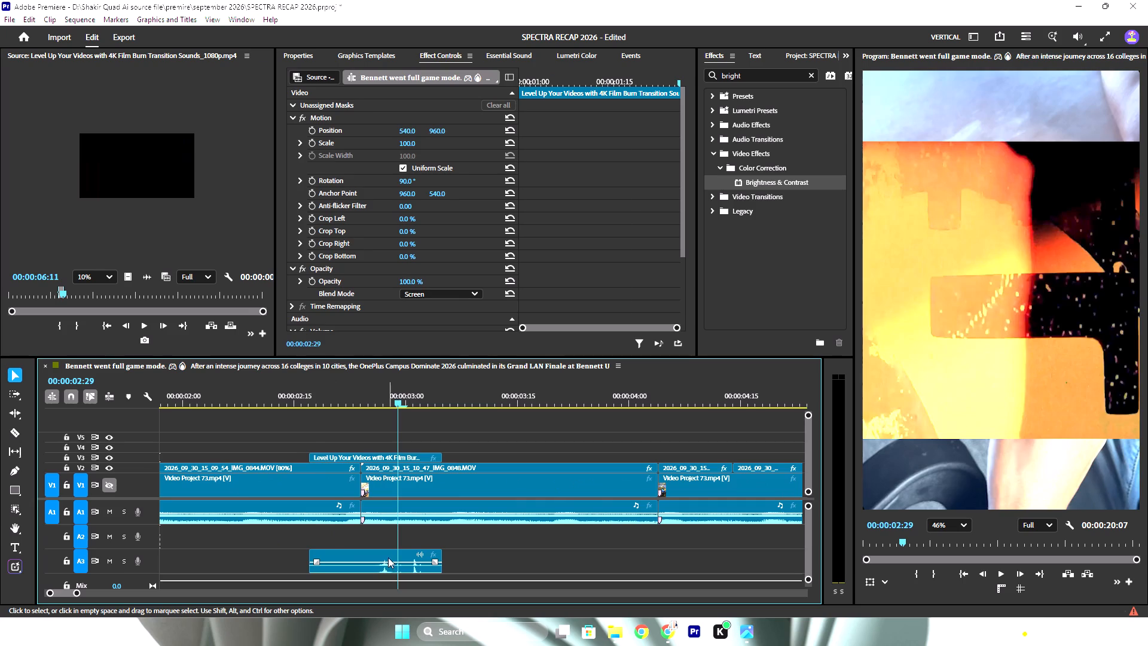
pyautogui.moveTo(388, 557); pyautogui.dragTo(389, 548)
# Set the second film burn clip's blend mode to Screen.
pyautogui.click(452, 292)
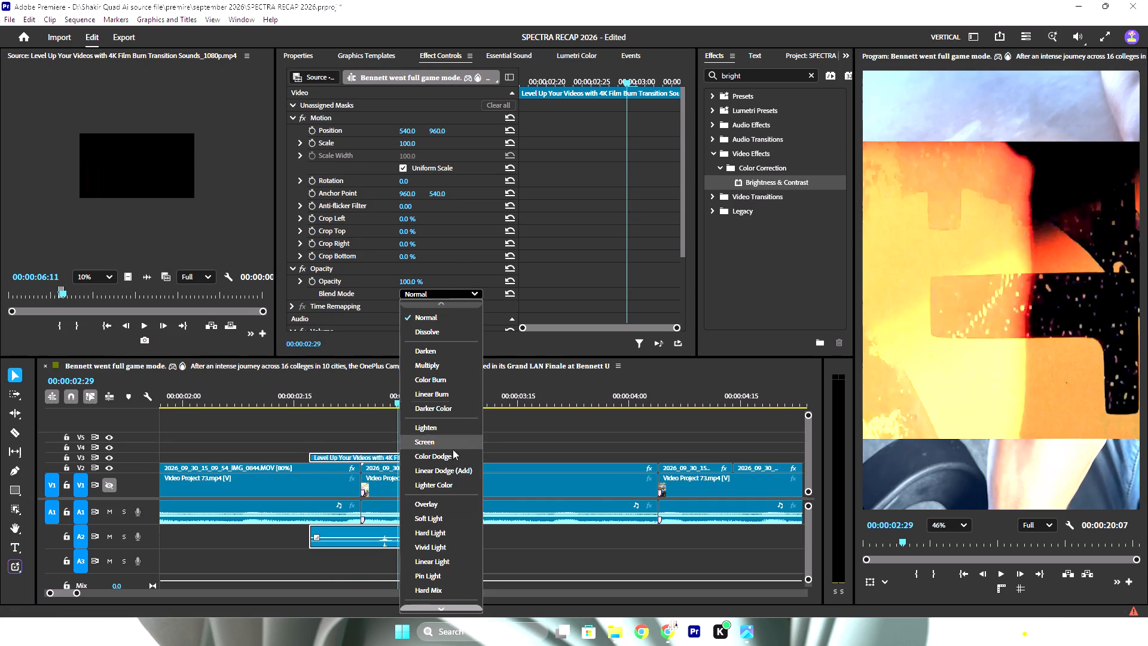
pyautogui.click(444, 450)
pyautogui.click(448, 289)
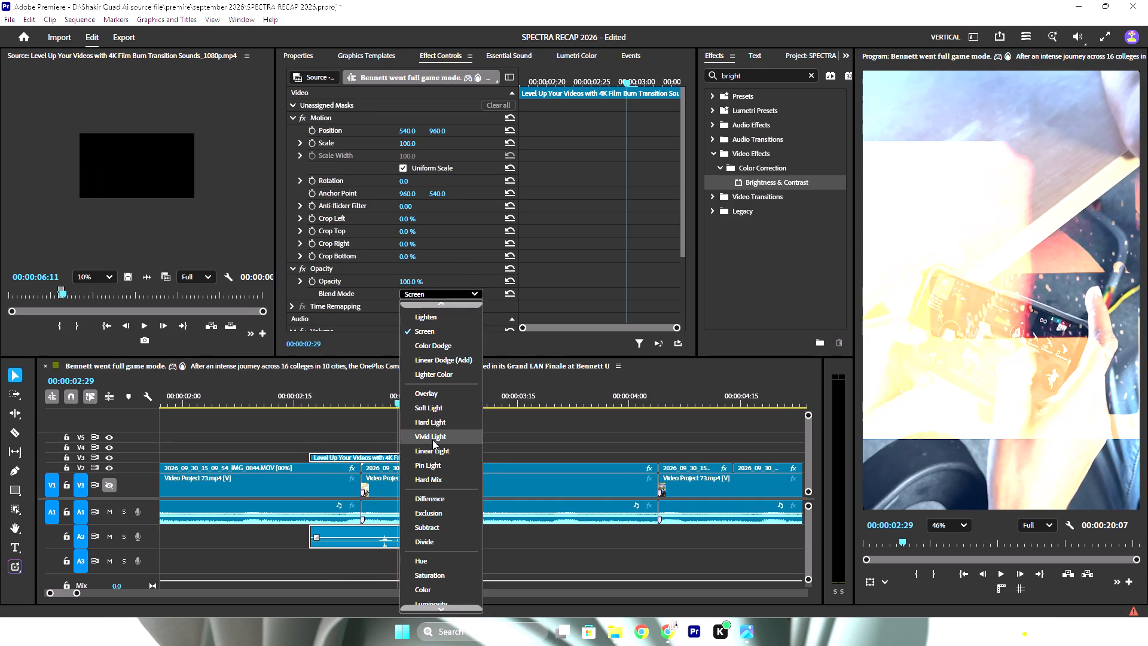
pyautogui.click(436, 334)
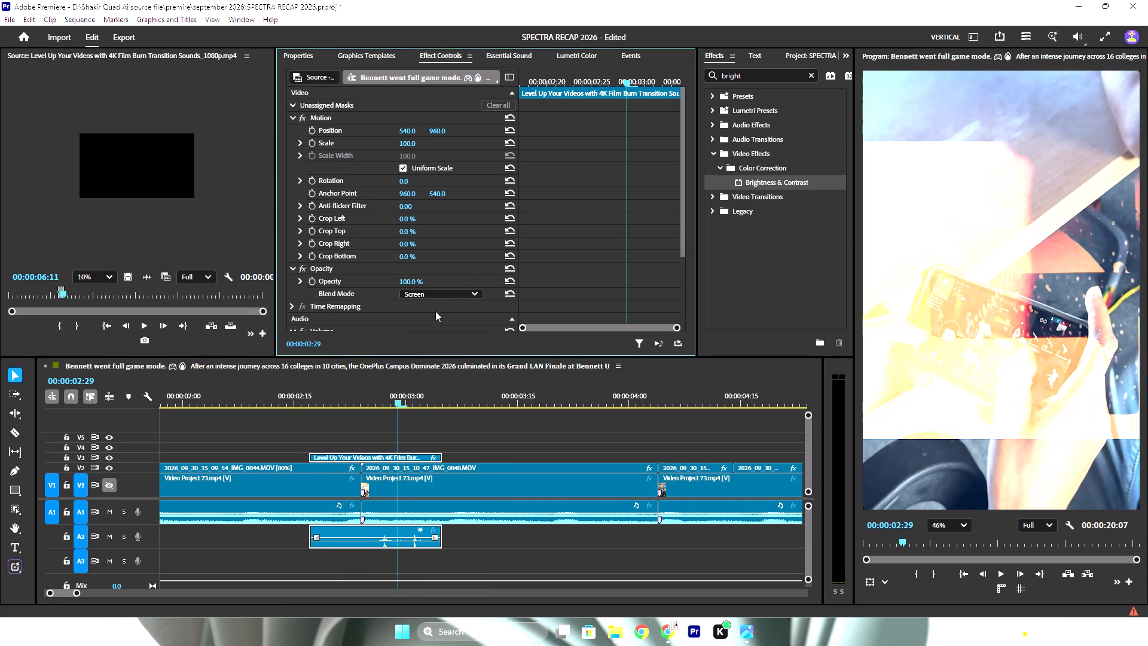
# Set the second film burn clip's rotation to 90°.
pyautogui.click(399, 181)
pyautogui.press('9')
pyautogui.press('0')
pyautogui.press('Return')
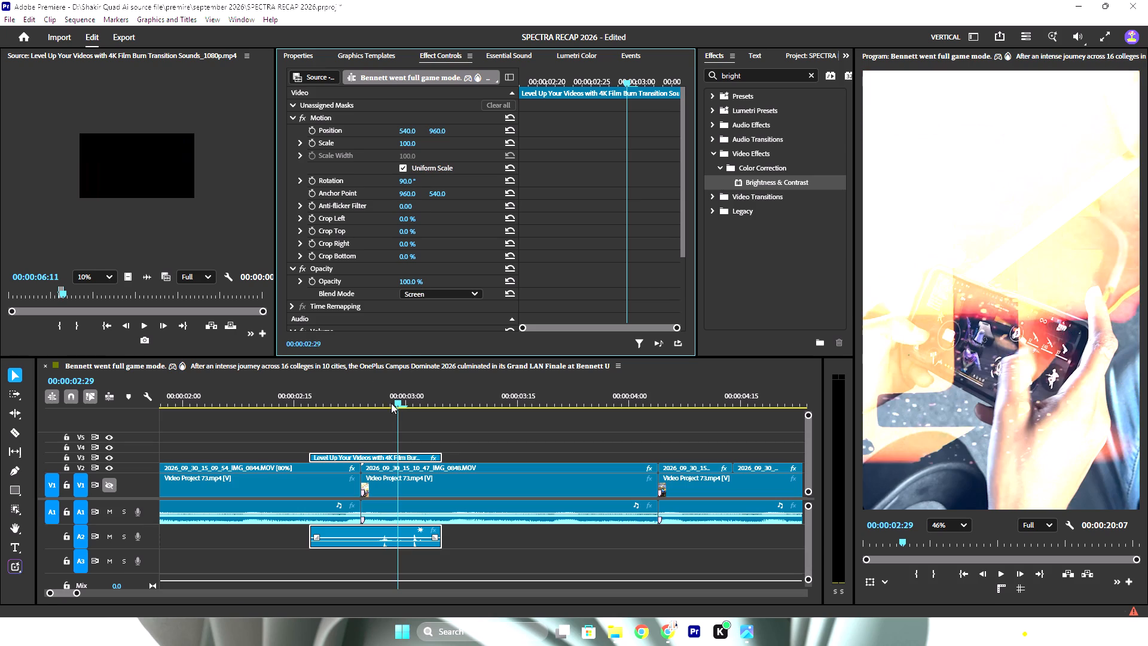
# Shift the second film burn clip on V3 about one frame earlier over the cut from IMG_0844 to IMG_0848.
pyautogui.moveTo(399, 399); pyautogui.dragTo(352, 398)
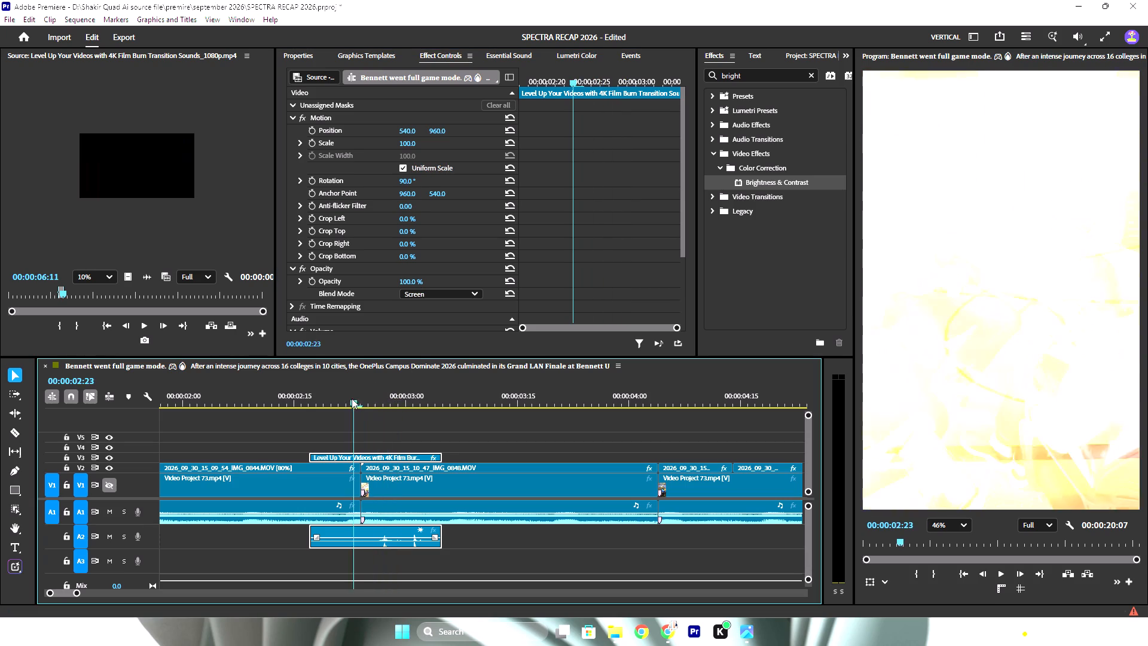
pyautogui.moveTo(352, 398); pyautogui.dragTo(361, 401)
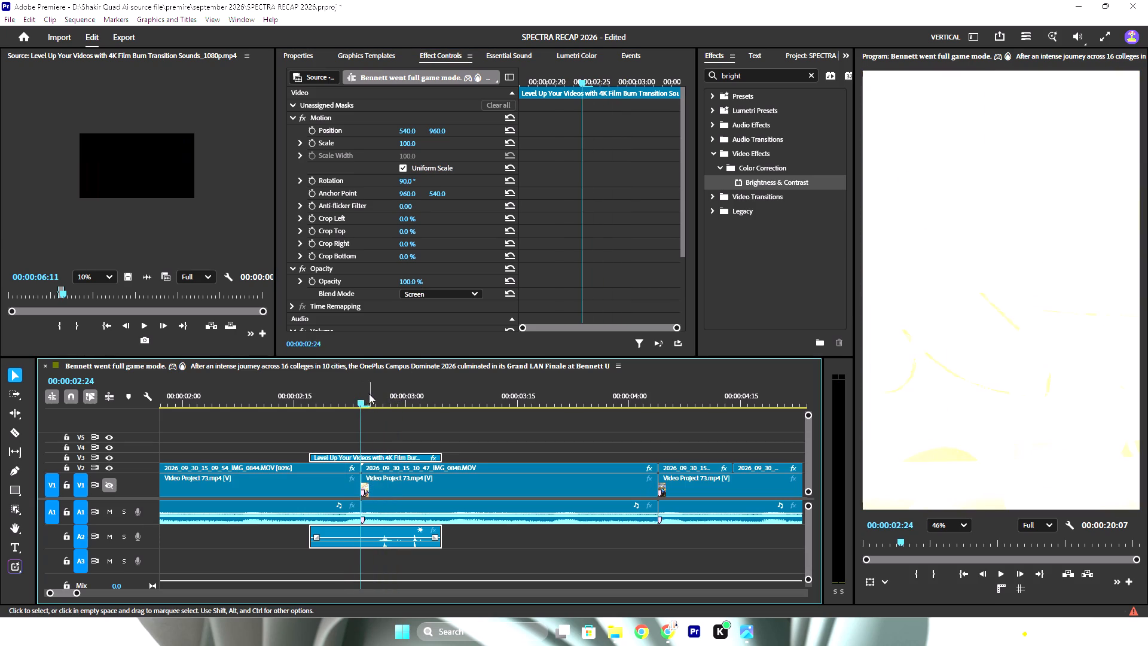
pyautogui.moveTo(360, 394); pyautogui.dragTo(408, 399)
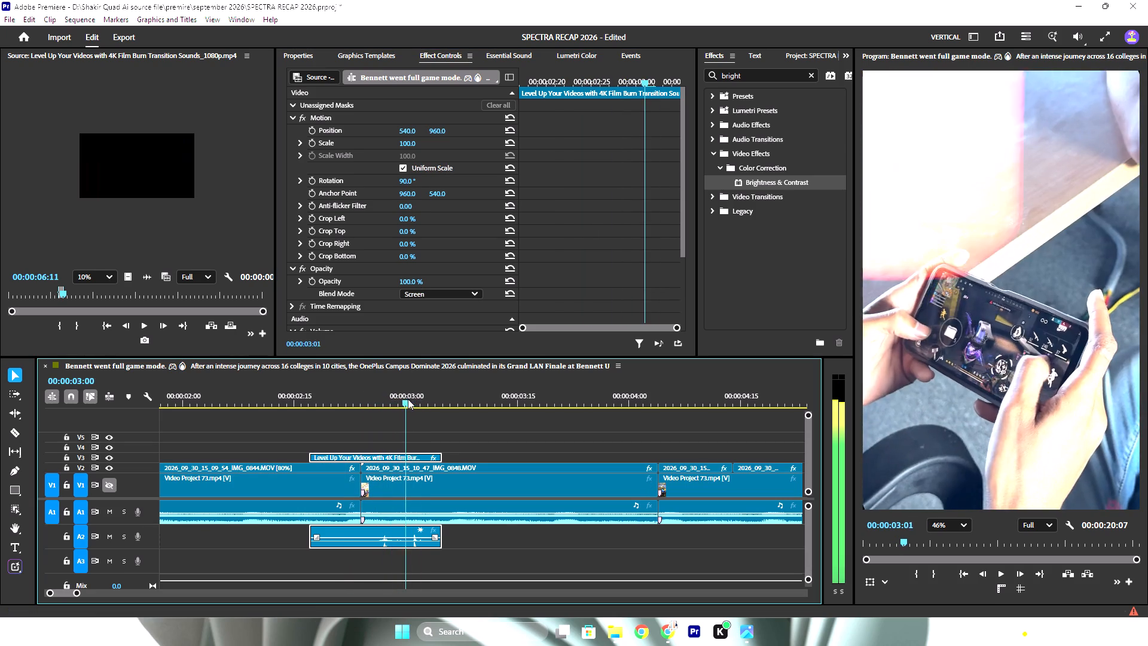
pyautogui.moveTo(408, 399); pyautogui.dragTo(359, 403)
pyautogui.moveTo(362, 458); pyautogui.dragTo(355, 458)
# Play the reel from the beginning through the nested sequences to review the film burn transitions and the following cuts.
pyautogui.moveTo(356, 393); pyautogui.dragTo(301, 401)
pyautogui.press('space')
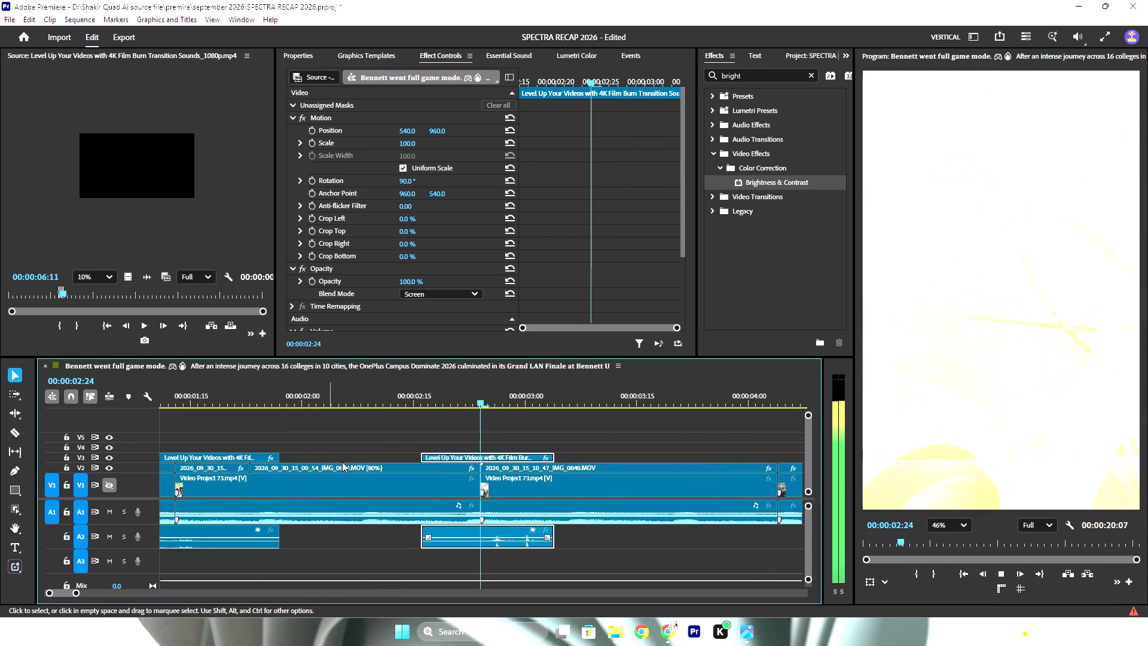
pyautogui.keyDown('alt'); pyautogui.scroll(-17, 327, 486); pyautogui.keyUp('alt')
pyautogui.press('space')
pyautogui.moveTo(319, 400); pyautogui.dragTo(297, 400)
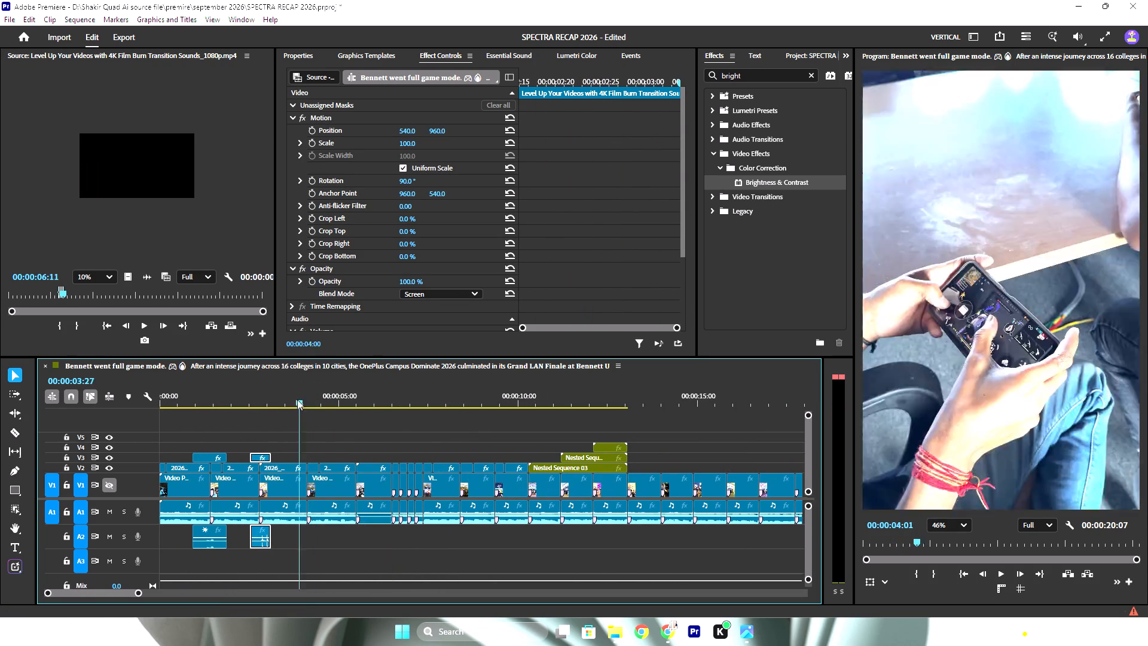
pyautogui.moveTo(297, 400); pyautogui.dragTo(96, 398)
pyautogui.press('space')
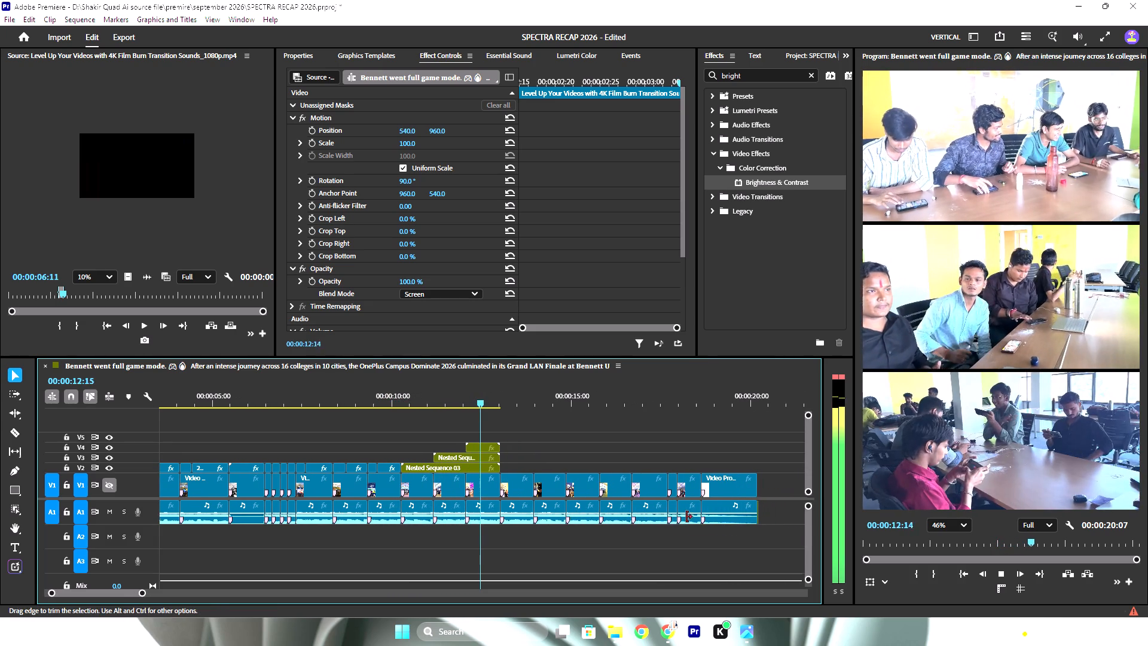
pyautogui.press('space')
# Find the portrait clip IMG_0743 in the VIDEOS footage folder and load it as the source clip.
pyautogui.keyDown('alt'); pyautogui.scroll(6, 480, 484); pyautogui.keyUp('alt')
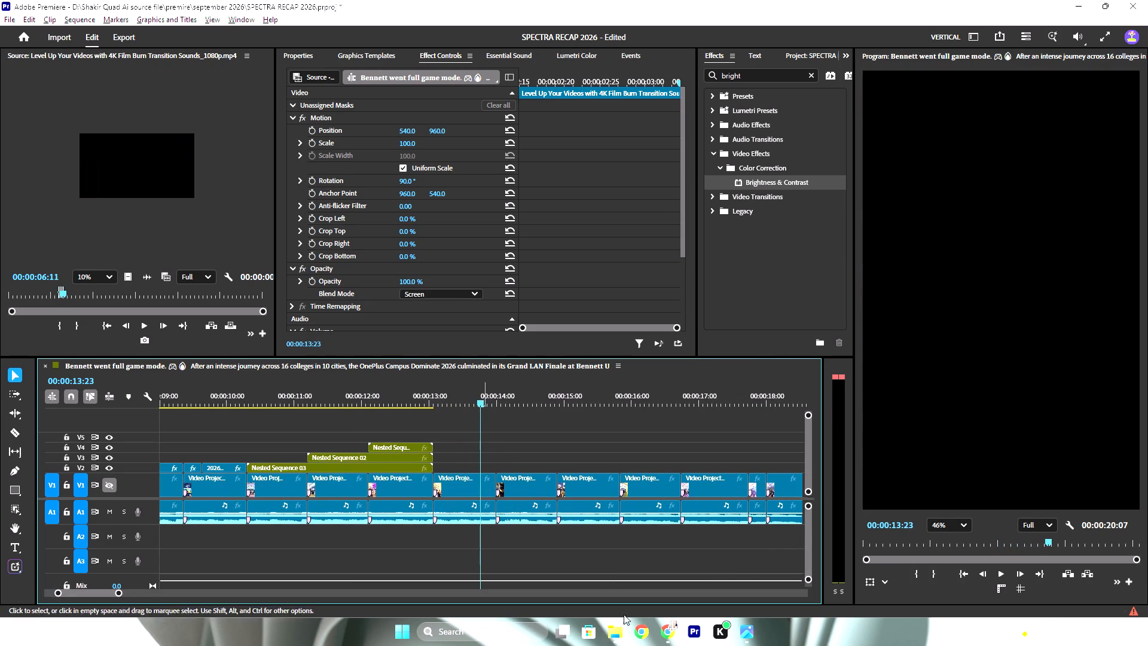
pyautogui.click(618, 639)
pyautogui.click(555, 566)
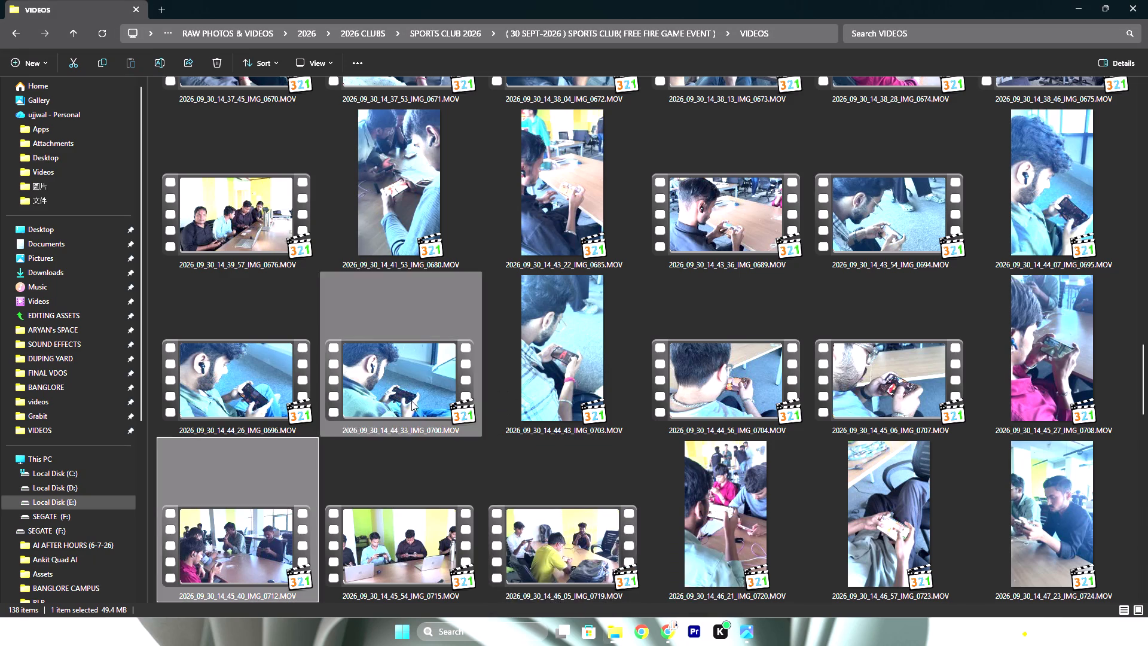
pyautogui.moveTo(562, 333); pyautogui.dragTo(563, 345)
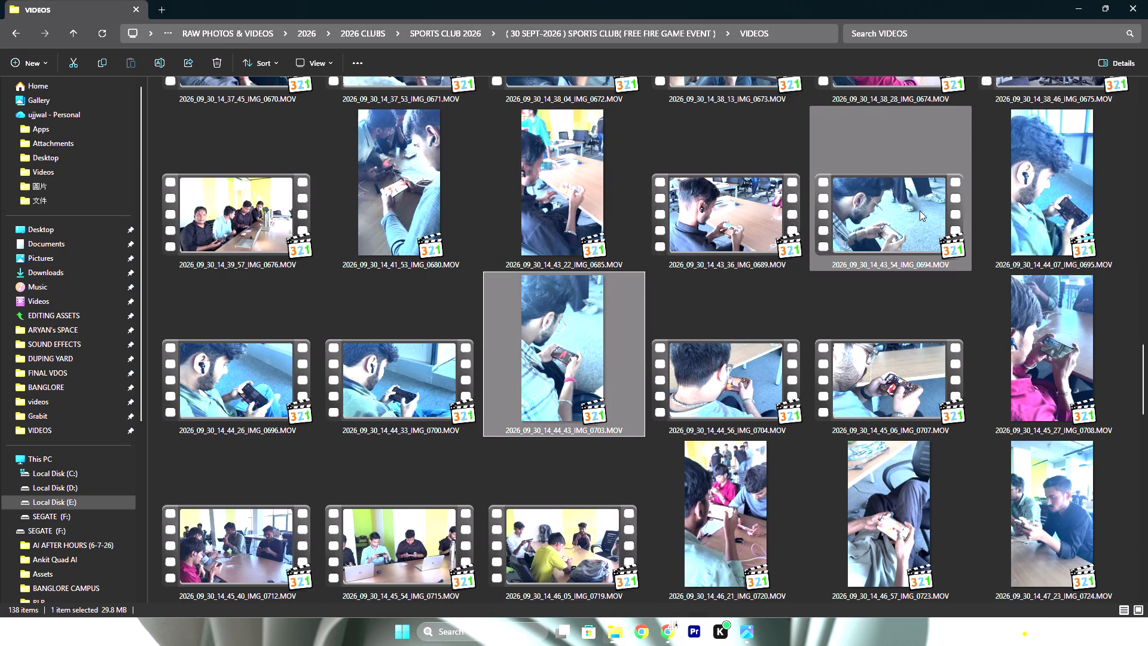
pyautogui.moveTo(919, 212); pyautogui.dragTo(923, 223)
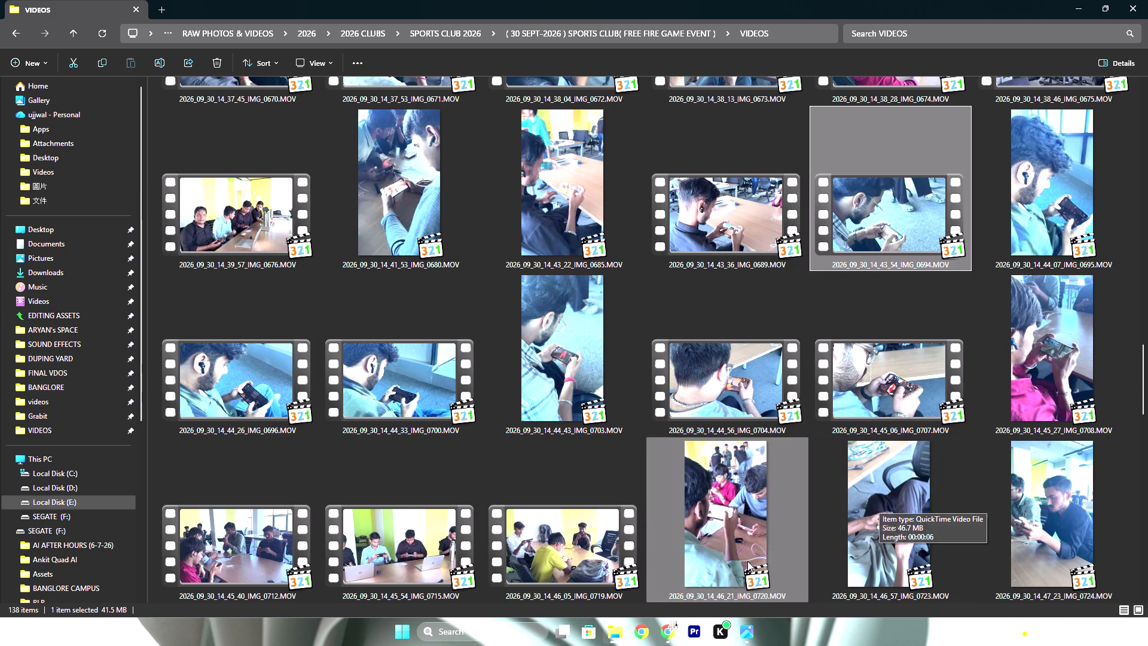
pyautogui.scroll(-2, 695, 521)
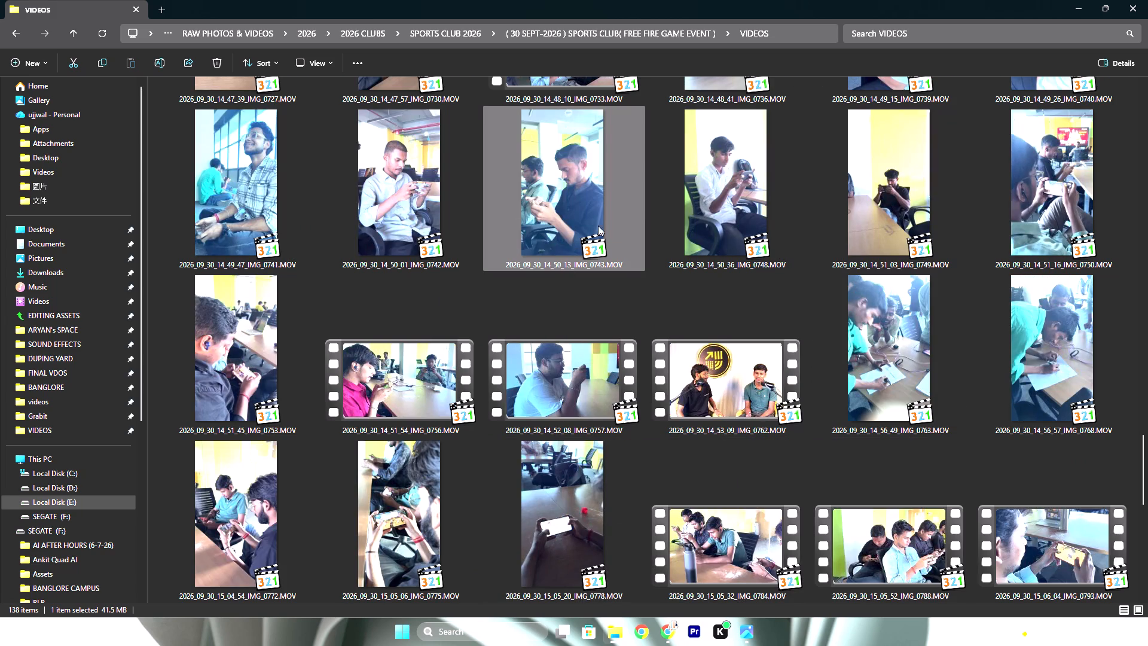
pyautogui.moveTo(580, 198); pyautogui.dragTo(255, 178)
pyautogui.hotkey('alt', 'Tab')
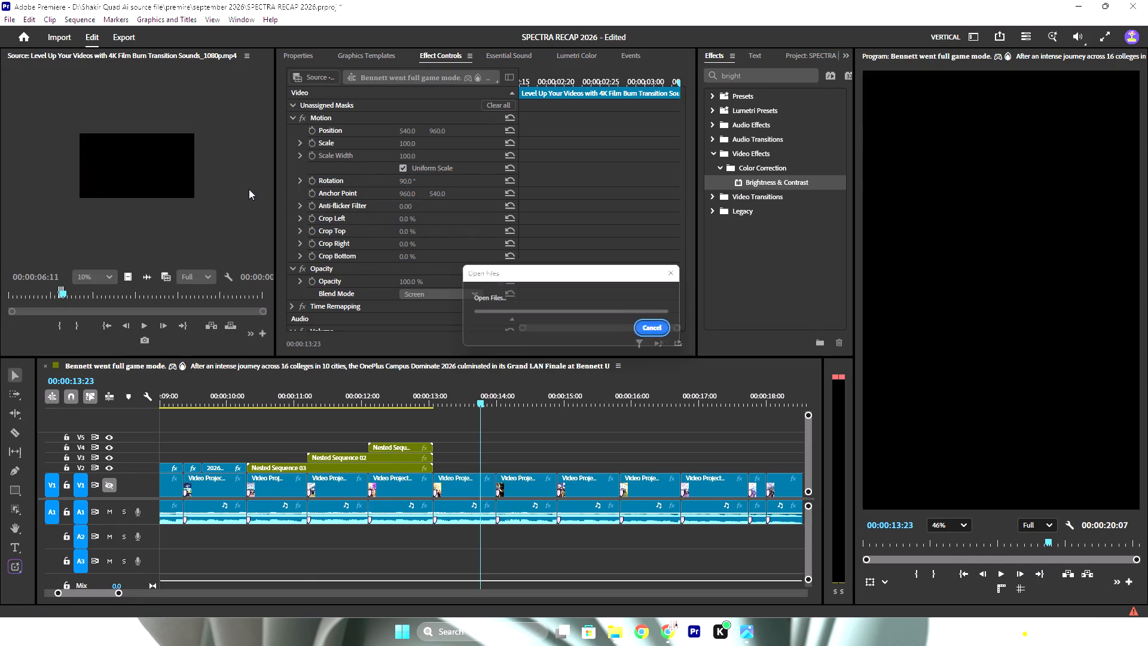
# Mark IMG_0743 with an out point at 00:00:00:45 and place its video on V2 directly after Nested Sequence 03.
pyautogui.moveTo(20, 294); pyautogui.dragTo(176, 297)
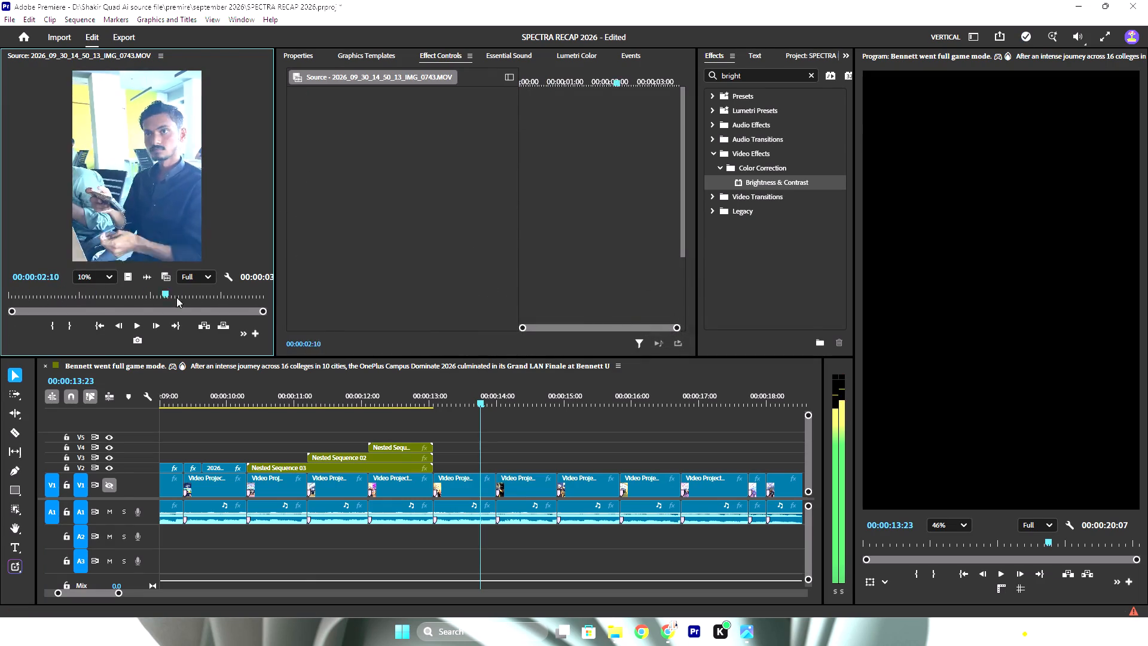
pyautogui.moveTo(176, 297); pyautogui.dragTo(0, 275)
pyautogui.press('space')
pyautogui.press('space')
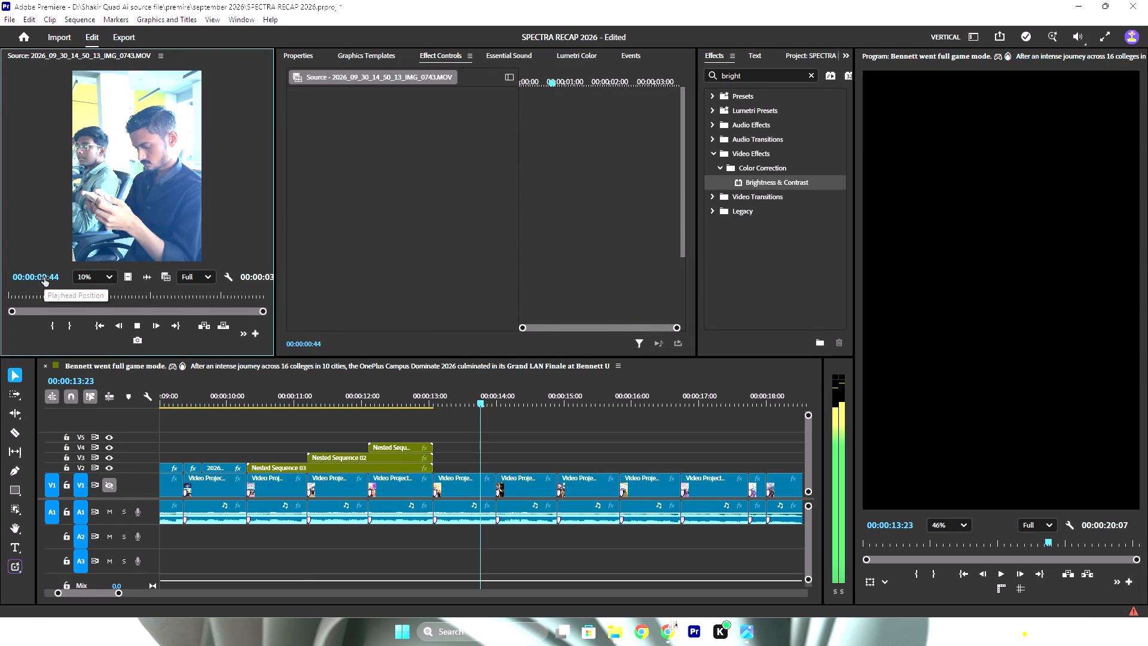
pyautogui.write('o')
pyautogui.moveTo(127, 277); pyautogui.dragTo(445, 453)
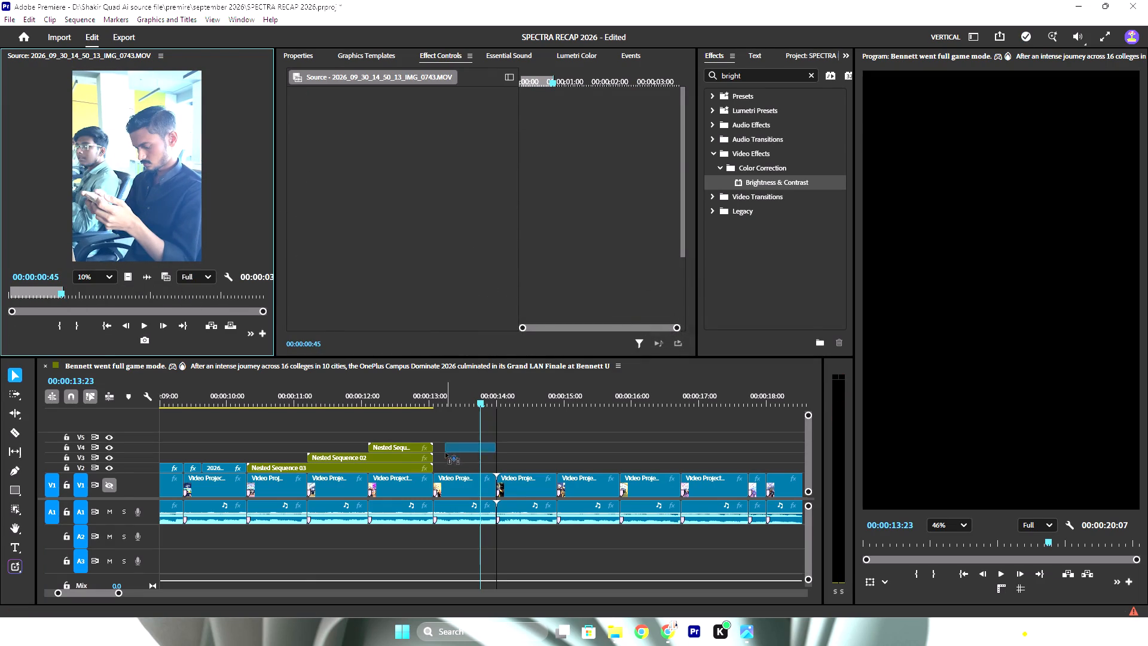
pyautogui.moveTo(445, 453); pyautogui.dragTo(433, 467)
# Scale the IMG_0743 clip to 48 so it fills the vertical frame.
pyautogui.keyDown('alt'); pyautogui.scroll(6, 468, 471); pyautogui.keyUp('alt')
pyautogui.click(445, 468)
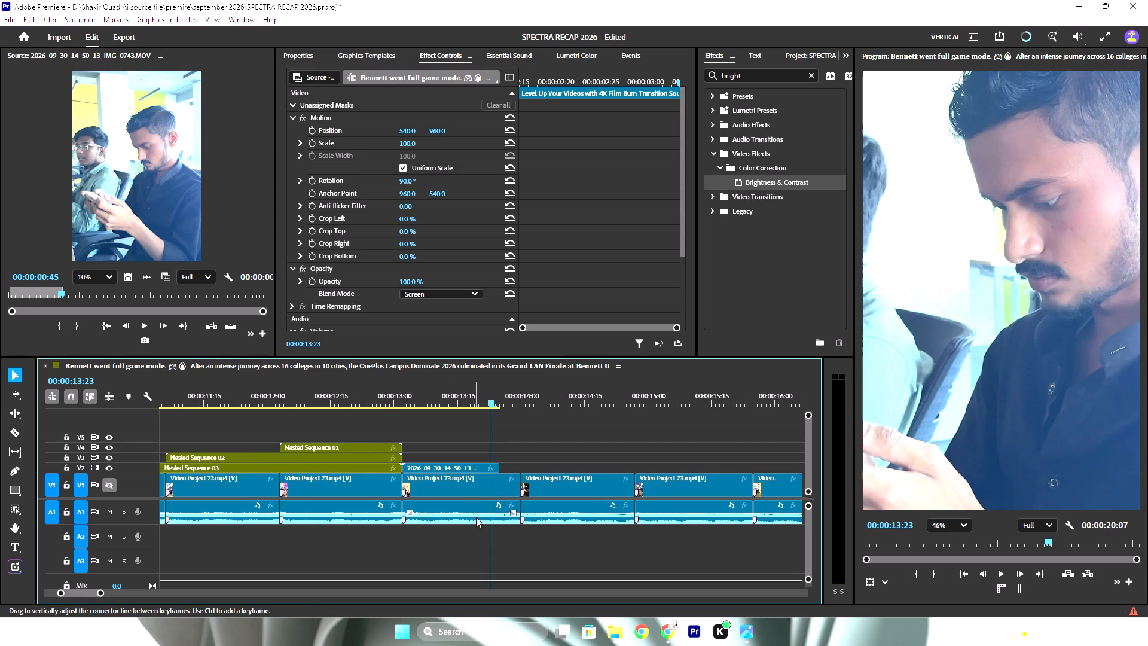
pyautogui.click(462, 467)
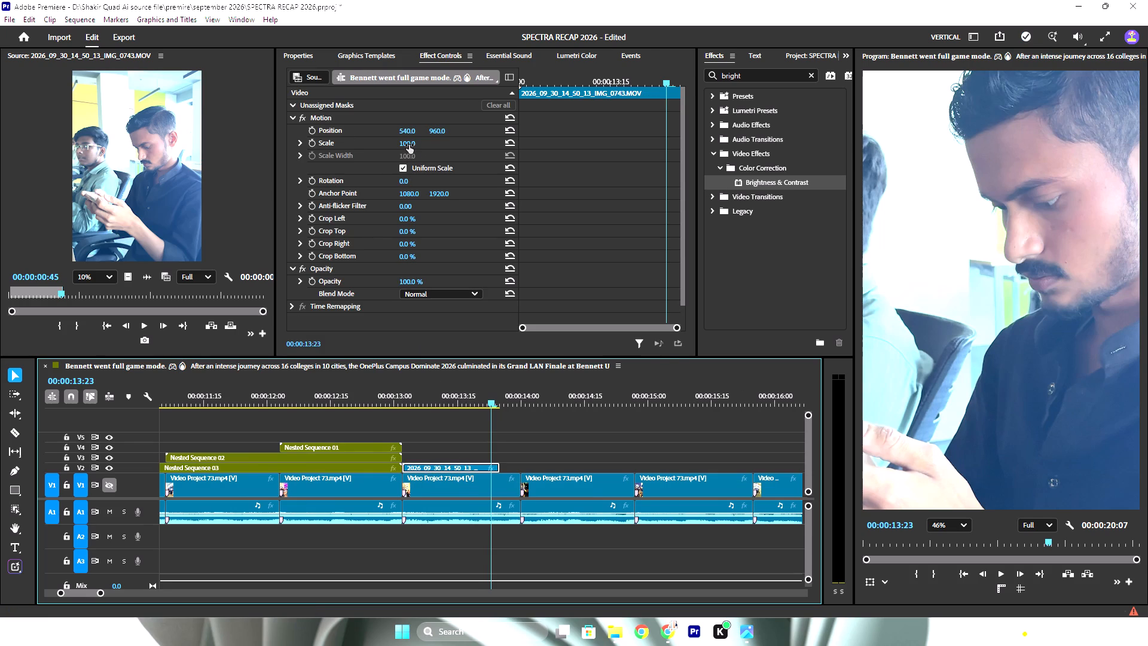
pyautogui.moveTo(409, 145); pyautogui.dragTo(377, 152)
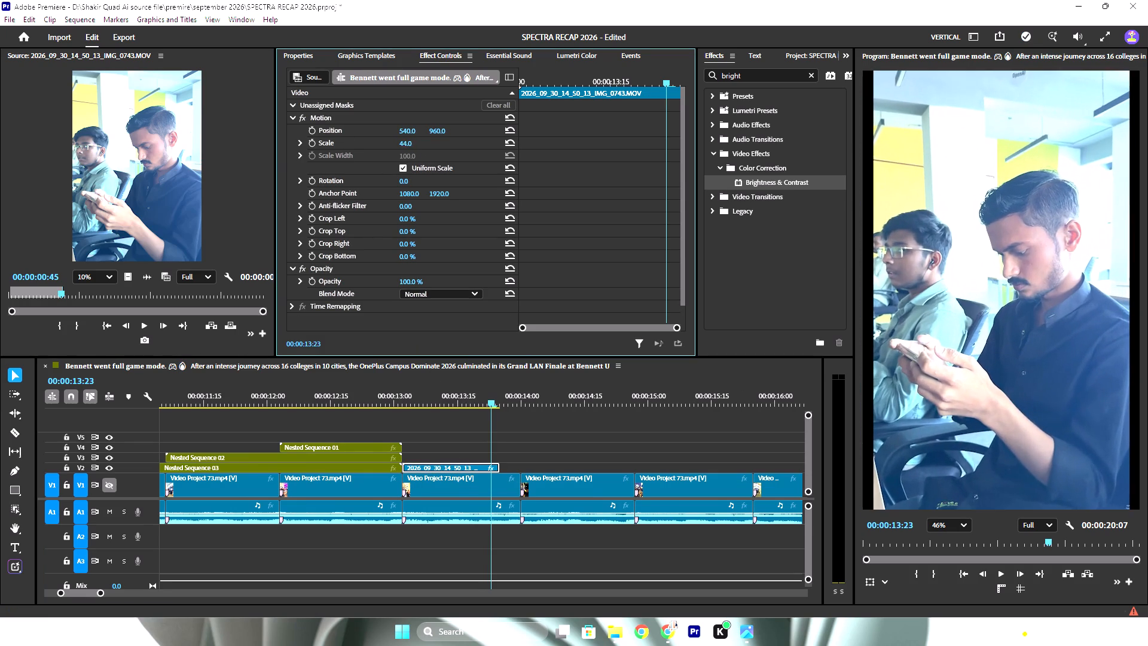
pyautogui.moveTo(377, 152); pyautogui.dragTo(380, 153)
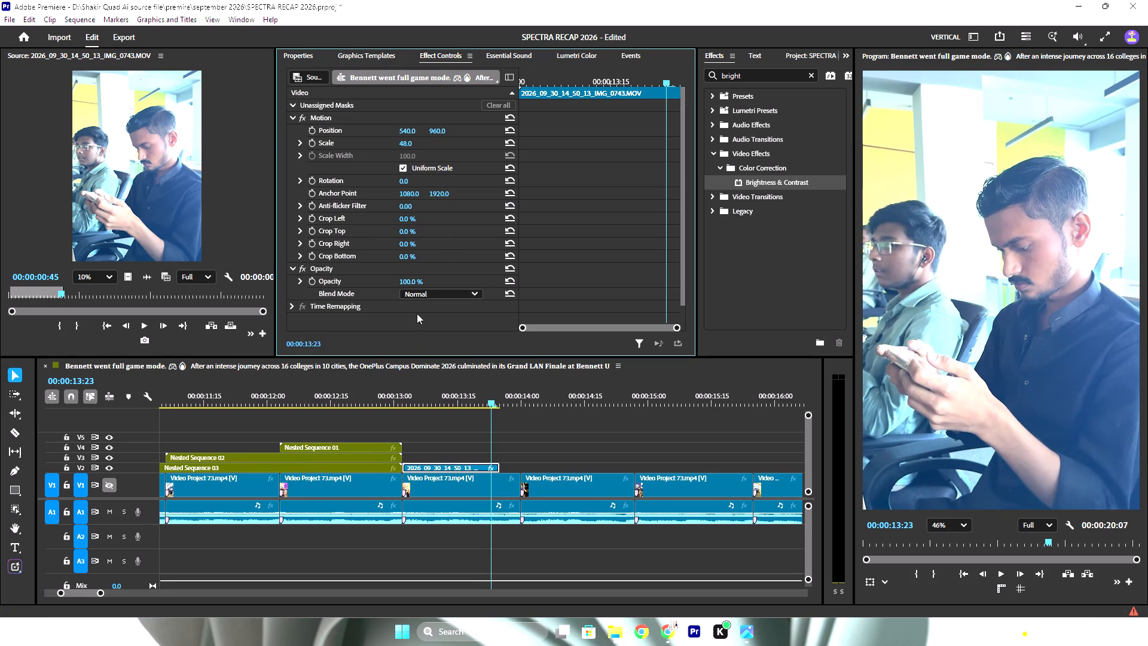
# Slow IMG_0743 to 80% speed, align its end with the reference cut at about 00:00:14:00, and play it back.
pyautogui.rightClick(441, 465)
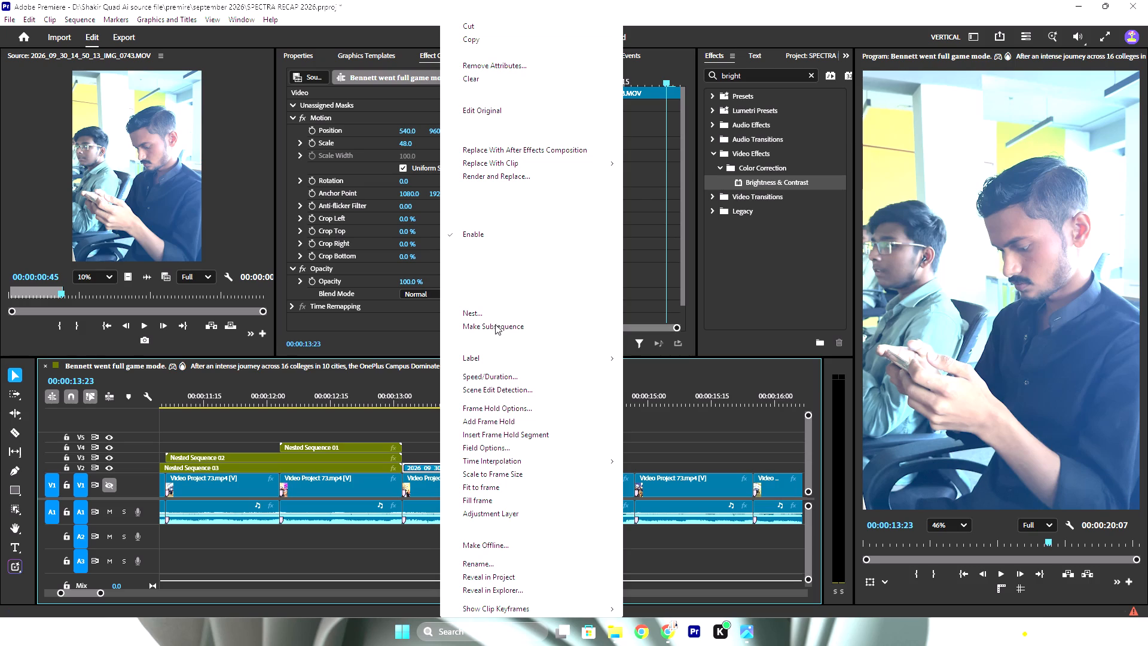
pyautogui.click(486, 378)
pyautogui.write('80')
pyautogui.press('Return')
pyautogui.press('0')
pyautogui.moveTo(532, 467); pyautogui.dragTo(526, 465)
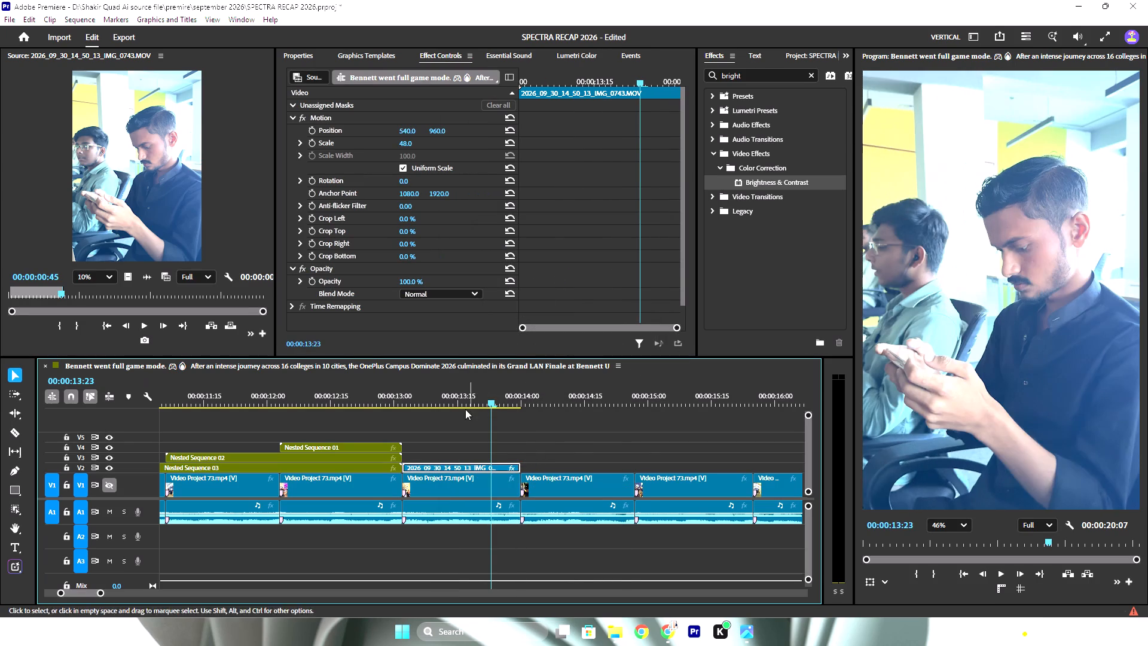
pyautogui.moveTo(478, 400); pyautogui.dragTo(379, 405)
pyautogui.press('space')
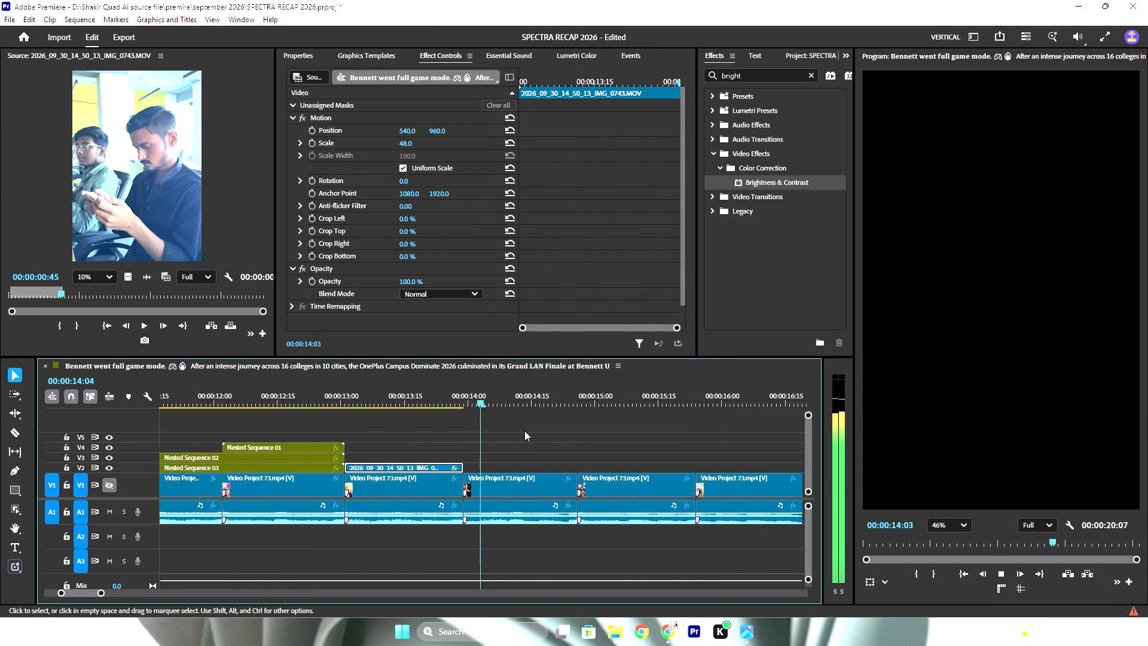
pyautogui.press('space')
# Load IMG_0753 from the VIDEOS footage folder as the source clip.
pyautogui.click(616, 633)
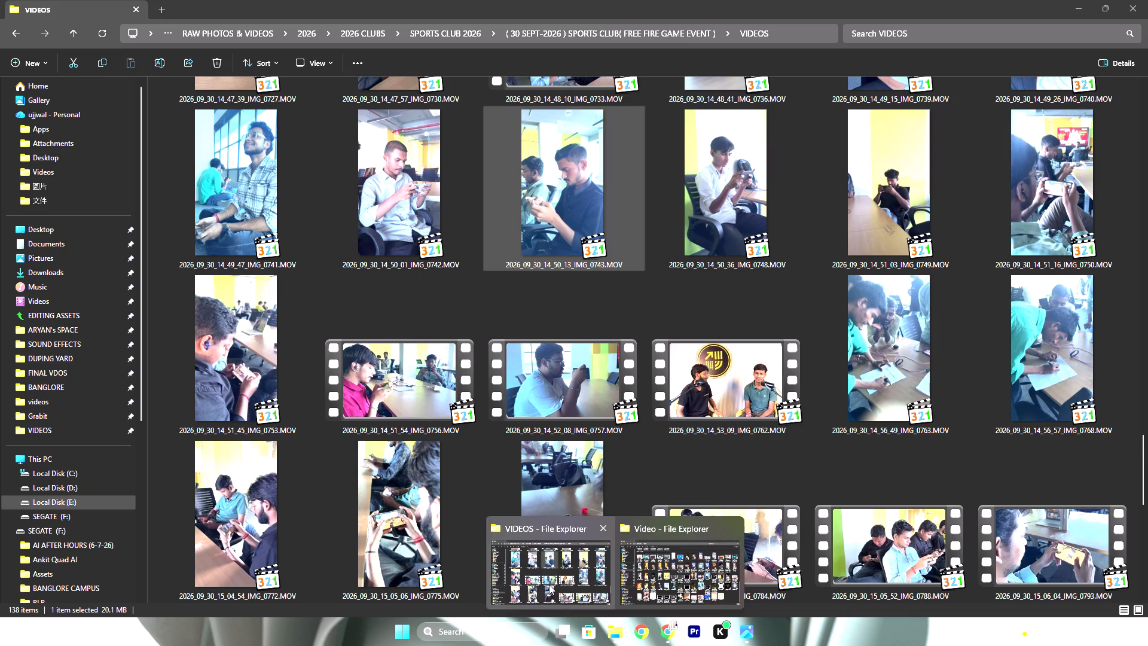
pyautogui.click(549, 584)
pyautogui.moveTo(254, 351); pyautogui.dragTo(361, 397)
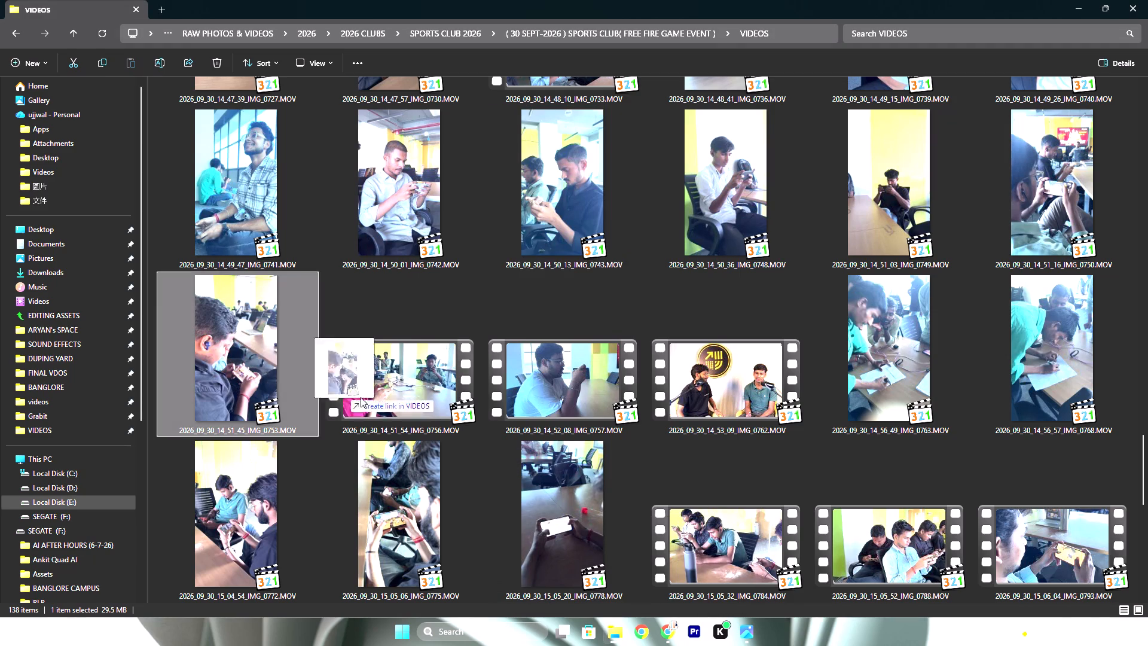
pyautogui.moveTo(361, 397); pyautogui.dragTo(127, 203)
pyautogui.hotkey('alt', 'Tab')
# Mark a segment of IMG_0753 in the source from 00:00:01:03 to 00:00:01:32.
pyautogui.moveTo(45, 291); pyautogui.dragTo(96, 292)
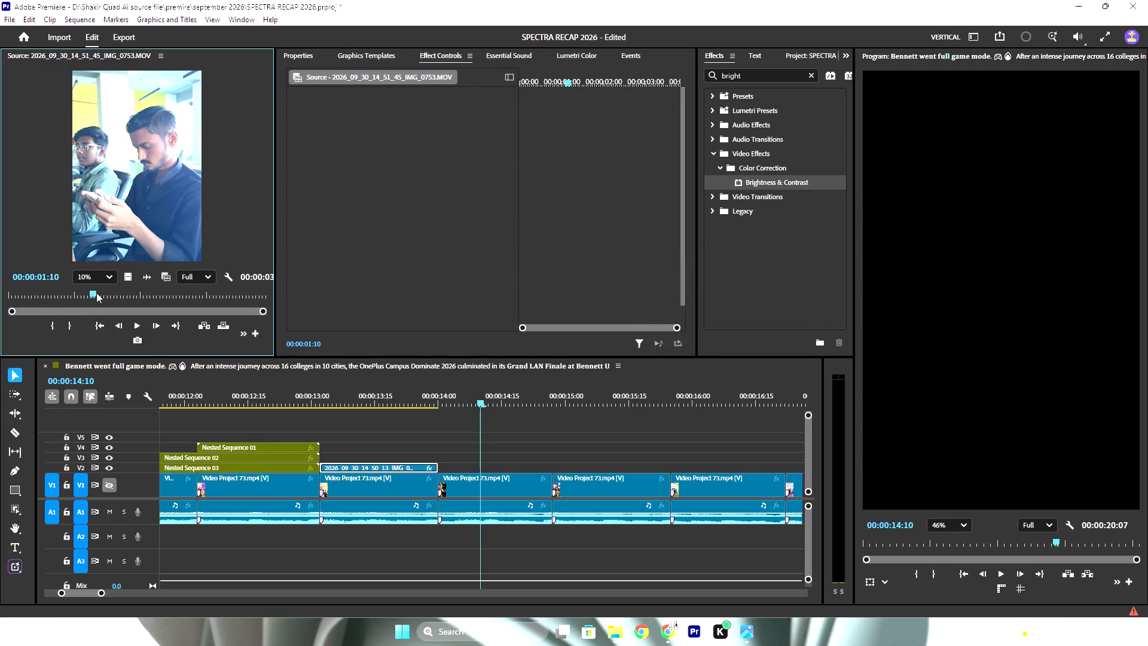
pyautogui.moveTo(96, 292); pyautogui.dragTo(20, 298)
pyautogui.moveTo(17, 292); pyautogui.dragTo(0, 299)
pyautogui.moveTo(13, 292); pyautogui.dragTo(23, 281)
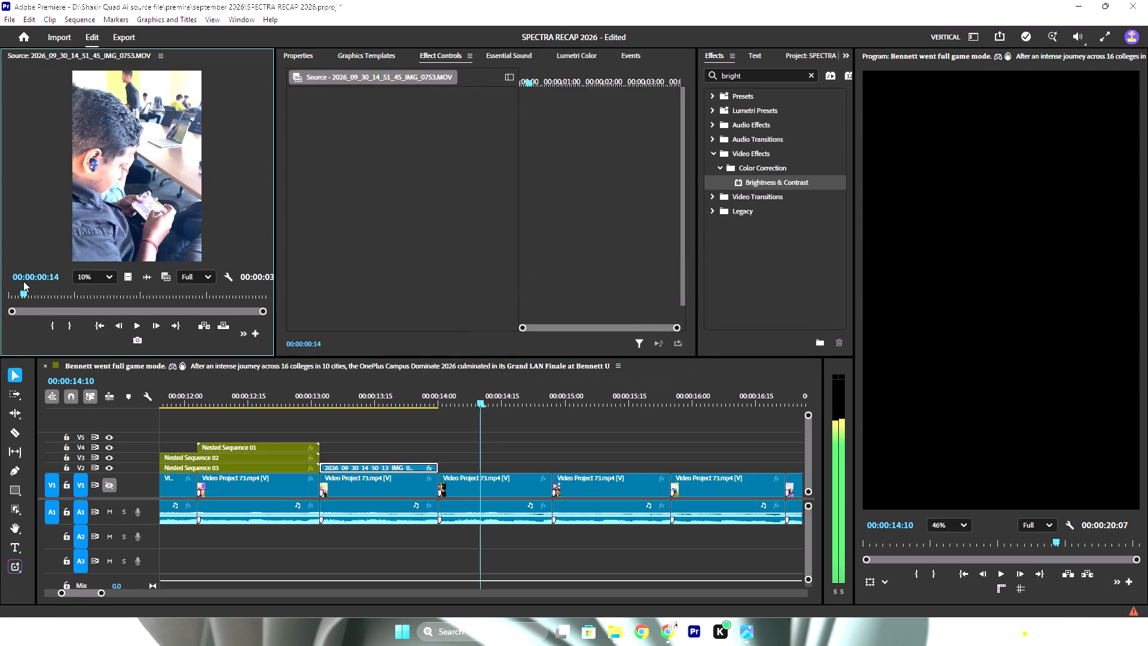
pyautogui.moveTo(23, 281); pyautogui.dragTo(79, 287)
pyautogui.write('i')
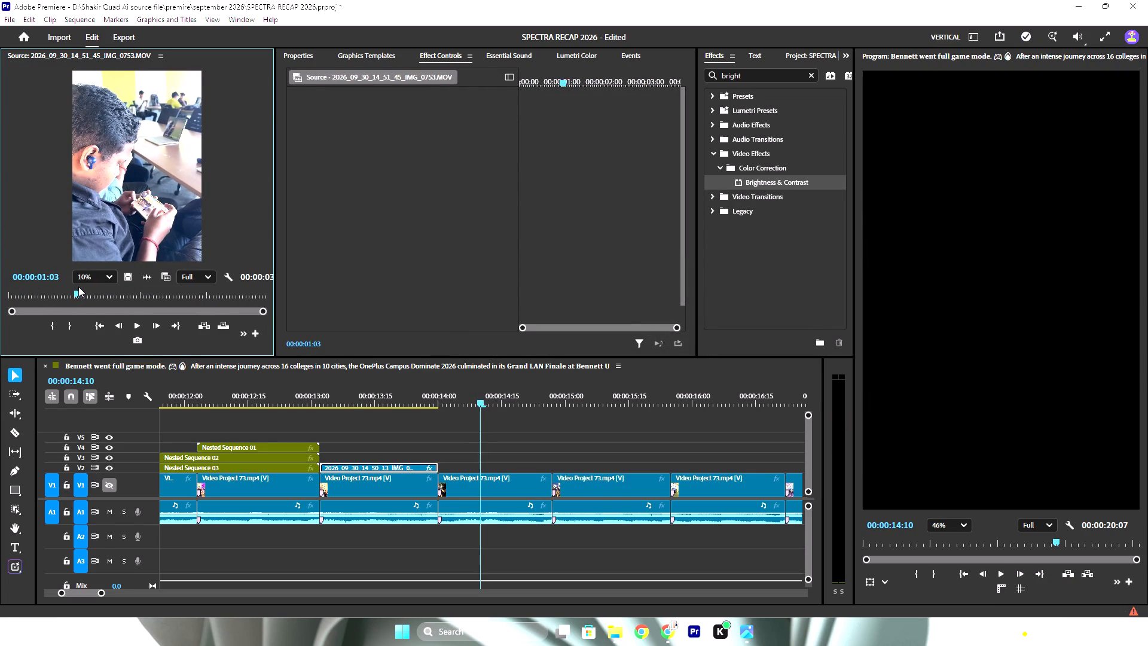
pyautogui.press('space')
pyautogui.press('space')
pyautogui.write('o')
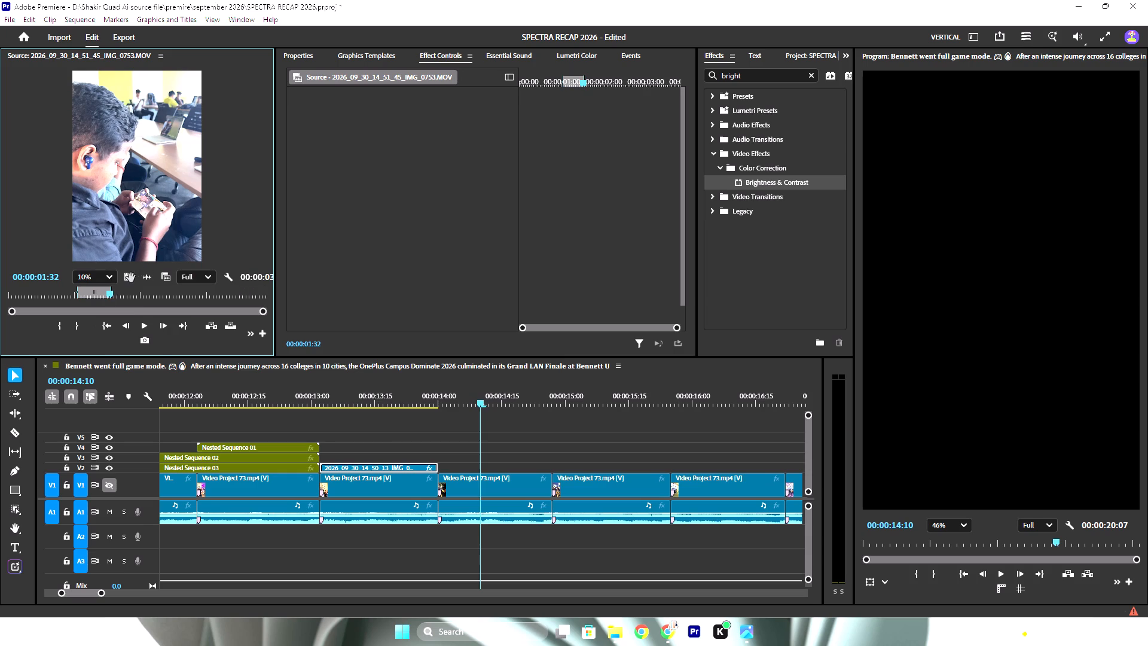
# Place the IMG_0753 segment on V2 in place of IMG_0743, filling about 00:00:13:02 to 00:00:14:00.
pyautogui.moveTo(130, 278); pyautogui.dragTo(323, 467)
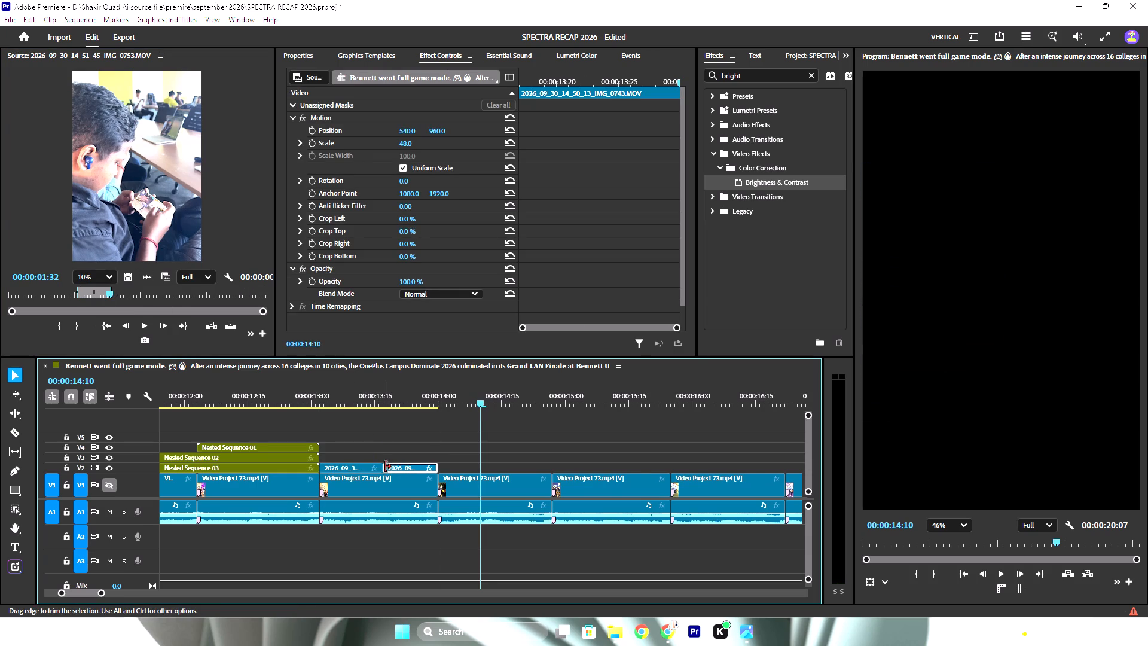
pyautogui.moveTo(384, 467); pyautogui.dragTo(515, 468)
pyautogui.moveTo(383, 465); pyautogui.dragTo(439, 467)
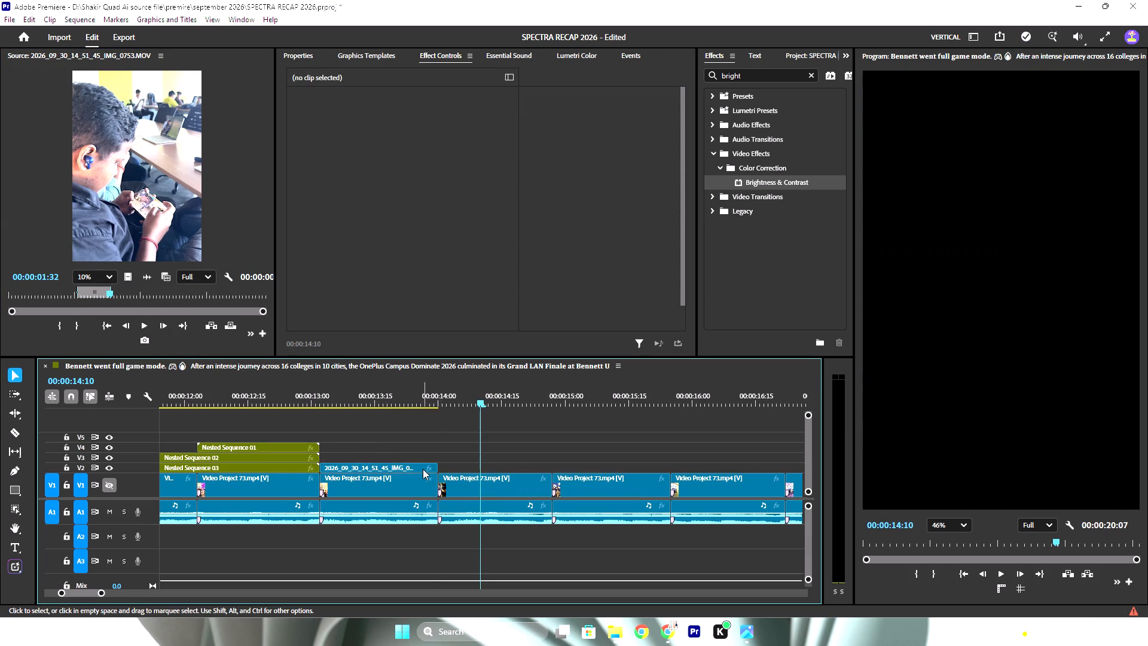
# Set the IMG_0753 clip's speed to 80%.
pyautogui.rightClick(423, 469)
pyautogui.click(475, 377)
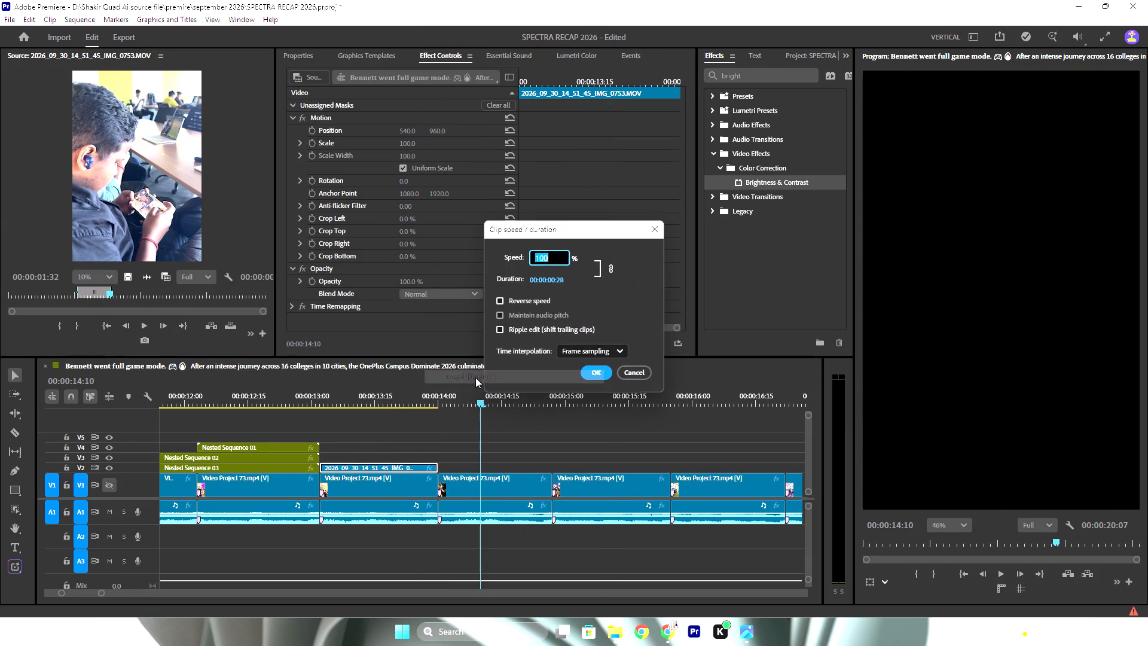
pyautogui.write('80')
pyautogui.press('Return')
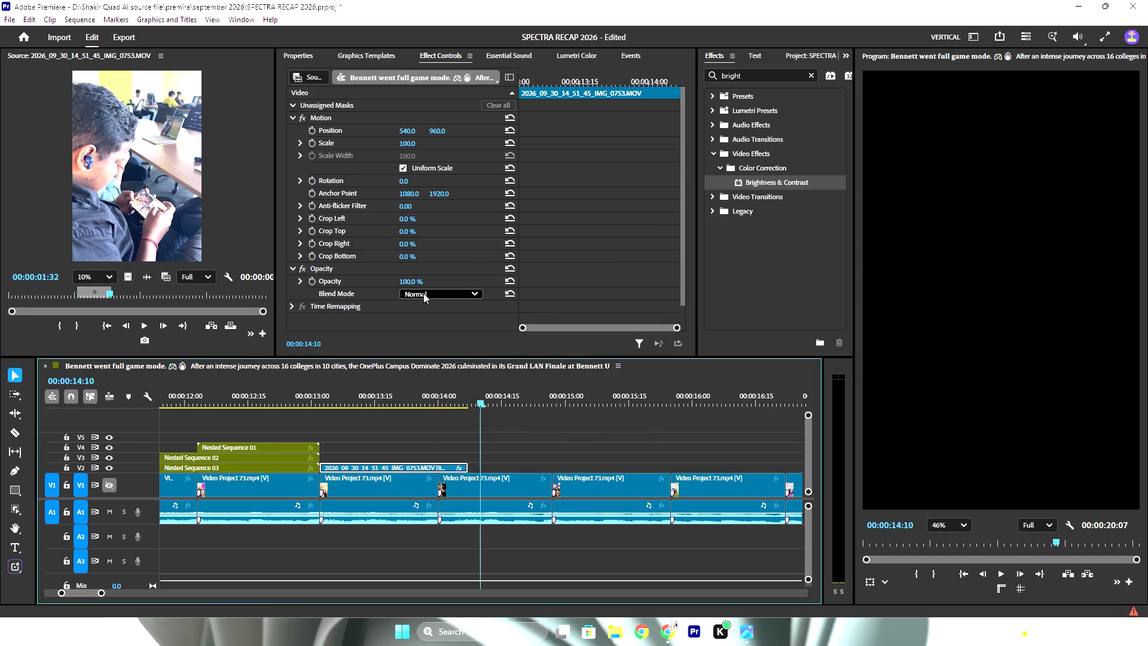
# Set the IMG_0753 clip's scale to 50 and check its framing at about 00:00:13:21.
pyautogui.click(406, 142)
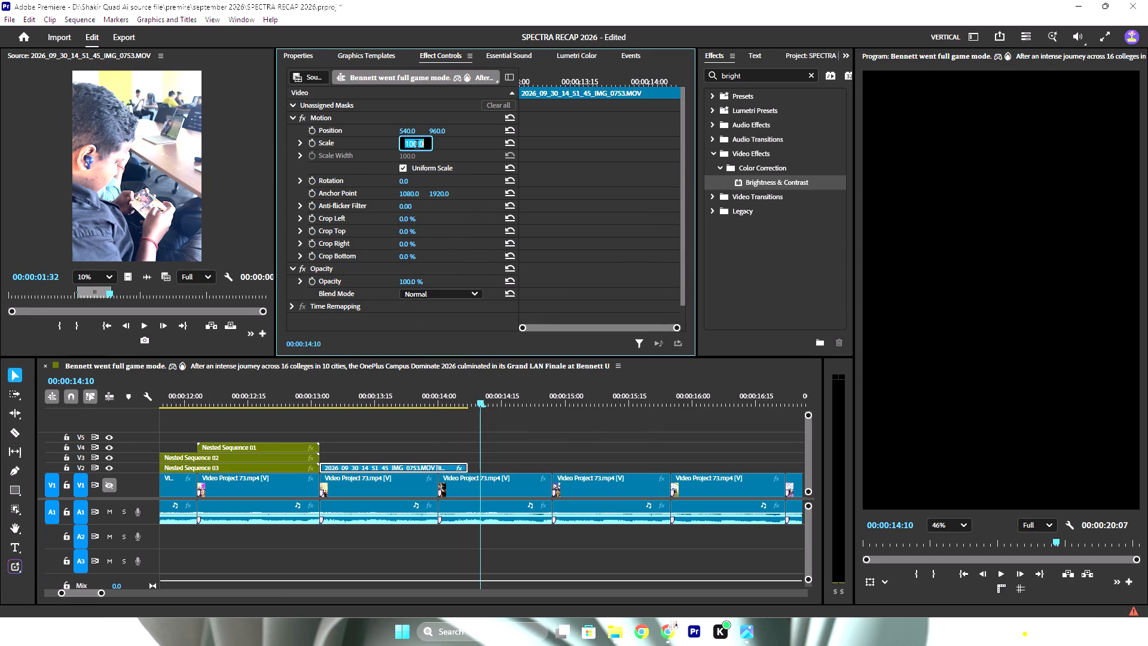
pyautogui.write('50')
pyautogui.press('Return')
pyautogui.moveTo(456, 395); pyautogui.dragTo(401, 400)
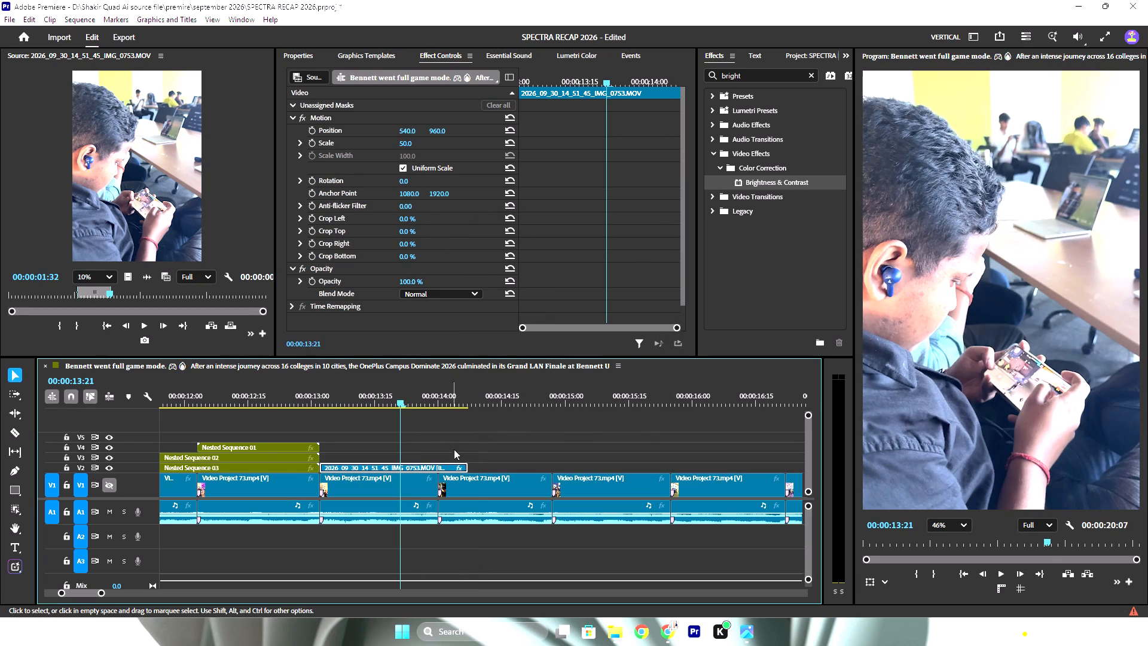
# Trim the end of the IMG_0753 clip on V2 to about 00:00:14:00 and play back the cut.
pyautogui.moveTo(469, 468); pyautogui.dragTo(439, 467)
pyautogui.moveTo(402, 391); pyautogui.dragTo(270, 407)
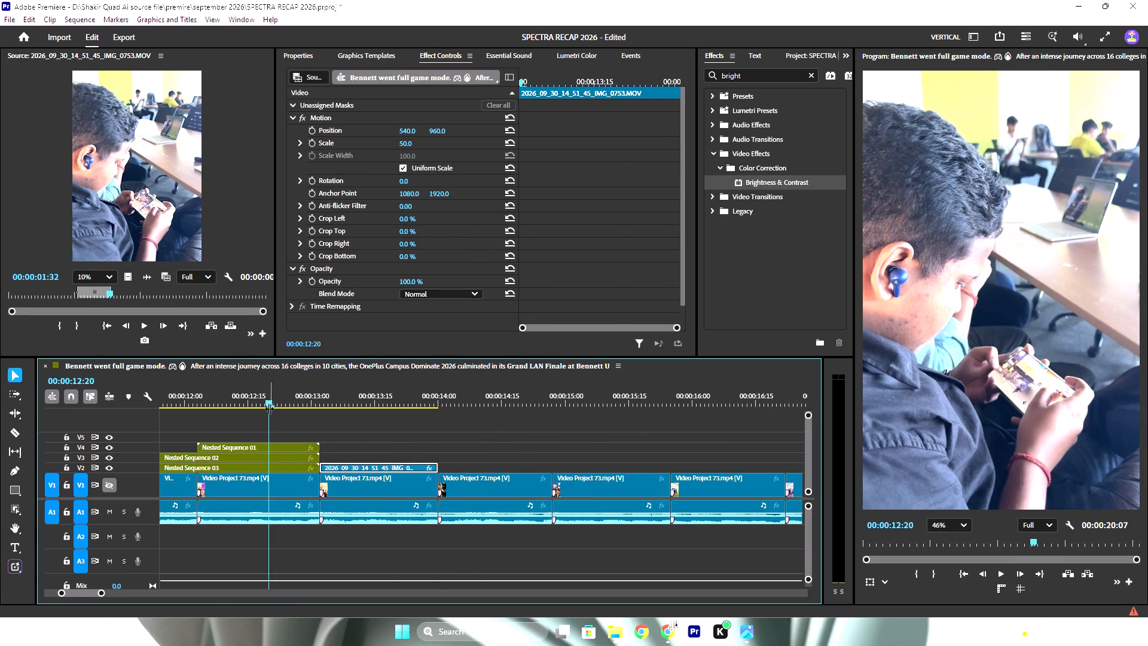
pyautogui.press('space')
pyautogui.press('space')
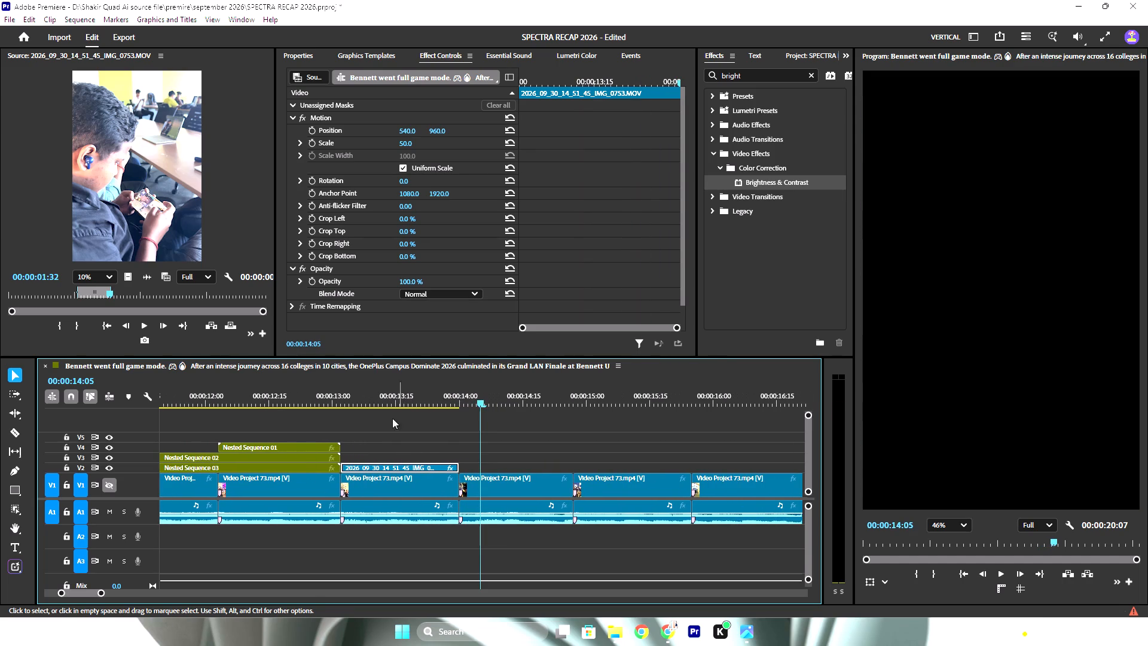
# Load the Level Up Your Videos film burn clip in the source and mark a burn segment ending at 00:00:08:09.
pyautogui.moveTo(337, 393); pyautogui.dragTo(310, 392)
pyautogui.click(799, 57)
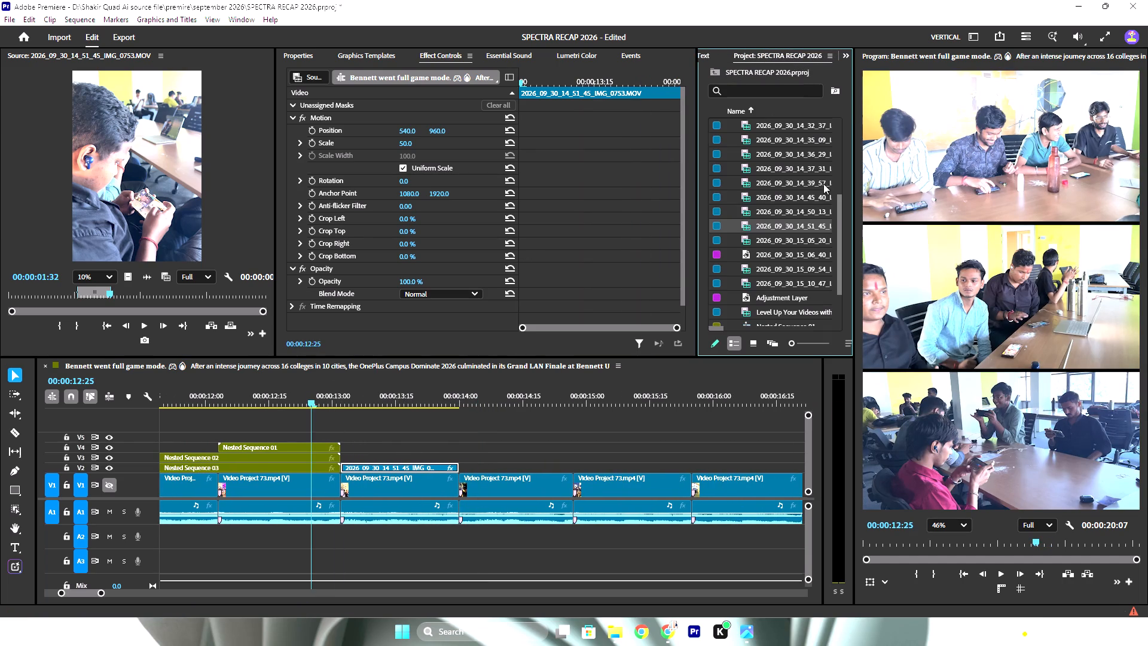
pyautogui.scroll(-5, 805, 237)
pyautogui.moveTo(789, 252); pyautogui.dragTo(196, 179)
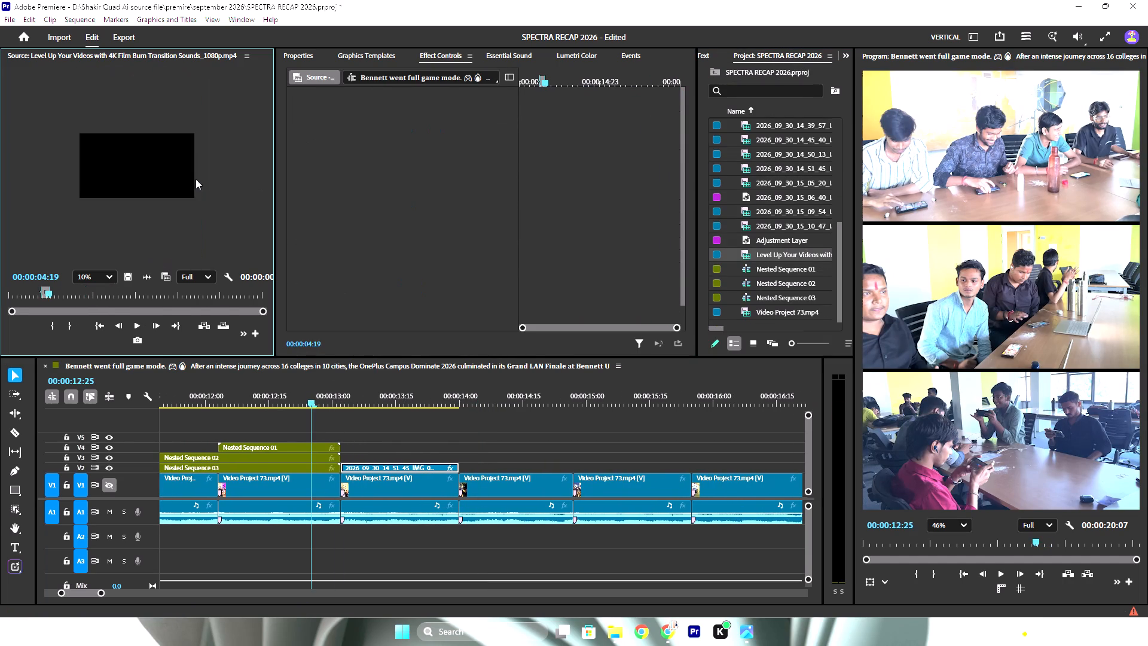
pyautogui.click(69, 295)
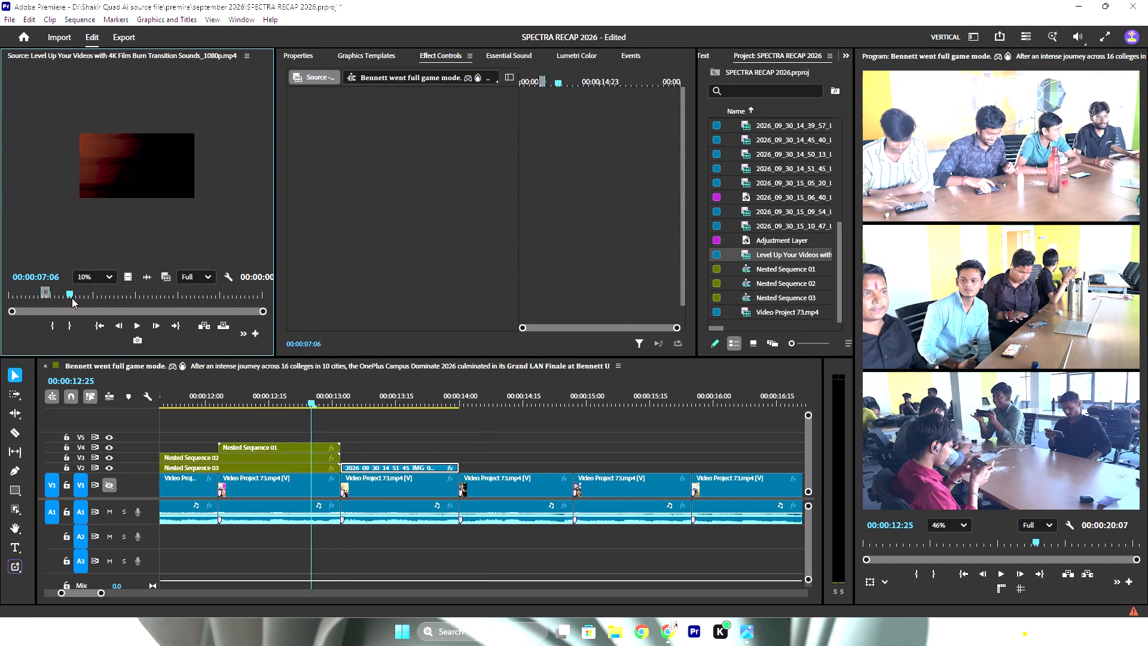
pyautogui.press('space')
pyautogui.press('space')
pyautogui.write('i')
pyautogui.press('space')
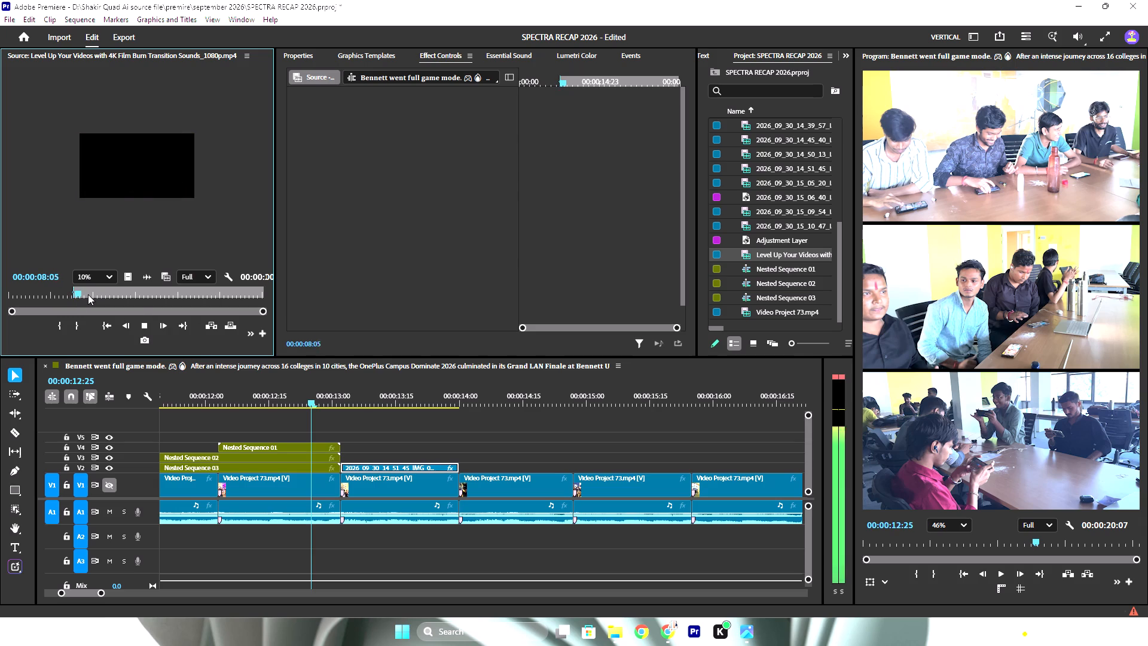
pyautogui.press('space')
pyautogui.write('o')
# Place the film burn segment on V5 starting at 00:00:12:25, with its audio on A2.
pyautogui.moveTo(134, 159); pyautogui.dragTo(339, 425)
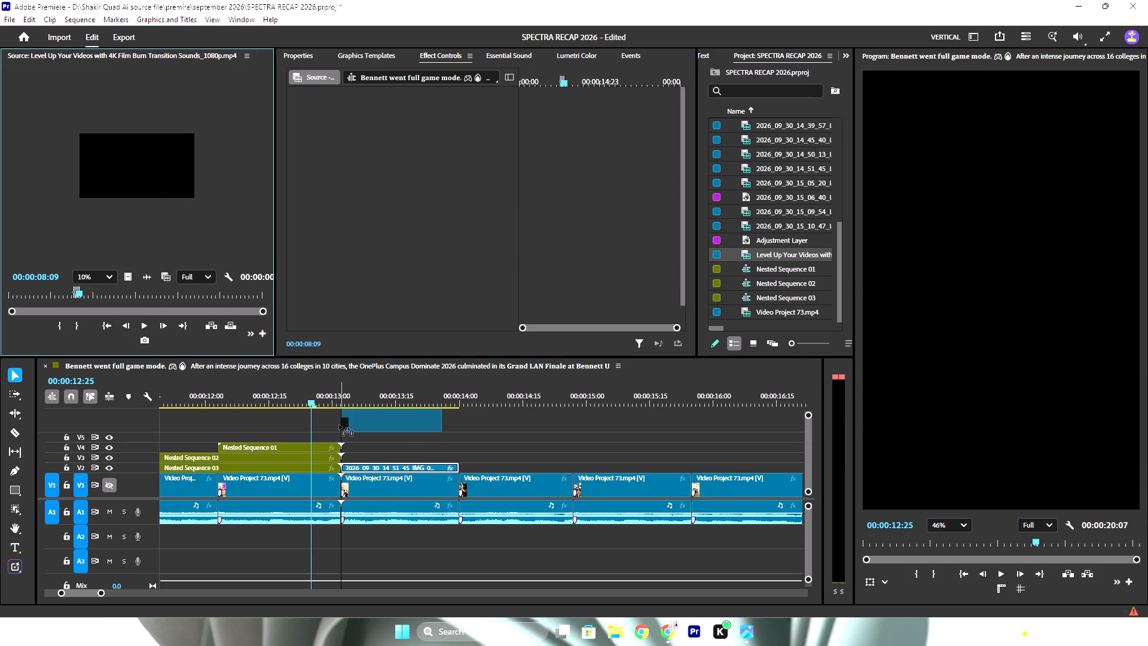
pyautogui.moveTo(339, 425); pyautogui.dragTo(312, 440)
pyautogui.keyDown('alt'); pyautogui.scroll(5, 307, 467); pyautogui.keyUp('alt')
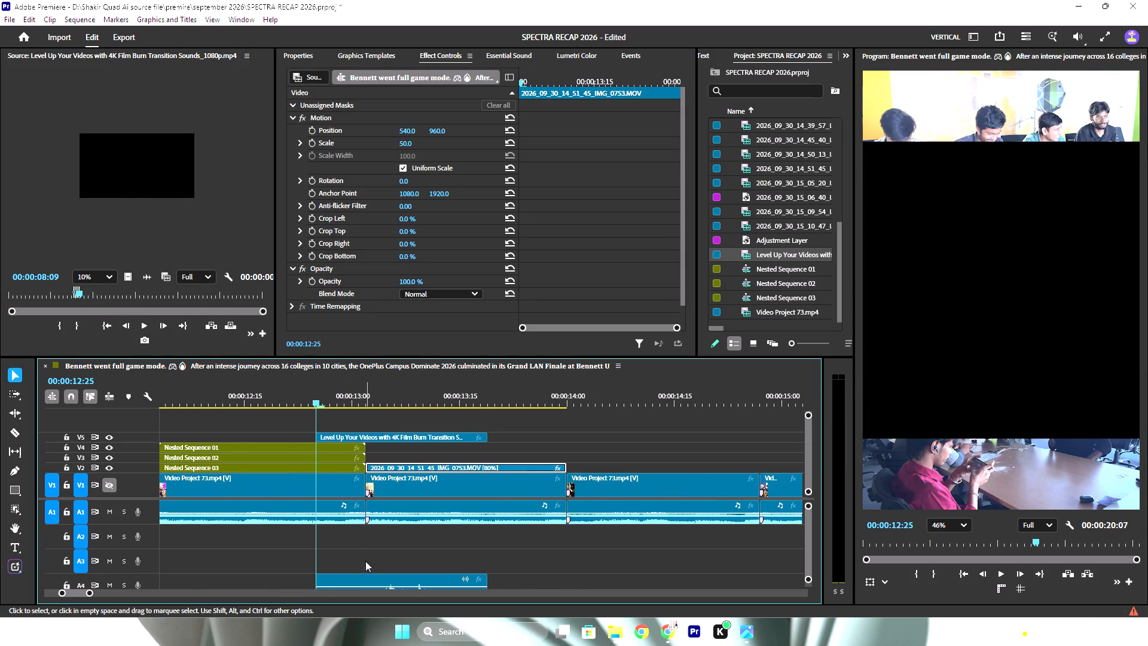
pyautogui.moveTo(364, 574); pyautogui.dragTo(366, 546)
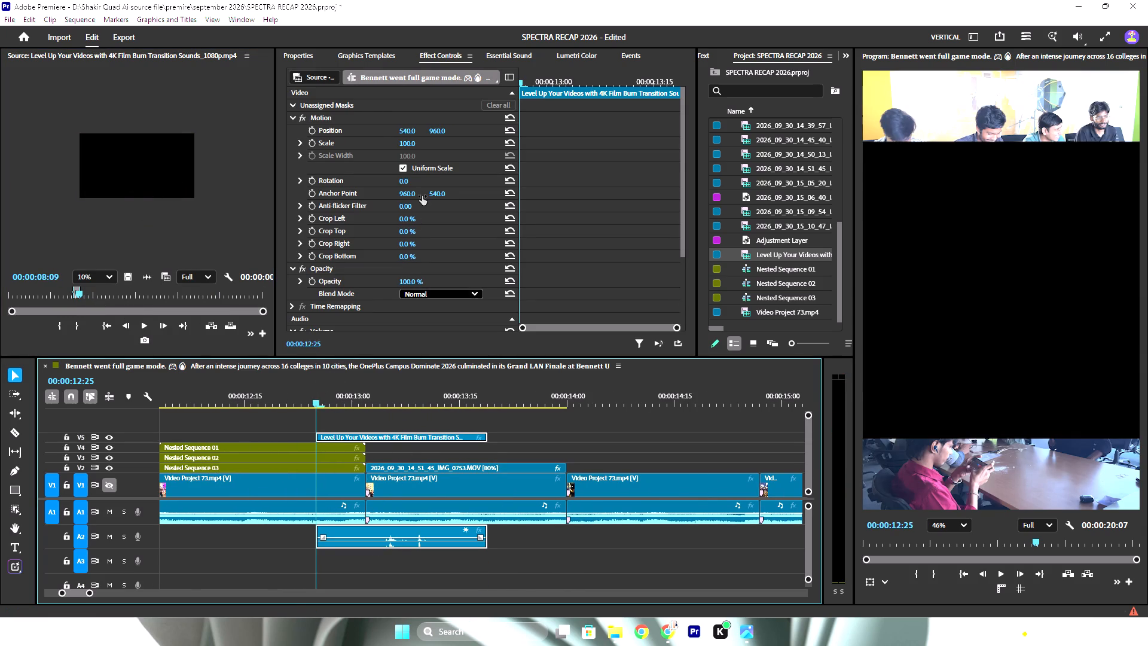
# Set the film burn clip's rotation to 90° and its blend mode to Screen.
pyautogui.click(403, 180)
pyautogui.press('9')
pyautogui.press('0')
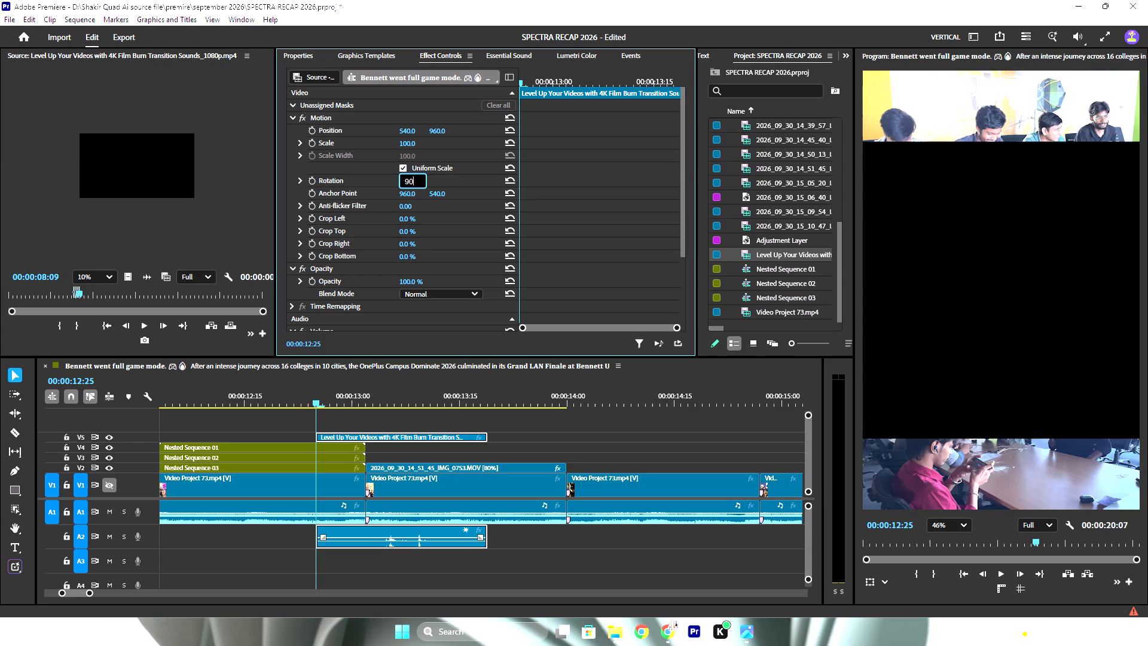
pyautogui.press('Return')
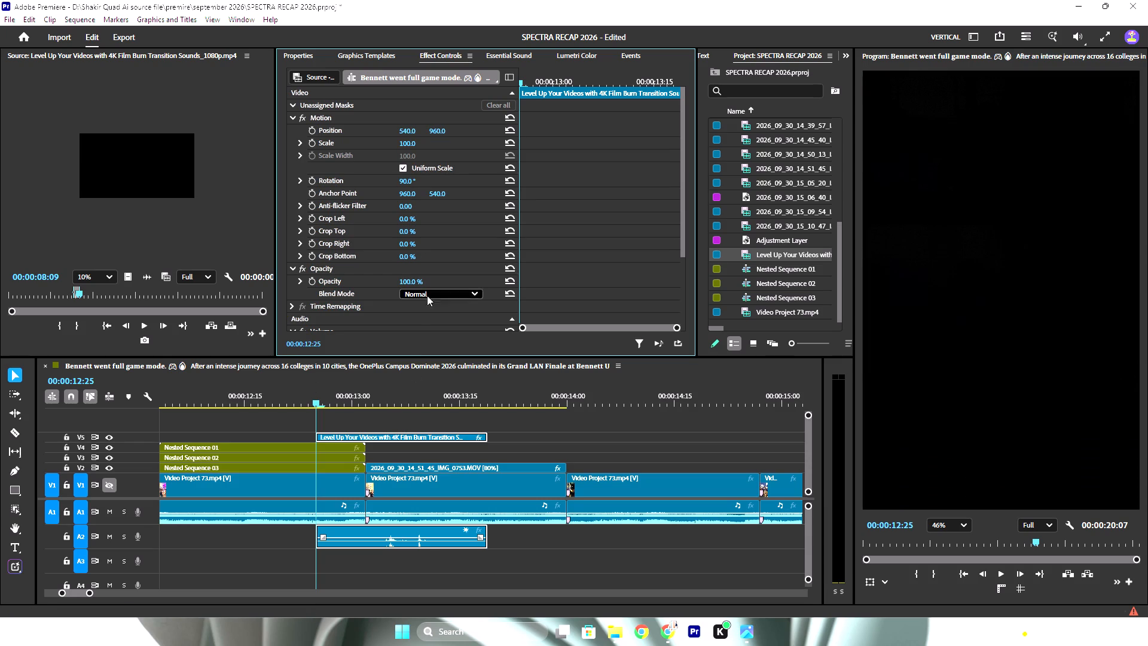
pyautogui.click(431, 288)
pyautogui.click(434, 297)
pyautogui.click(426, 442)
# Check the burn against the cut into IMG_0753 and shift the film burn clip earlier, starting at about 00:00:12:23.
pyautogui.moveTo(325, 400); pyautogui.dragTo(423, 418)
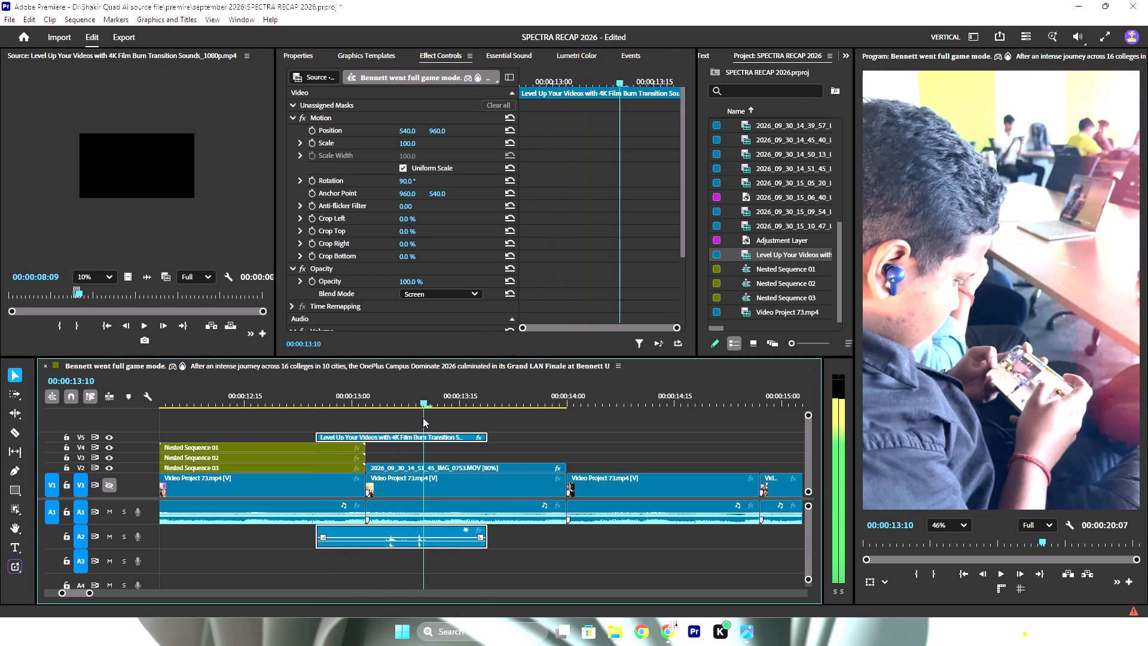
pyautogui.moveTo(423, 418); pyautogui.dragTo(355, 417)
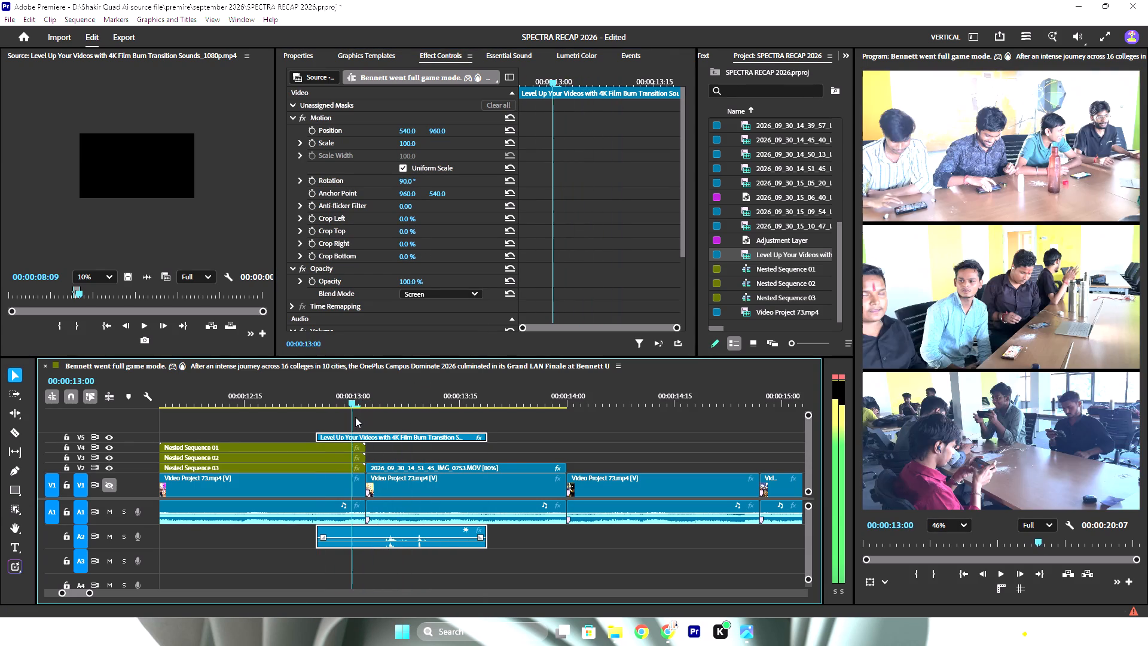
pyautogui.moveTo(355, 417); pyautogui.dragTo(373, 418)
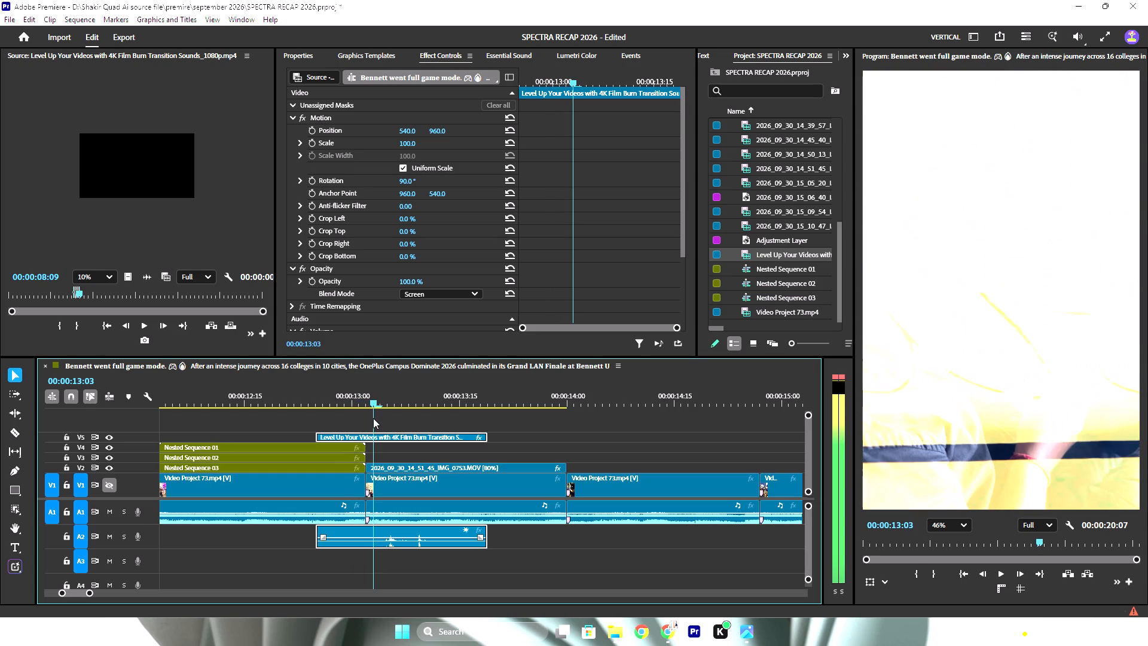
pyautogui.moveTo(373, 418); pyautogui.dragTo(374, 419)
pyautogui.moveTo(374, 437); pyautogui.dragTo(362, 437)
# Play back the film burn transition into IMG_0753 and review the remaining cuts up to about 00:00:14:25.
pyautogui.moveTo(373, 401); pyautogui.dragTo(277, 399)
pyautogui.press('space')
pyautogui.keyDown('alt'); pyautogui.scroll(-2, 376, 461); pyautogui.keyUp('alt')
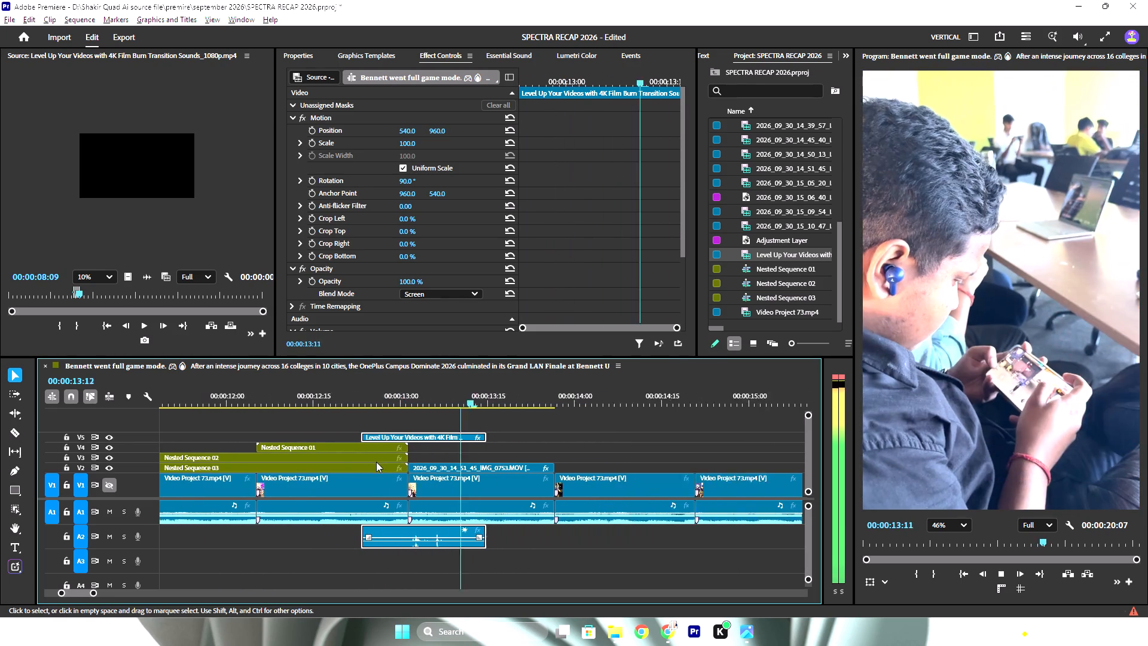
pyautogui.keyDown('alt'); pyautogui.scroll(-14, 376, 462); pyautogui.keyUp('alt')
pyautogui.keyDown('alt'); pyautogui.scroll(7, 352, 462); pyautogui.keyUp('alt')
pyautogui.press('space')
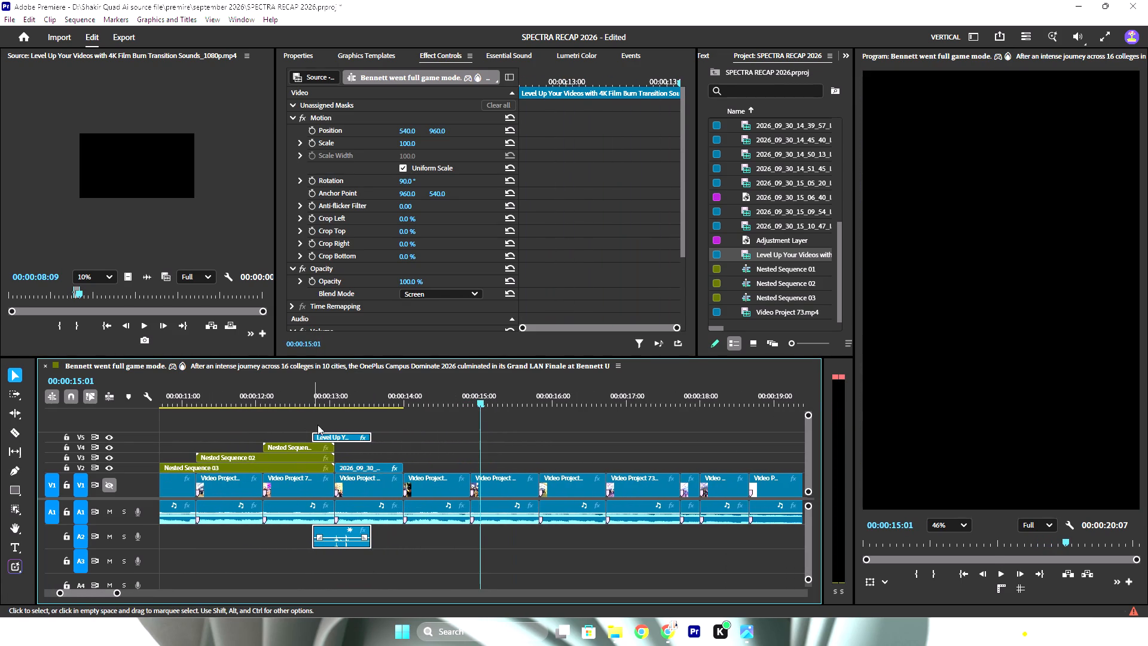
pyautogui.keyDown('alt'); pyautogui.scroll(5, 312, 450); pyautogui.keyUp('alt')
pyautogui.moveTo(348, 401); pyautogui.dragTo(260, 395)
pyautogui.press('space')
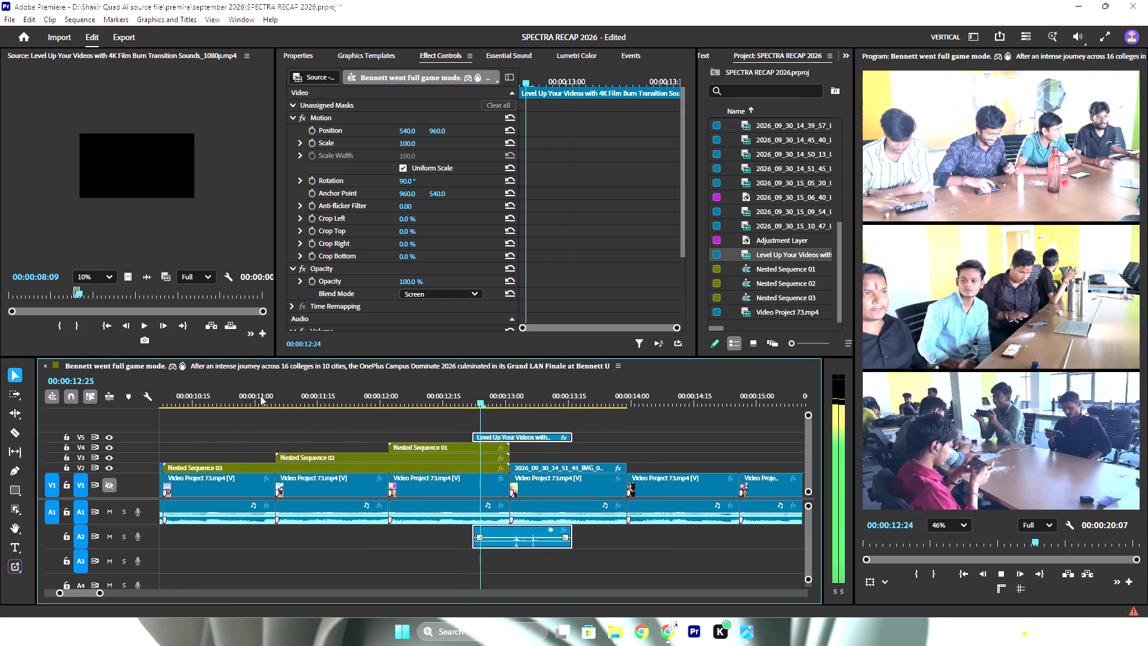
pyautogui.keyDown('alt'); pyautogui.scroll(-5, 447, 485); pyautogui.keyUp('alt')
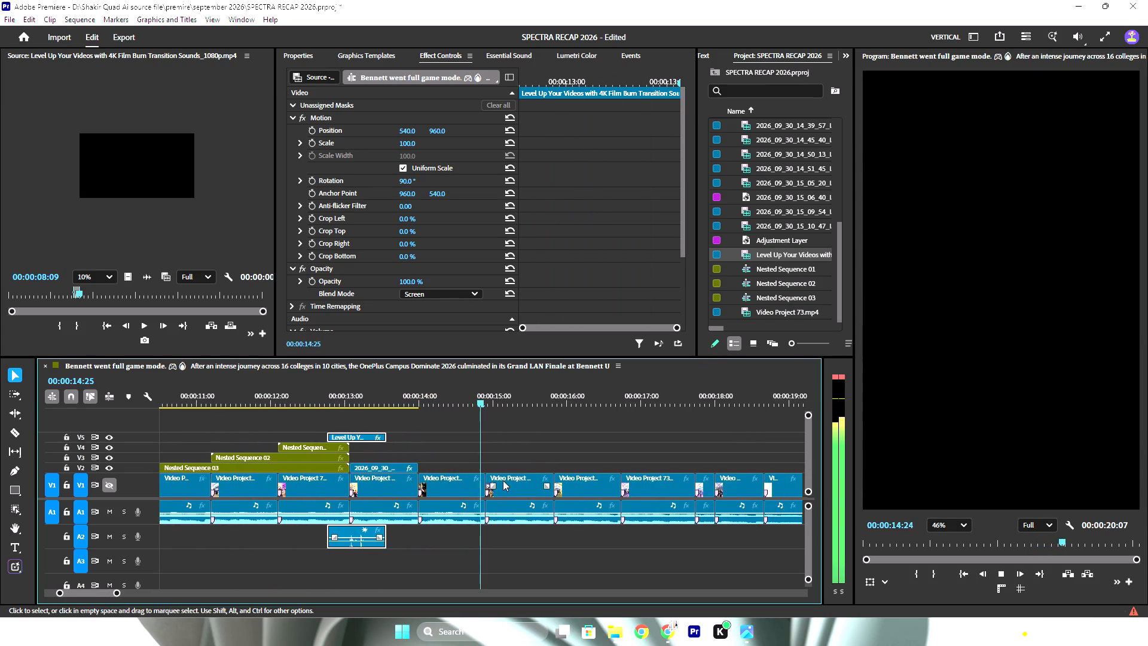
pyautogui.press('space')
pyautogui.keyDown('alt'); pyautogui.scroll(-7, 504, 482); pyautogui.keyUp('alt')
pyautogui.keyDown('alt'); pyautogui.scroll(4, 502, 485); pyautogui.keyUp('alt')
# Save the project.
pyautogui.press('a')
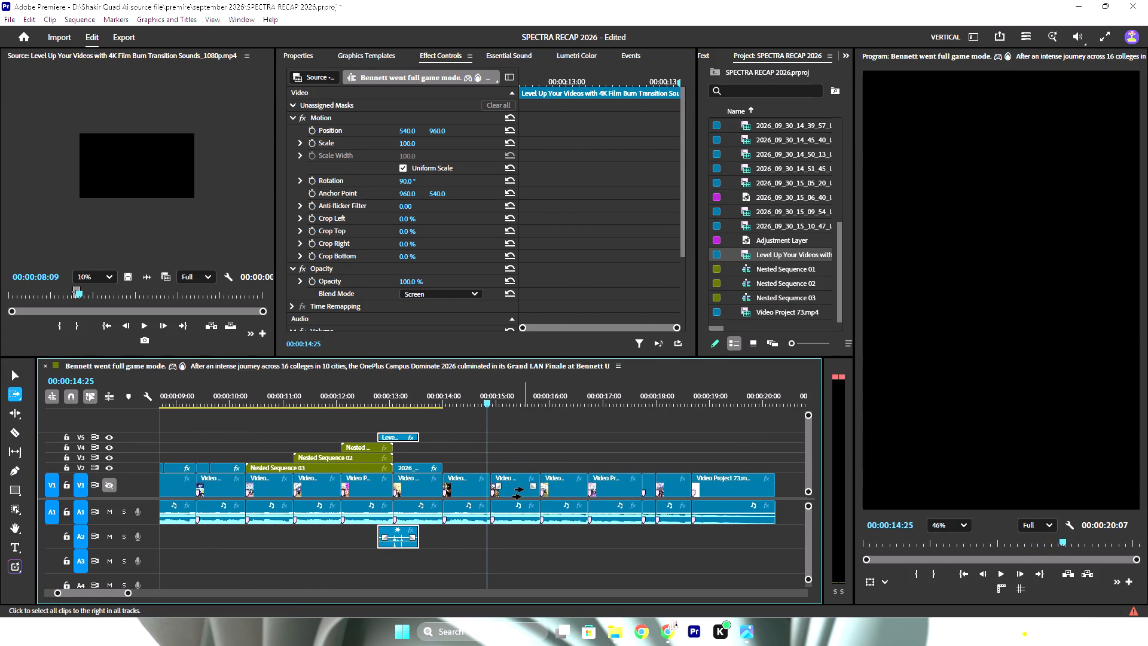
pyautogui.hotkey('ctrl', 's')
pyautogui.hotkey('ctrl', 's')
pyautogui.hotkey('ctrl', 's')
pyautogui.hotkey('ctrl', 's')
pyautogui.hotkey('ctrl', 's')
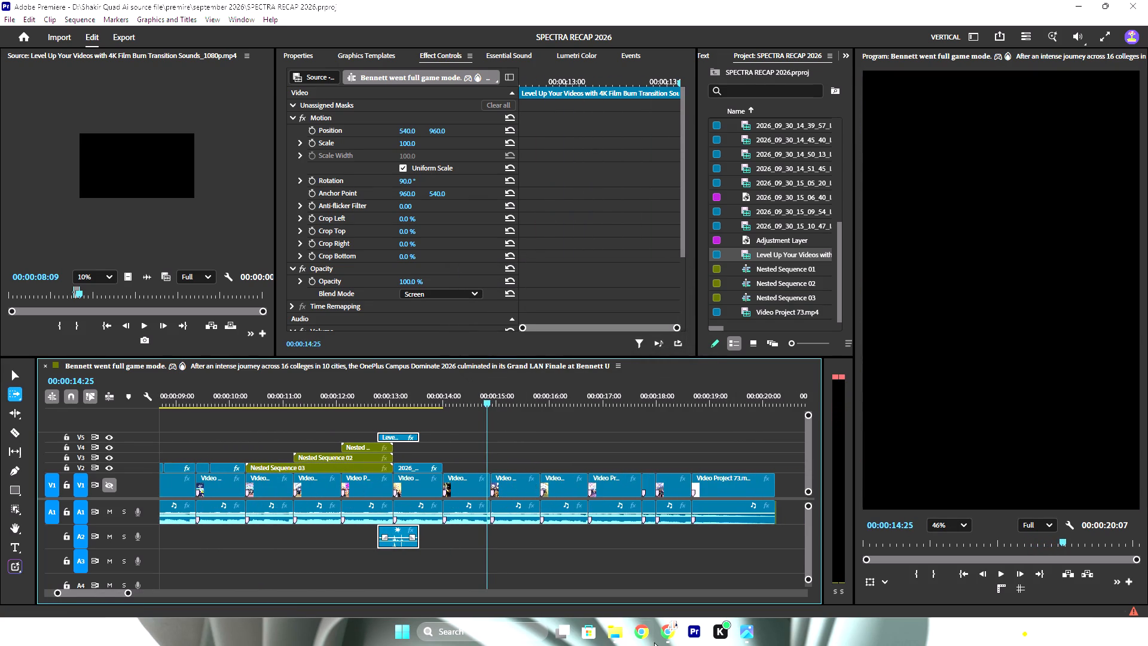
pyautogui.press('v')
# Bring IMG_0750 from the sports club VIDEOS folder into Premiere's source monitor.
pyautogui.click(612, 630)
pyautogui.click(564, 560)
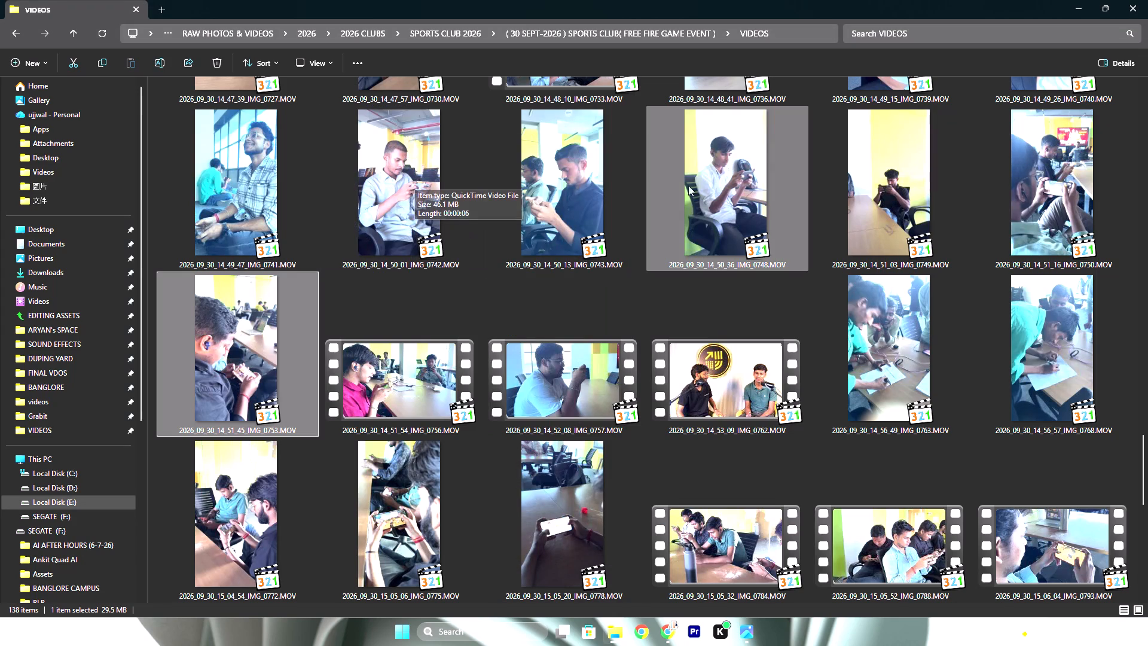
pyautogui.moveTo(1077, 174); pyautogui.dragTo(1089, 188)
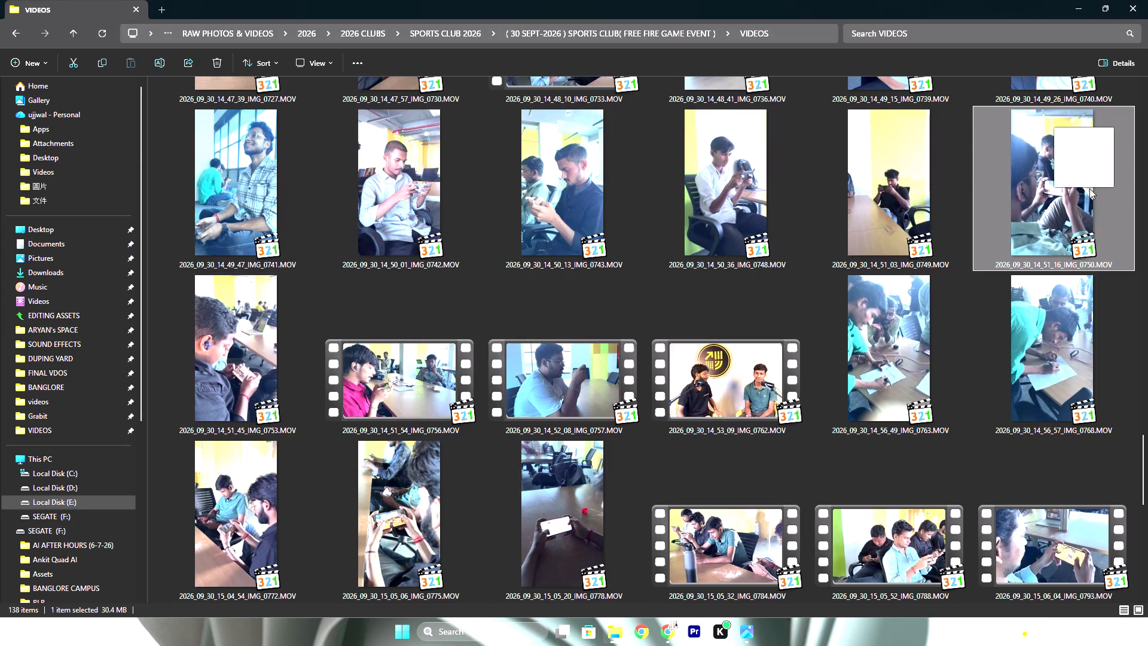
pyautogui.moveTo(1089, 188); pyautogui.dragTo(509, 135)
pyautogui.press('super+Tab')
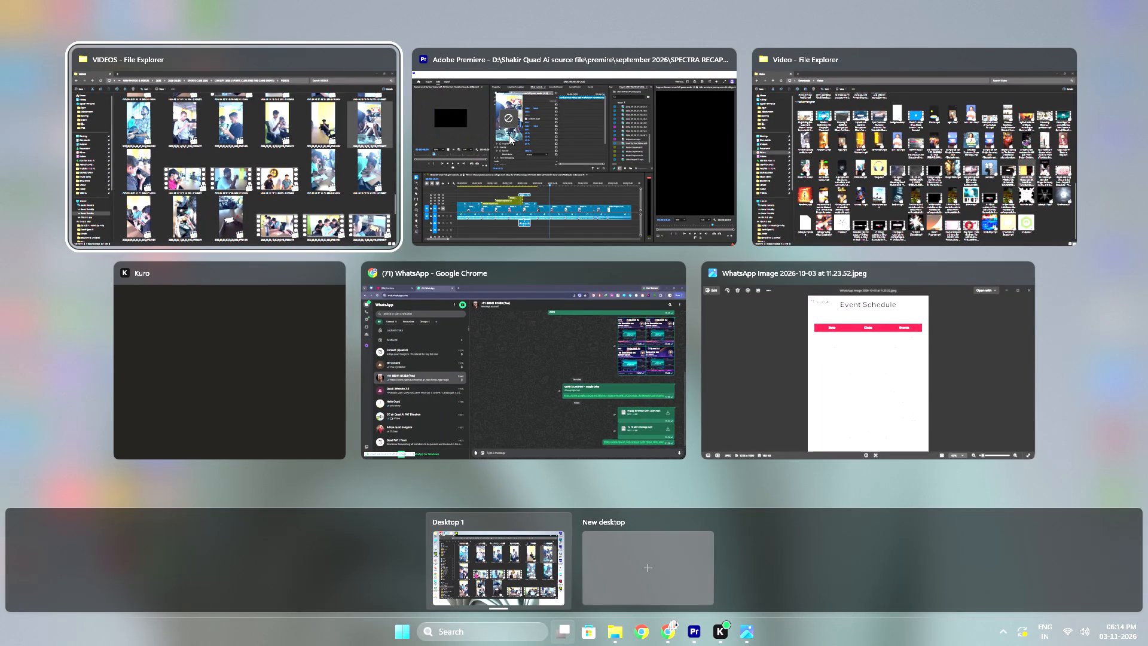
pyautogui.moveTo(509, 135); pyautogui.dragTo(509, 135)
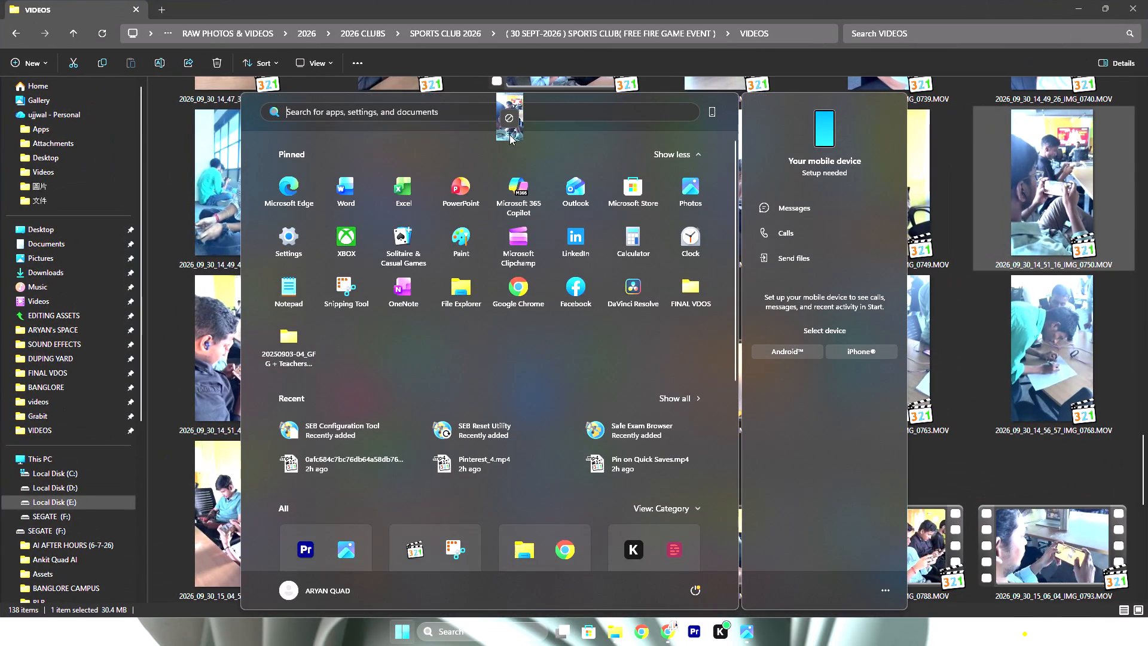
pyautogui.moveTo(509, 135); pyautogui.dragTo(167, 174)
pyautogui.hotkey('alt', 'Tab')
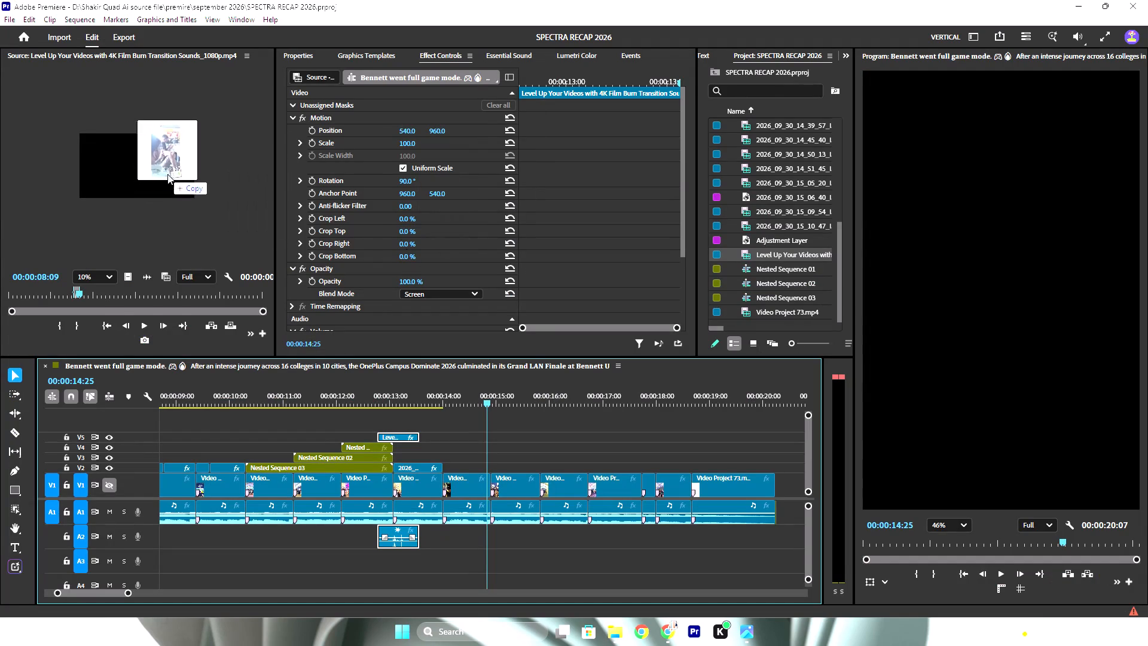
pyautogui.moveTo(167, 174); pyautogui.dragTo(167, 173)
# Mark a segment of IMG_0750 in the source from 00:00:00:26 to 00:00:01:47.
pyautogui.moveTo(26, 293); pyautogui.dragTo(105, 298)
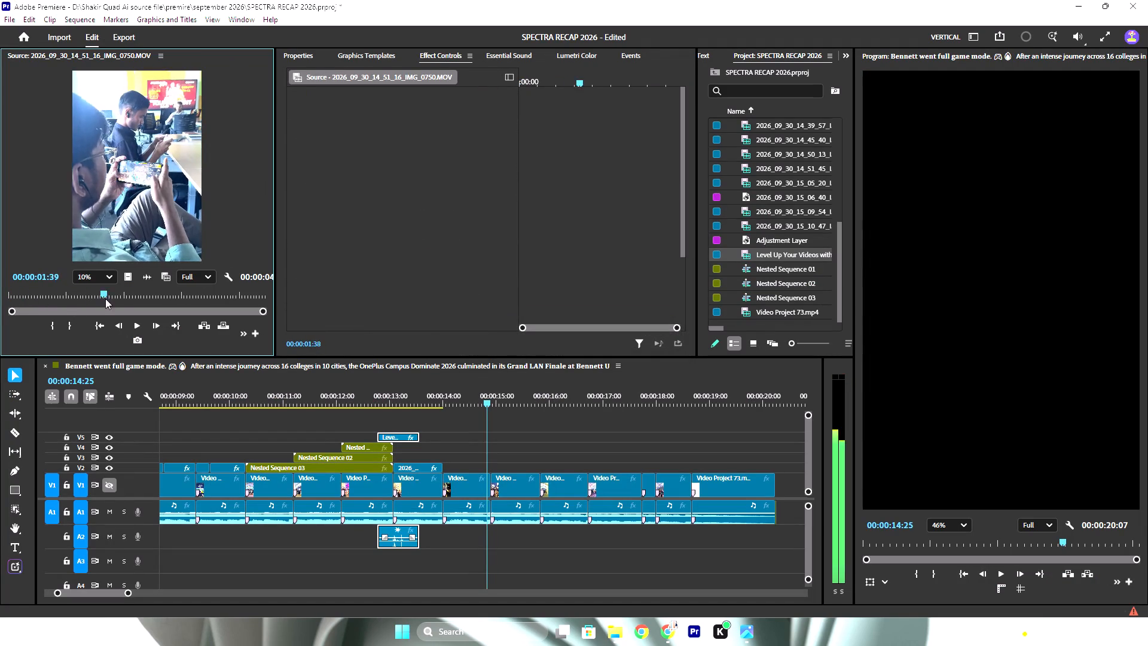
pyautogui.moveTo(105, 298); pyautogui.dragTo(0, 298)
pyautogui.press('space')
pyautogui.press('space')
pyautogui.write('i')
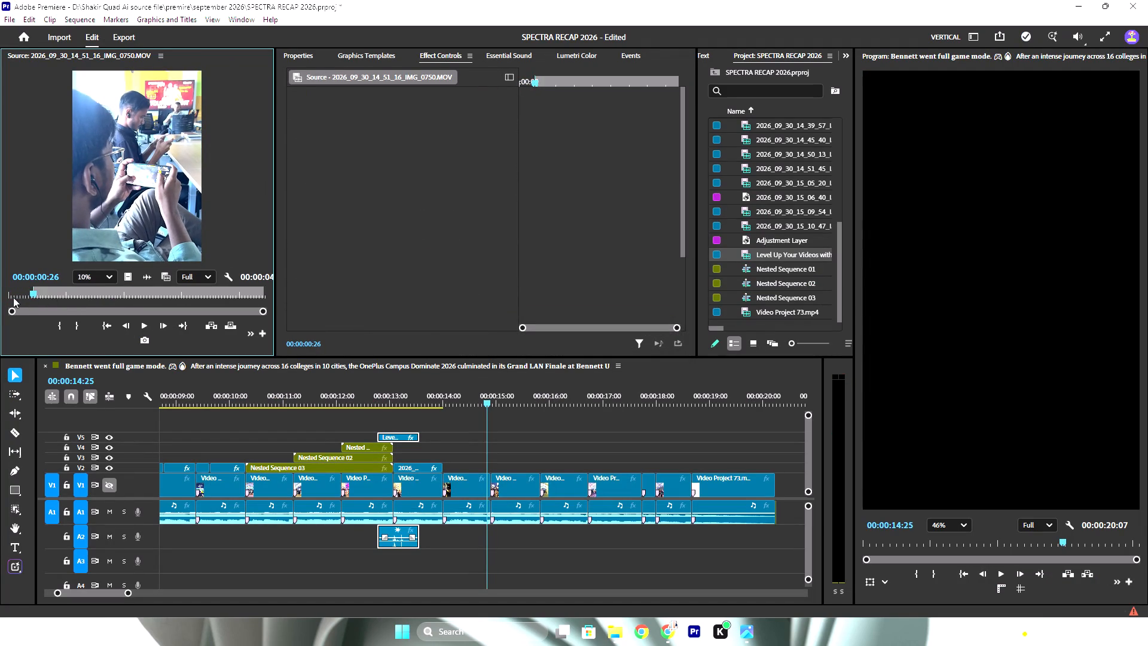
pyautogui.press('space')
pyautogui.press('space')
pyautogui.write('o')
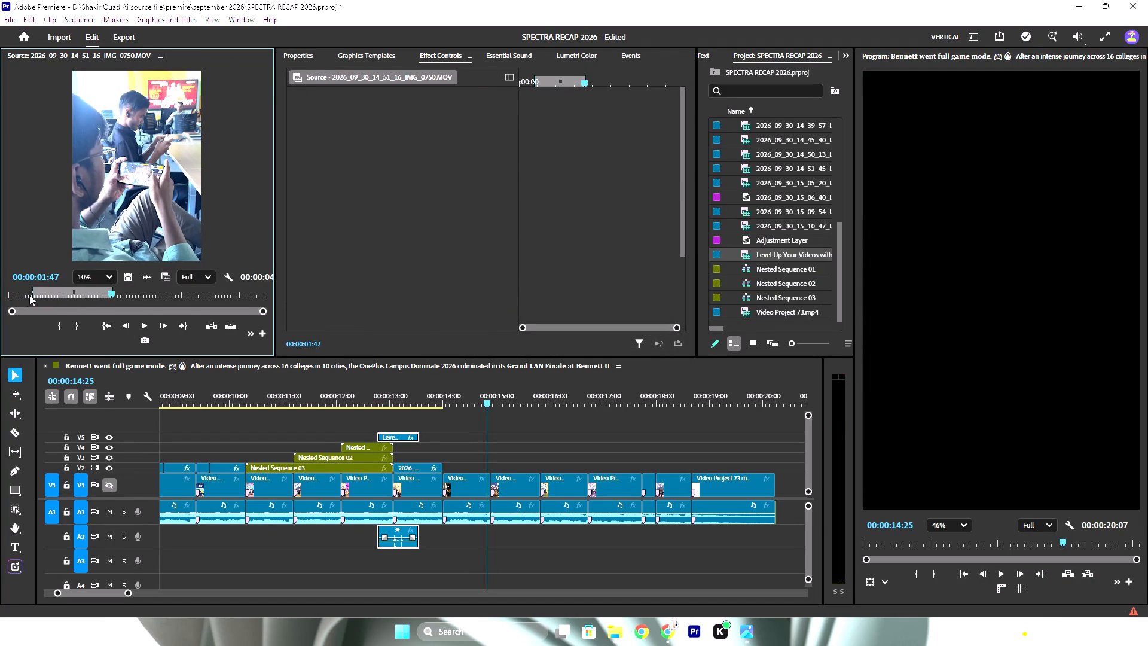
# Place the IMG_0750 segment on V2 directly after IMG_0753, starting at about 00:00:14:00.
pyautogui.moveTo(129, 279); pyautogui.dragTo(447, 468)
# Set the IMG_0750 clip's speed to 250%.
pyautogui.rightClick(463, 468)
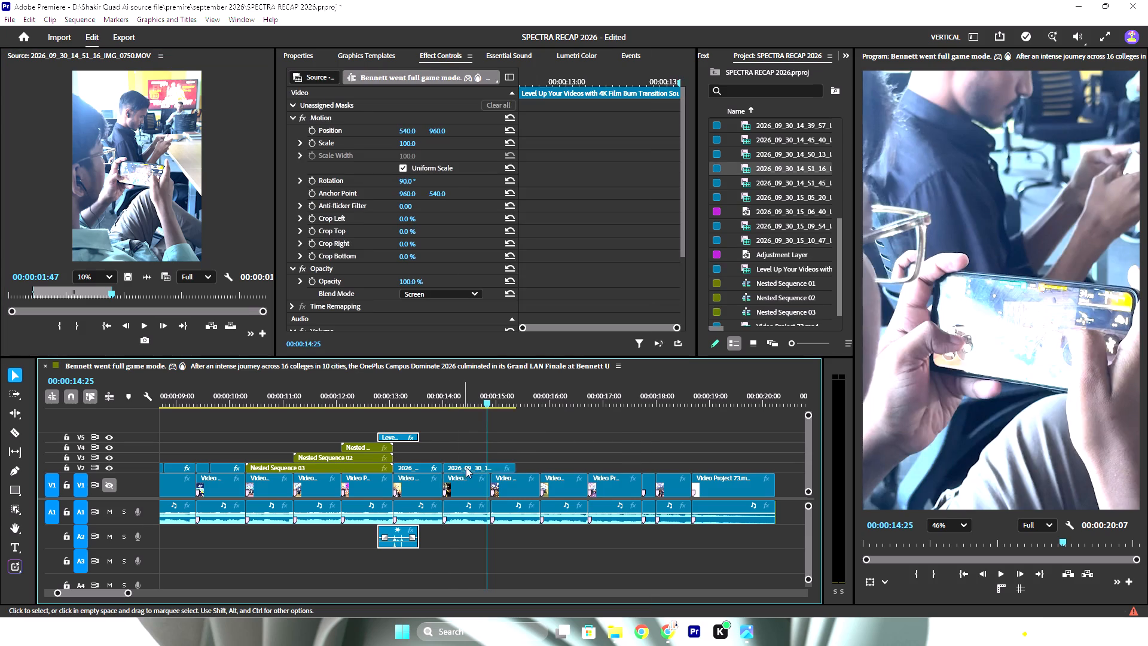
pyautogui.click(526, 378)
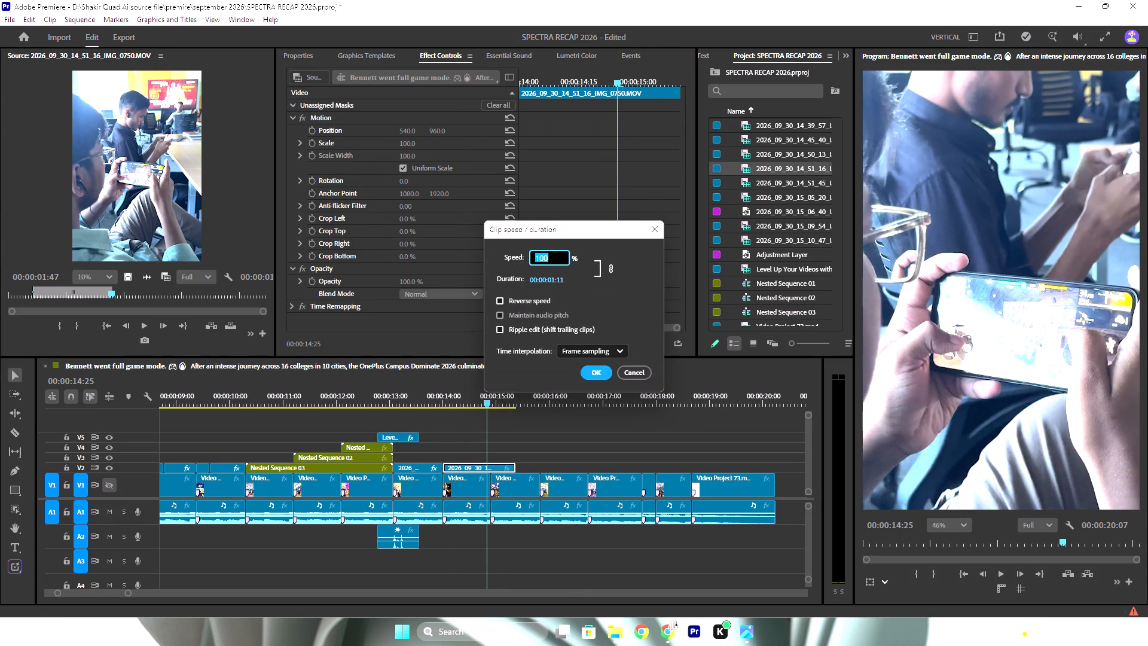
pyautogui.press('2')
pyautogui.press('0')
pyautogui.press('BackSpace')
pyautogui.press('5')
pyautogui.press('0')
pyautogui.press('Return')
# Extend the end of the IMG_0750 clip on V2 to about 00:00:15:00.
pyautogui.moveTo(469, 468); pyautogui.dragTo(495, 470)
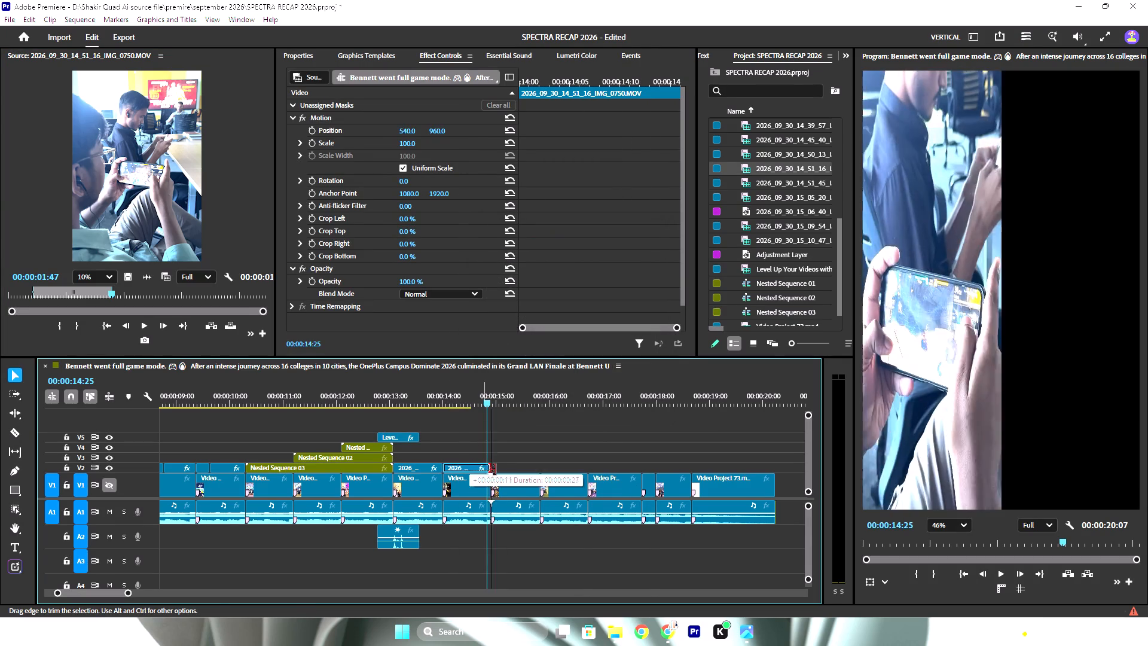
pyautogui.moveTo(495, 470); pyautogui.dragTo(496, 470)
# Set the IMG_0750 clip's scale to 50 and play it back from about 00:00:14:00.
pyautogui.keyDown('alt'); pyautogui.scroll(7, 462, 473); pyautogui.keyUp('alt')
pyautogui.click(406, 142)
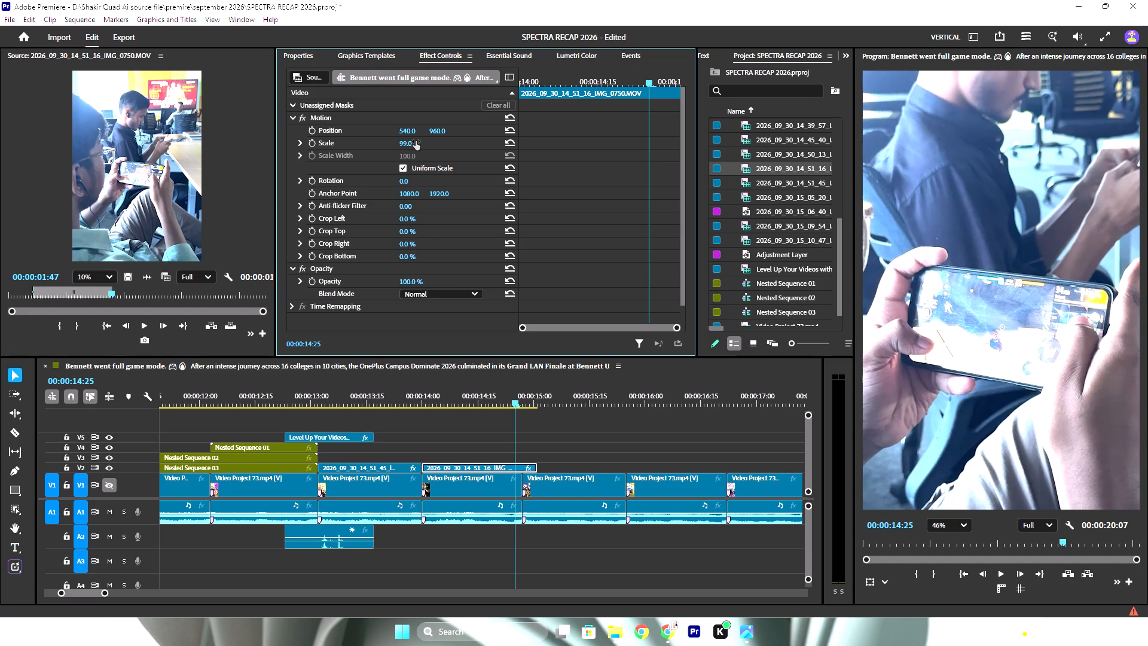
pyautogui.click(416, 145)
pyautogui.press('5')
pyautogui.press('0')
pyautogui.press('Return')
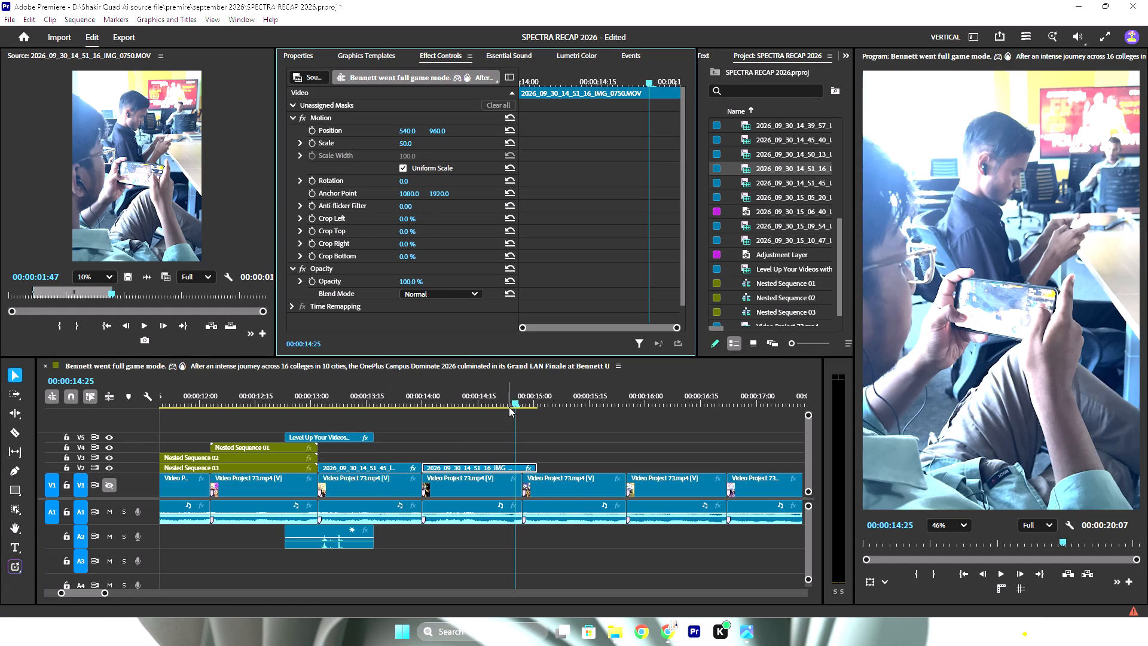
pyautogui.moveTo(508, 398); pyautogui.dragTo(425, 406)
pyautogui.press('space')
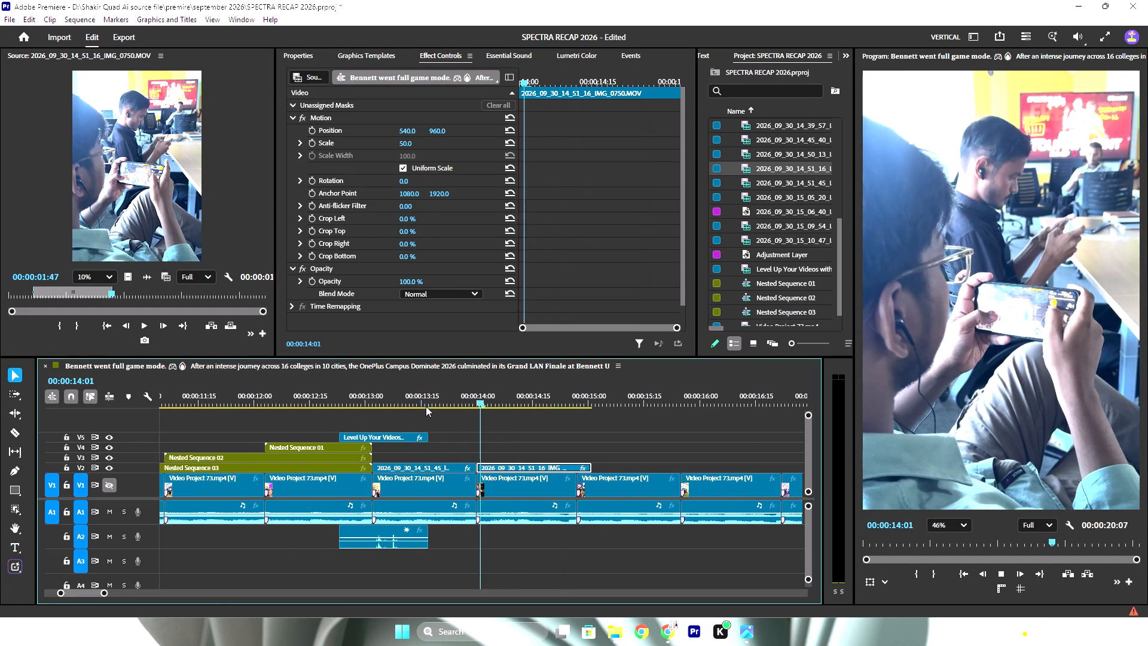
# Trim the opening of the IMG_0750 clip on V2, rejoin it to IMG_0753, and extend its end to the cut at about 00:00:14:27.
pyautogui.press('space')
pyautogui.moveTo(478, 403); pyautogui.dragTo(454, 402)
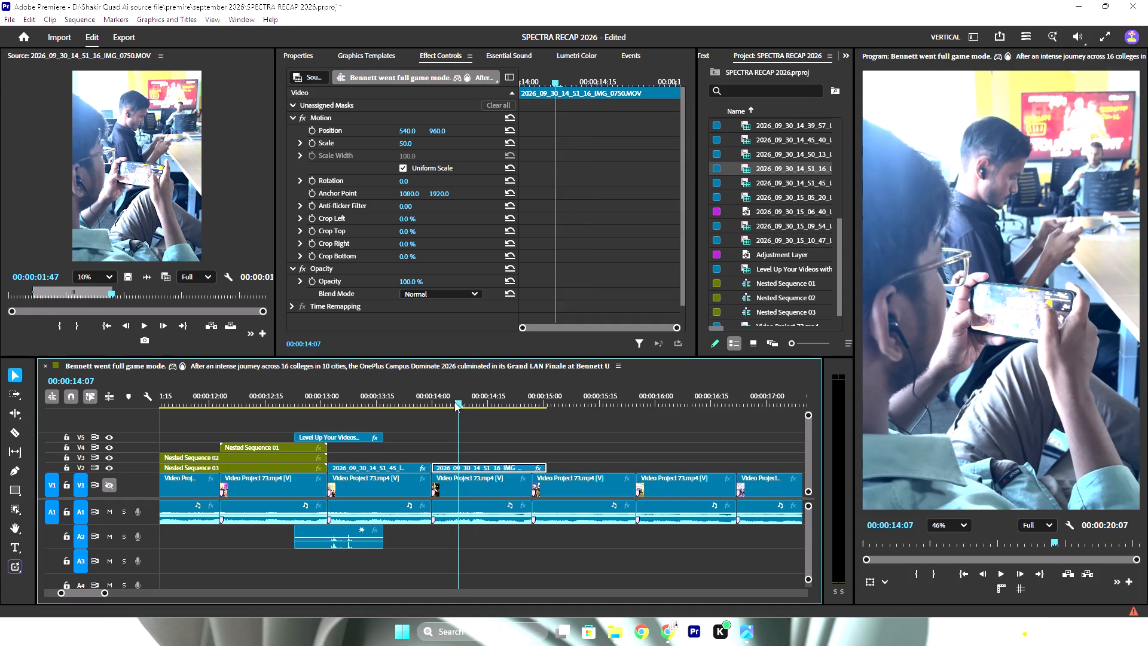
pyautogui.moveTo(454, 402); pyautogui.dragTo(459, 402)
pyautogui.moveTo(433, 466); pyautogui.dragTo(466, 466)
pyautogui.moveTo(485, 466); pyautogui.dragTo(464, 467)
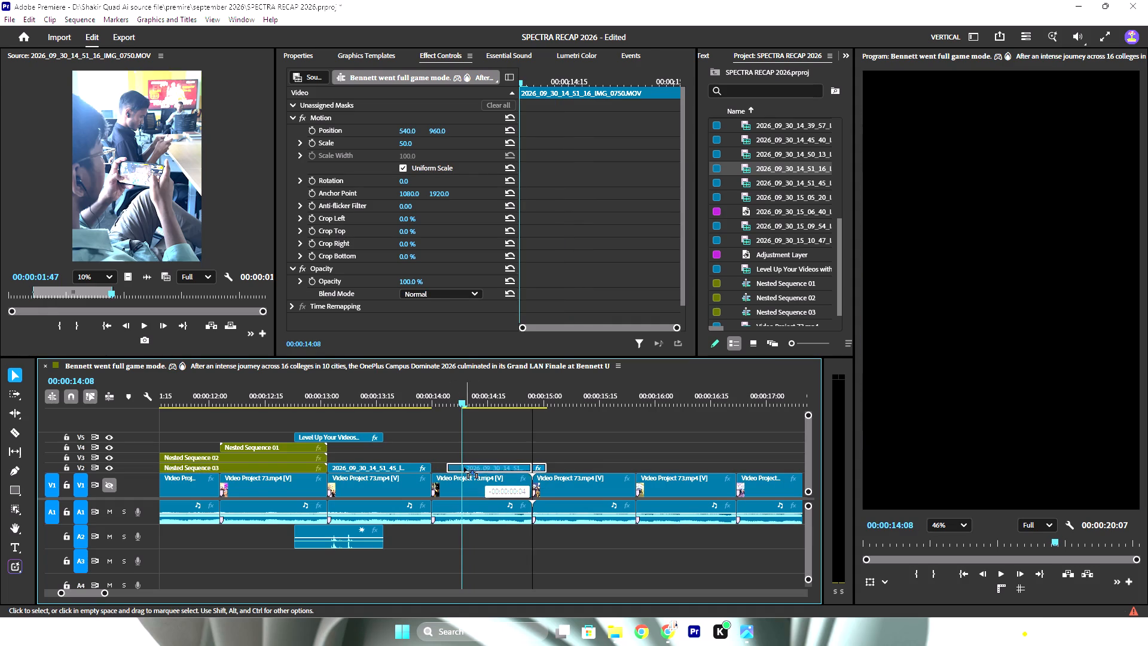
pyautogui.moveTo(464, 467); pyautogui.dragTo(459, 468)
pyautogui.moveTo(516, 466); pyautogui.dragTo(532, 467)
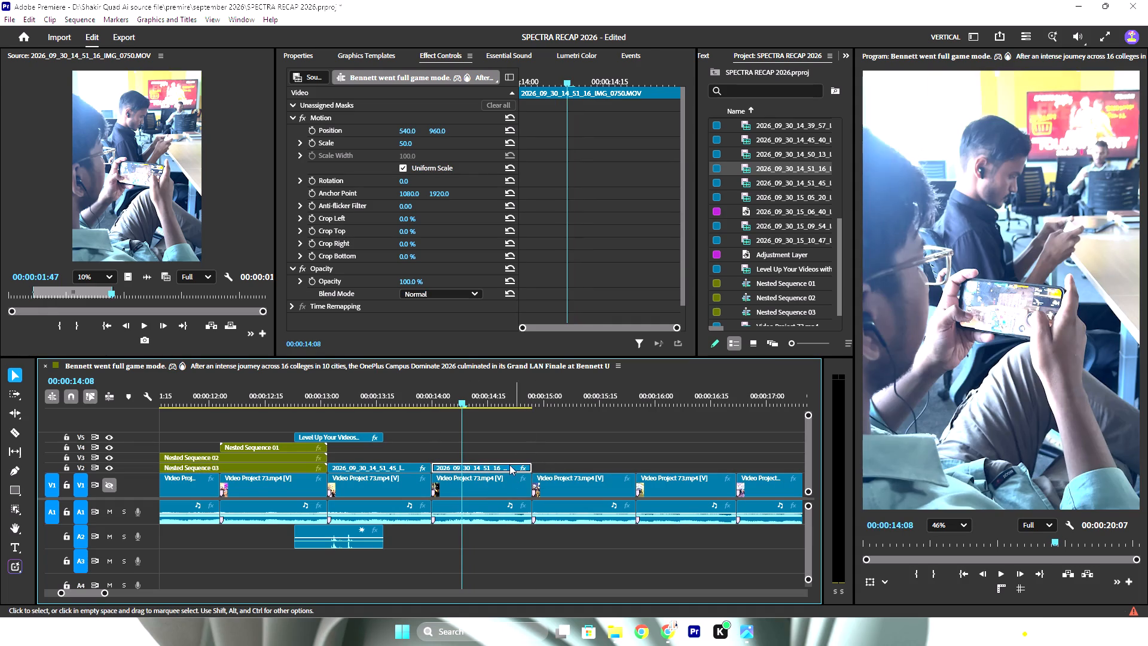
# Split the IMG_0750 clip on V2 at 00:00:14:09.
pyautogui.moveTo(459, 403); pyautogui.dragTo(465, 410)
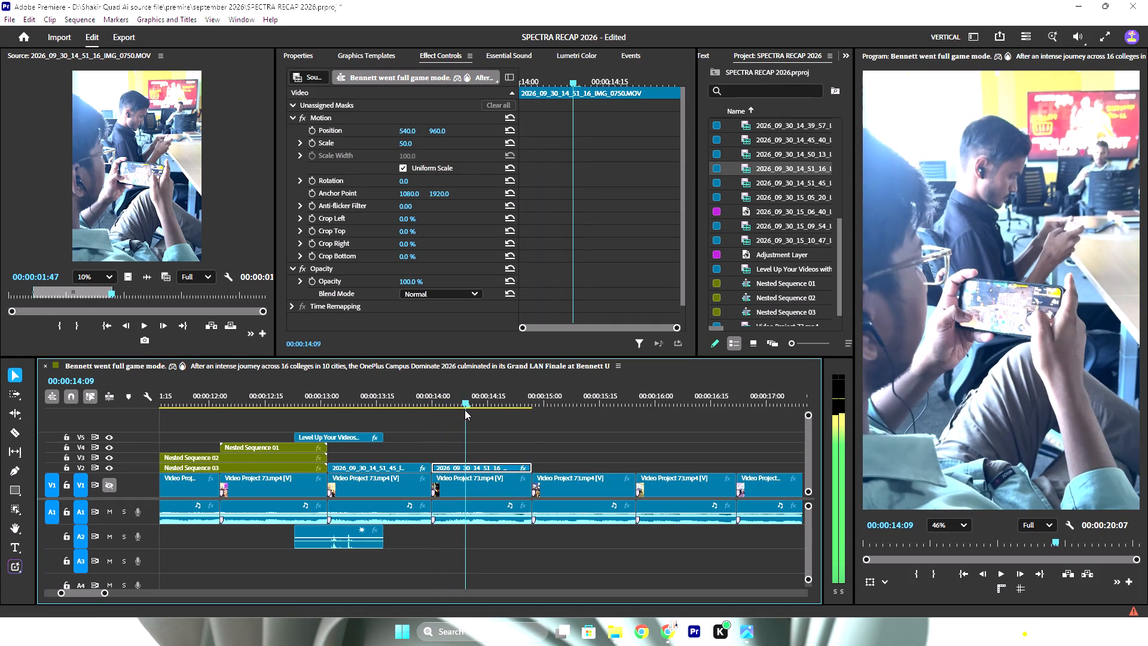
pyautogui.moveTo(465, 410); pyautogui.dragTo(462, 412)
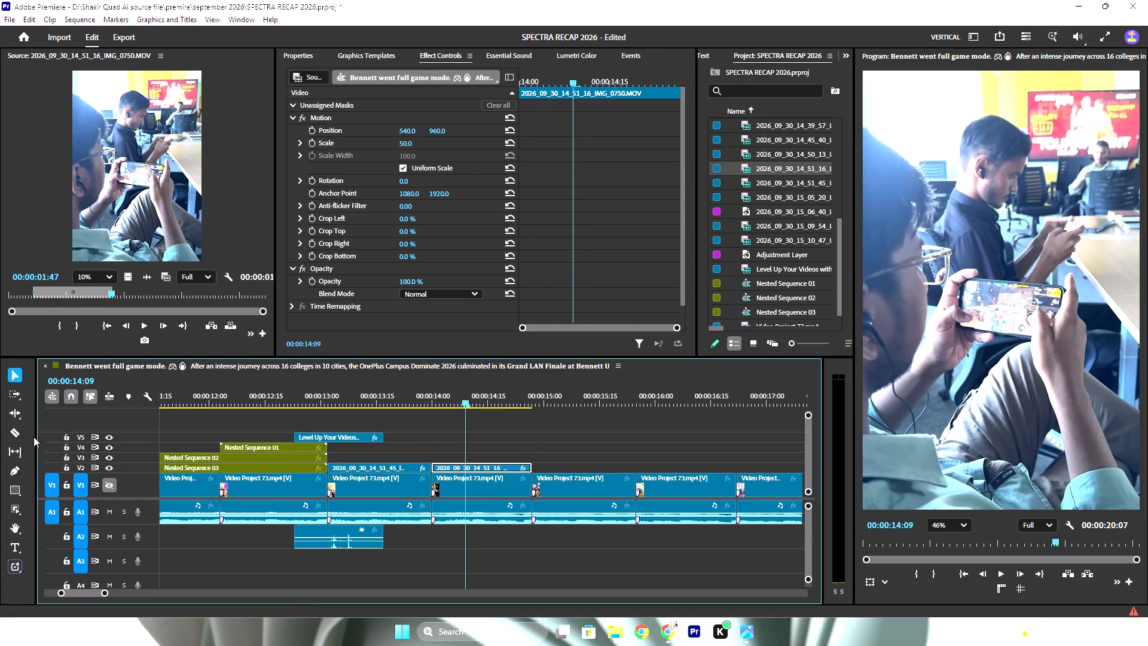
pyautogui.click(13, 437)
pyautogui.click(461, 465)
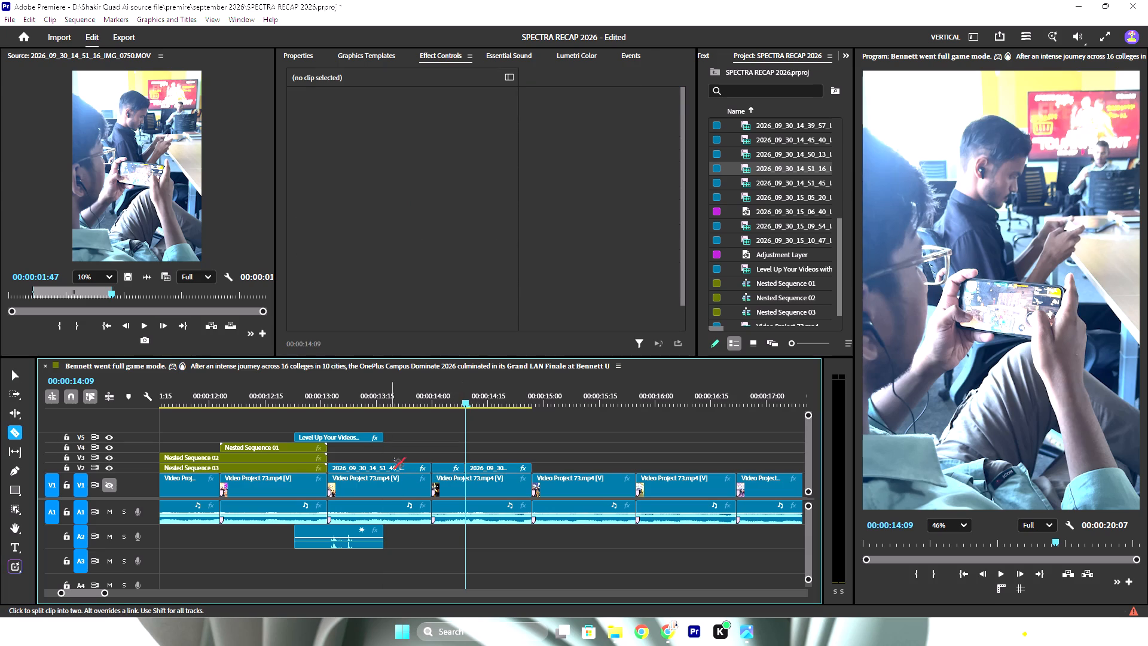
pyautogui.click(20, 374)
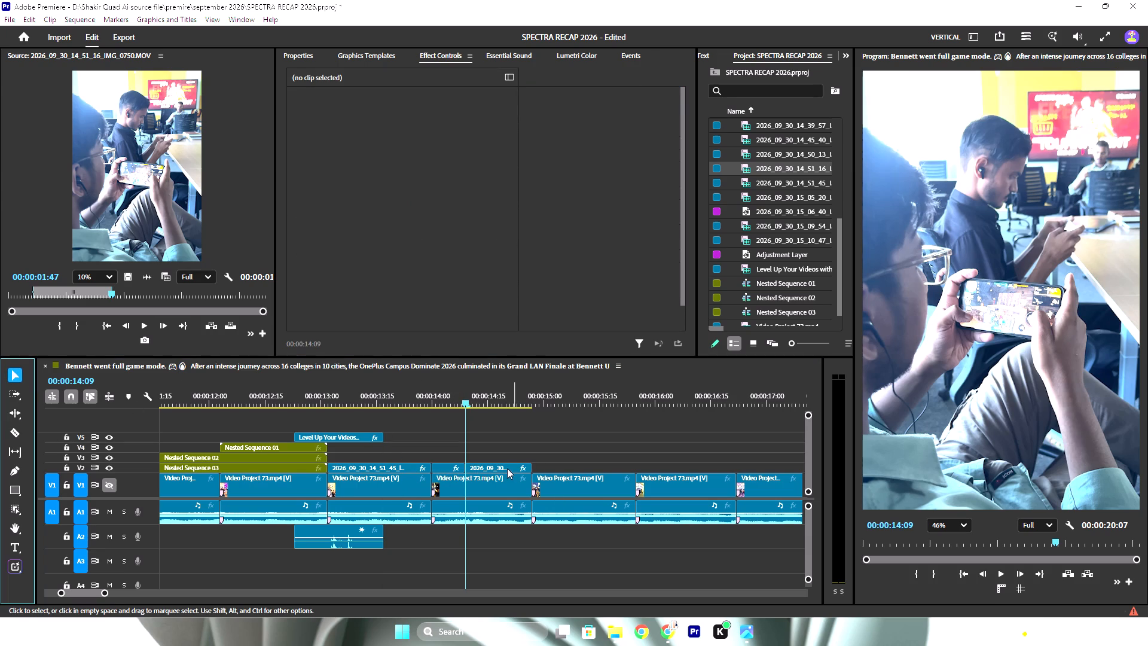
# Set the speed of the second IMG_0750 piece on V2 to 80%.
pyautogui.click(506, 469)
pyautogui.rightClick(506, 469)
pyautogui.click(549, 376)
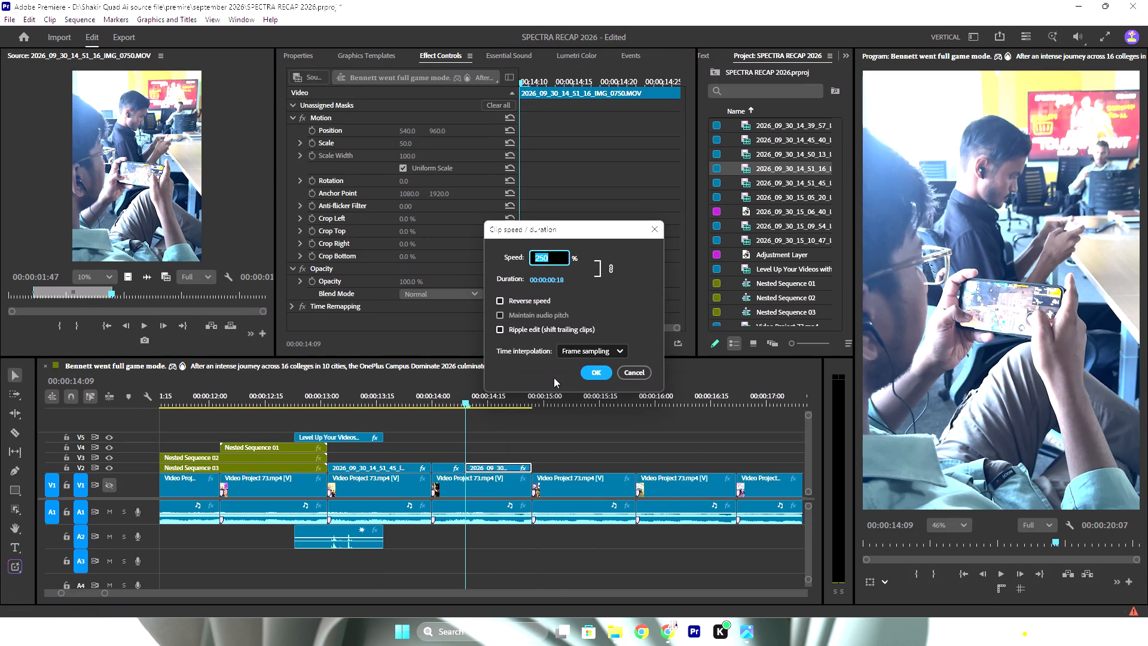
pyautogui.press('8')
pyautogui.press('0')
pyautogui.click(592, 376)
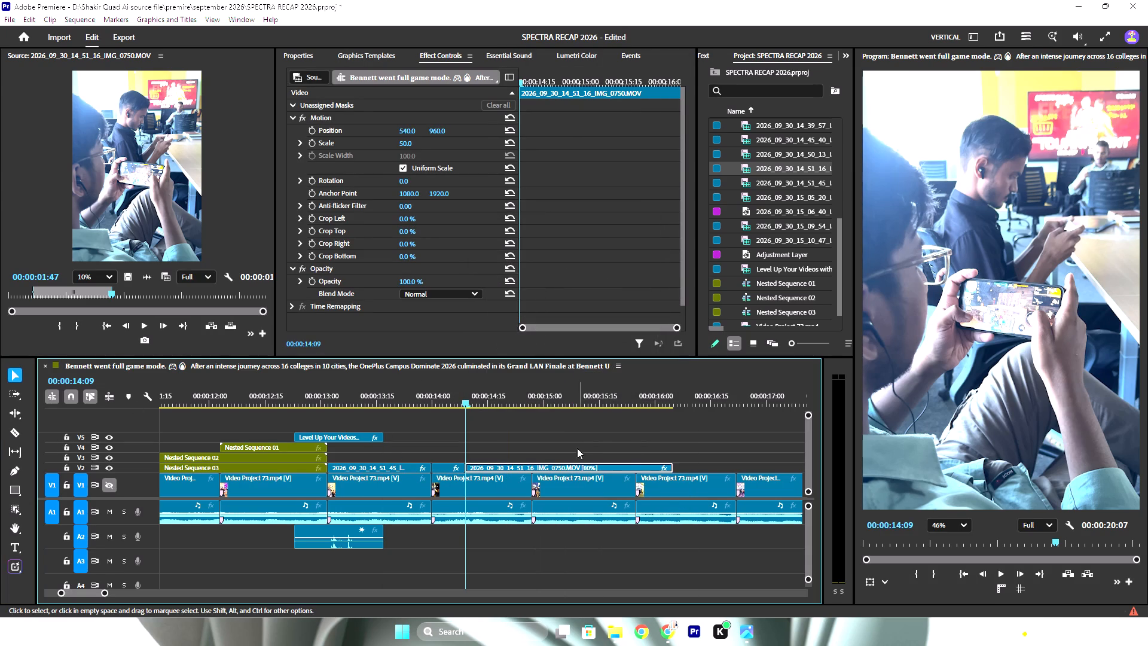
# Trim the end of the second IMG_0750 piece back to the cut at about 00:00:14:27 and play the sequence from there on.
pyautogui.moveTo(680, 465); pyautogui.dragTo(543, 471)
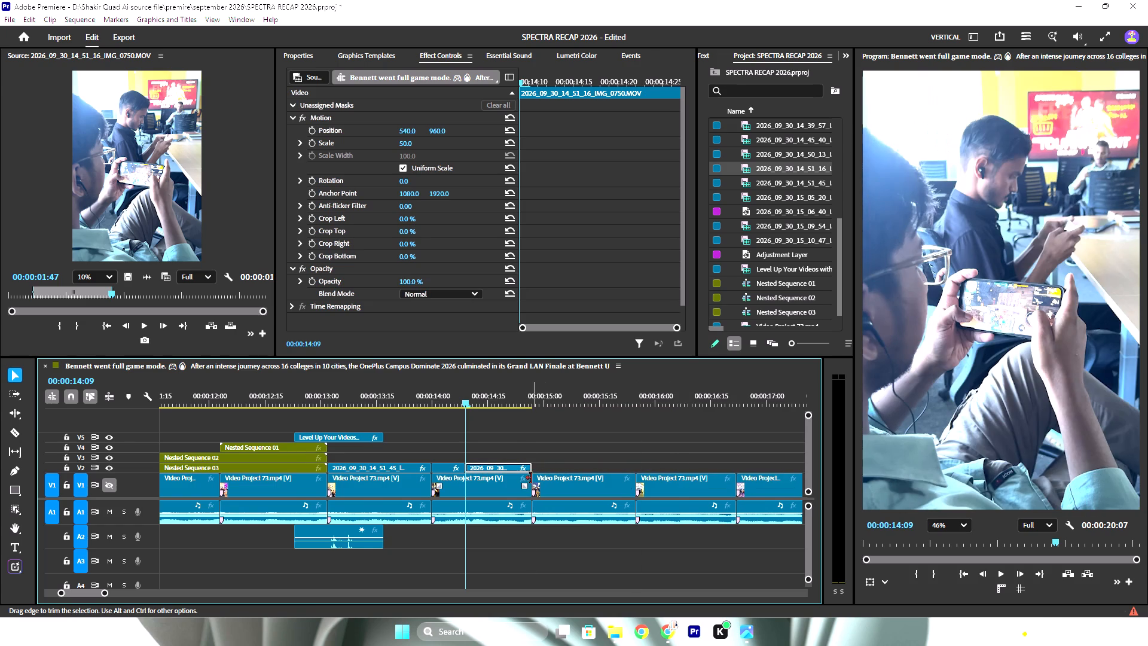
pyautogui.keyDown('alt'); pyautogui.scroll(-5, 505, 444); pyautogui.keyUp('alt')
pyautogui.moveTo(476, 401); pyautogui.dragTo(386, 402)
pyautogui.press('space')
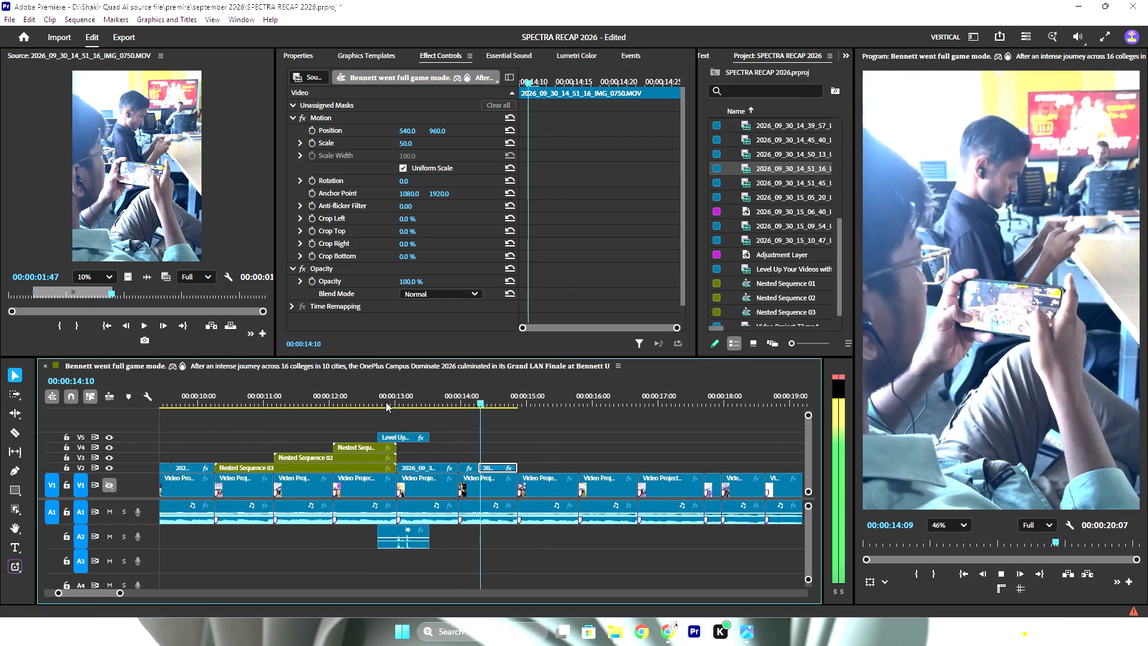
pyautogui.press('space')
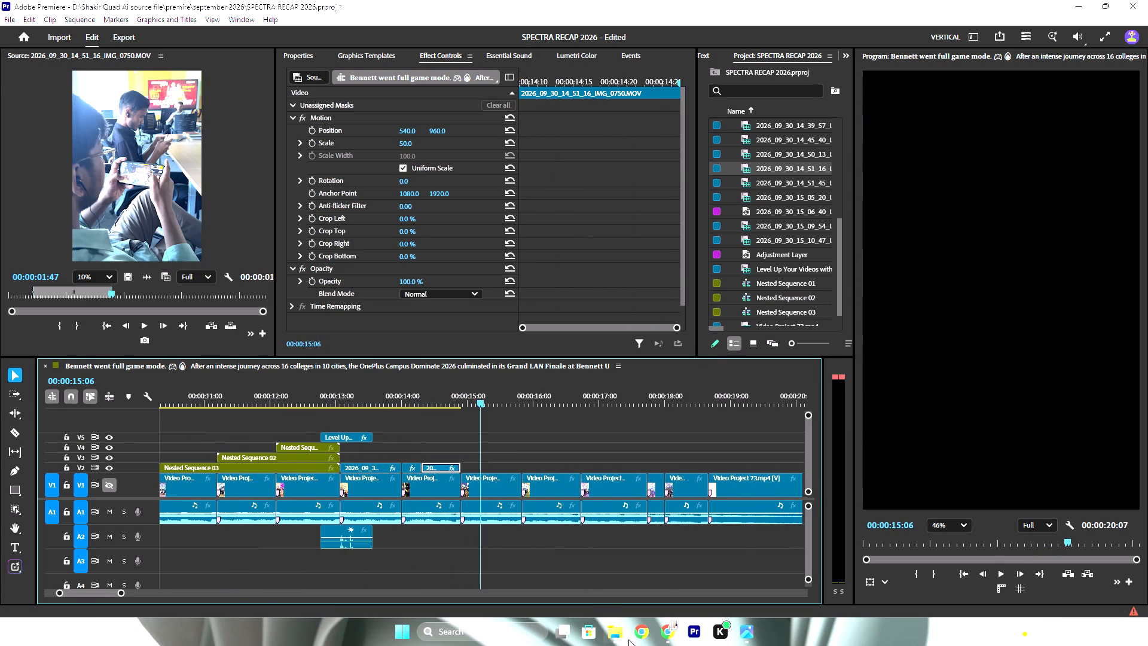
# Bring the 2026_09_30_14_56_49_IMG_0763.MOV clip from the VIDEOS folder in File Explorer into Premiere's Source monitor.
pyautogui.click(613, 632)
pyautogui.click(521, 575)
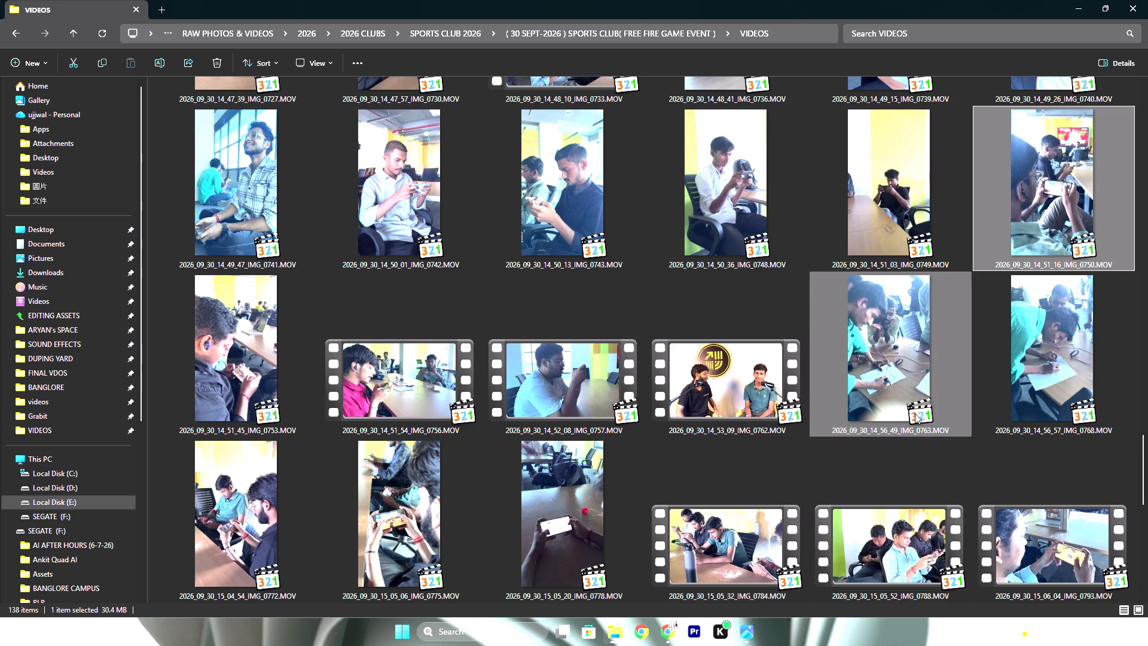
pyautogui.moveTo(914, 352); pyautogui.dragTo(261, 264)
pyautogui.hotkey('alt', 'Tab')
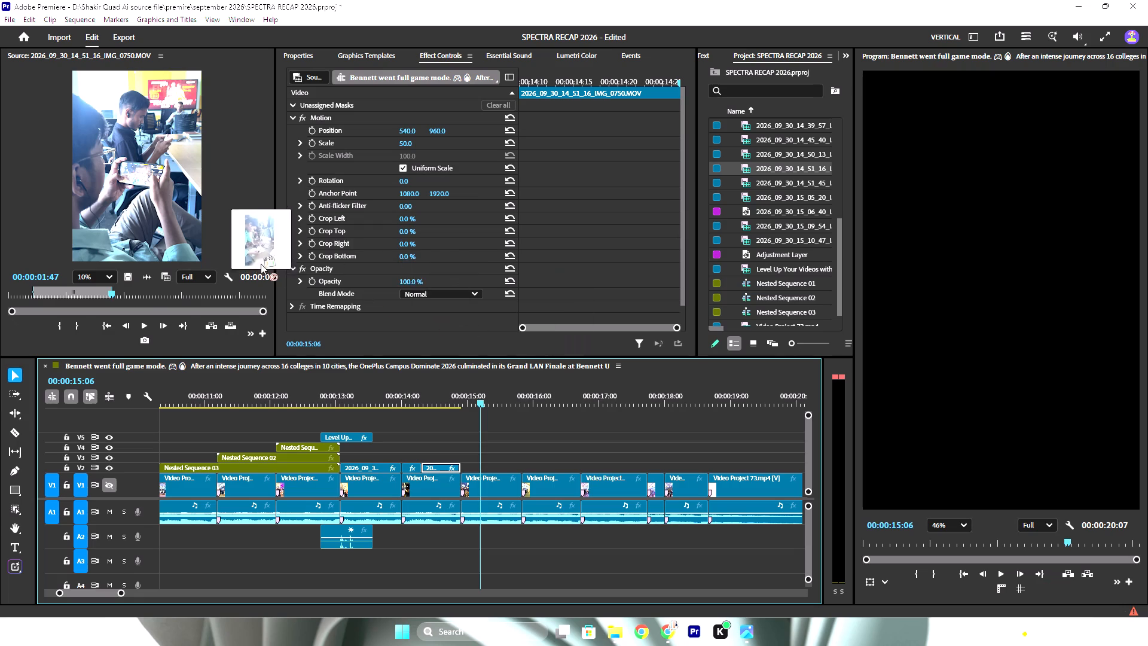
pyautogui.moveTo(261, 264); pyautogui.dragTo(228, 227)
# Mark the IMG_0763 source segment of the boy writing, from about 00:00:04:04 to 00:00:04:38.
pyautogui.moveTo(74, 297); pyautogui.dragTo(77, 297)
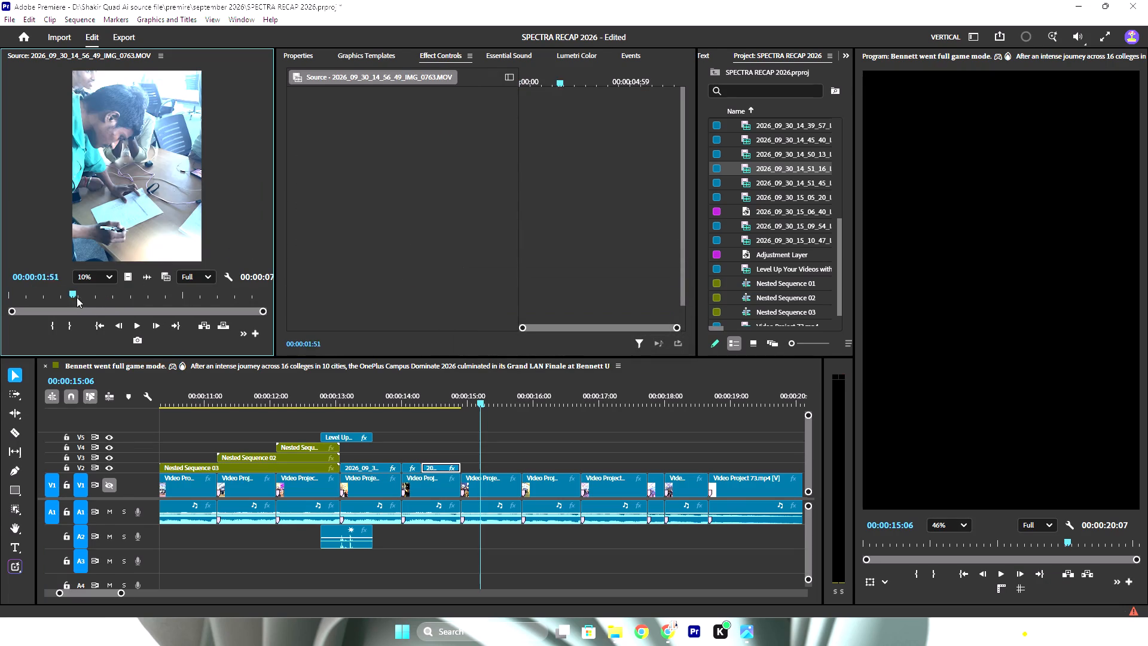
pyautogui.moveTo(77, 297); pyautogui.dragTo(150, 294)
pyautogui.write('i')
pyautogui.press('space')
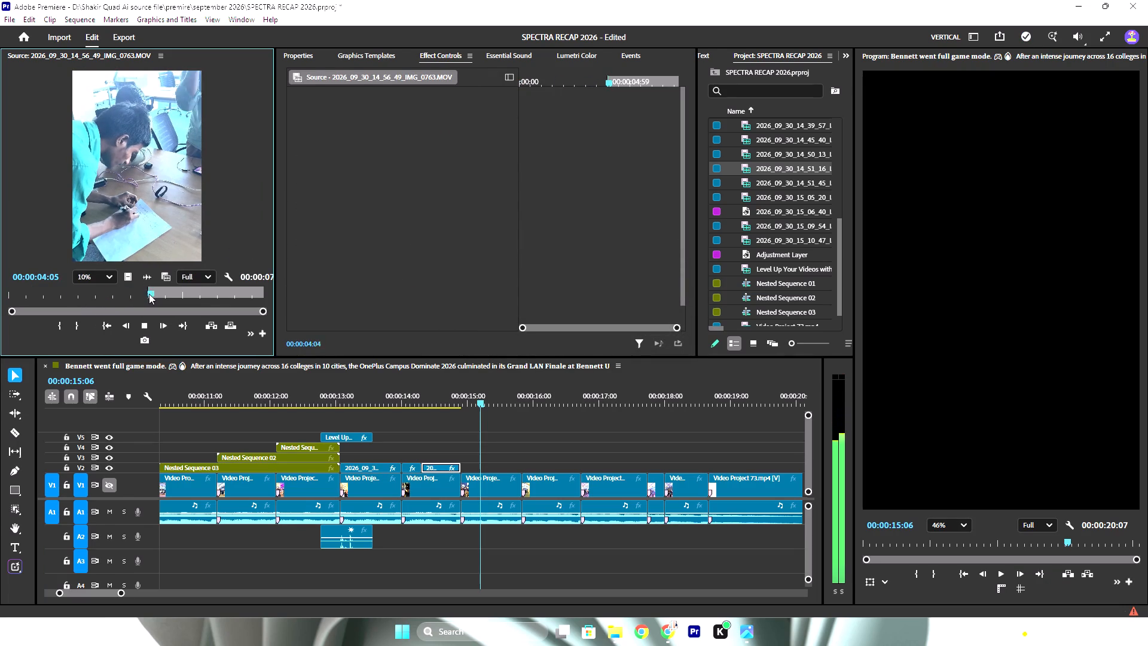
pyautogui.press('space')
pyautogui.press('space')
pyautogui.press('space')
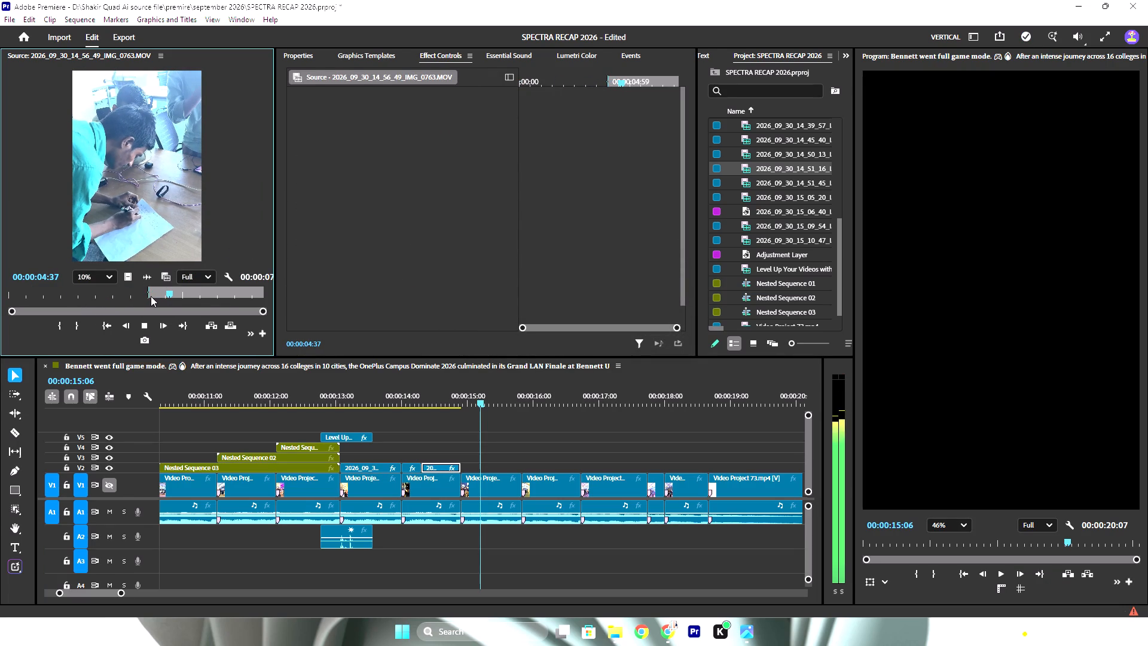
pyautogui.write('o')
# Place the IMG_0763 segment's video on V2 directly after IMG_0750 and extend its end to about 00:00:15:28.
pyautogui.moveTo(127, 276); pyautogui.dragTo(469, 469)
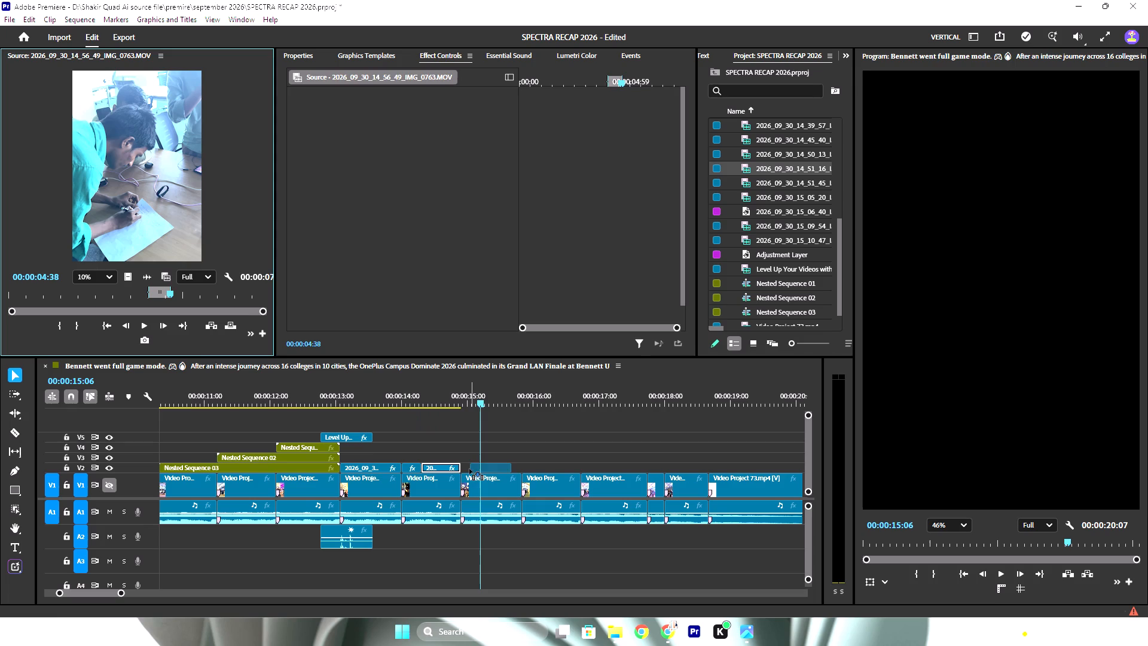
pyautogui.moveTo(469, 469); pyautogui.dragTo(465, 468)
pyautogui.moveTo(499, 468); pyautogui.dragTo(529, 468)
# Set the scale of the IMG_0763 clip on V2 to 50.
pyautogui.click(507, 469)
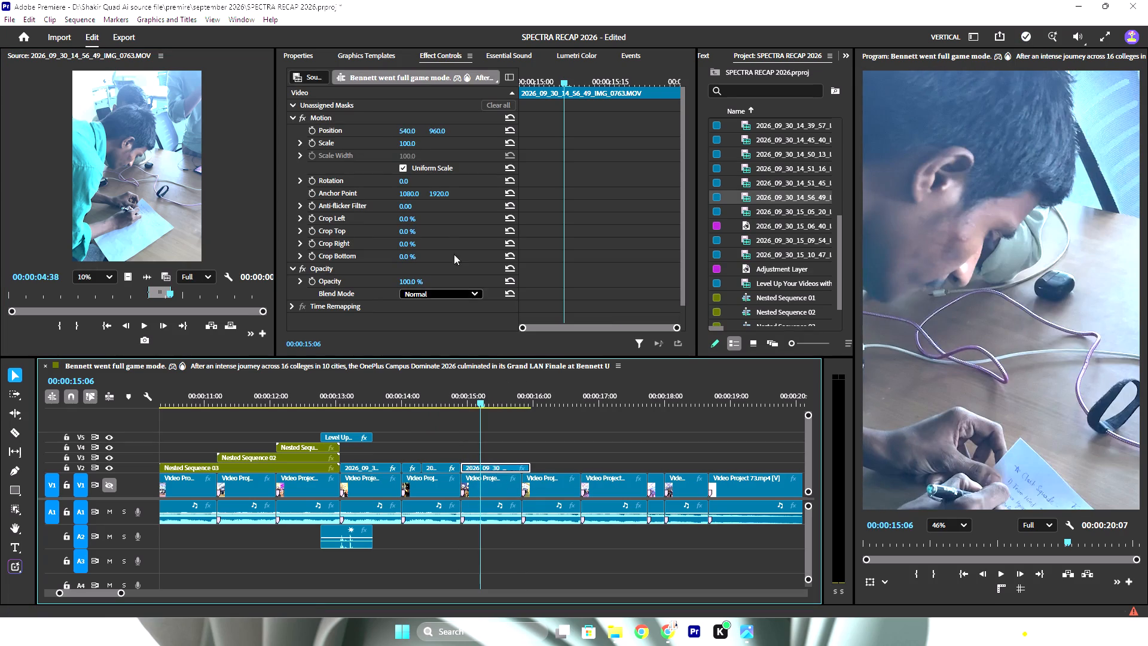
pyautogui.click(410, 145)
pyautogui.press('5')
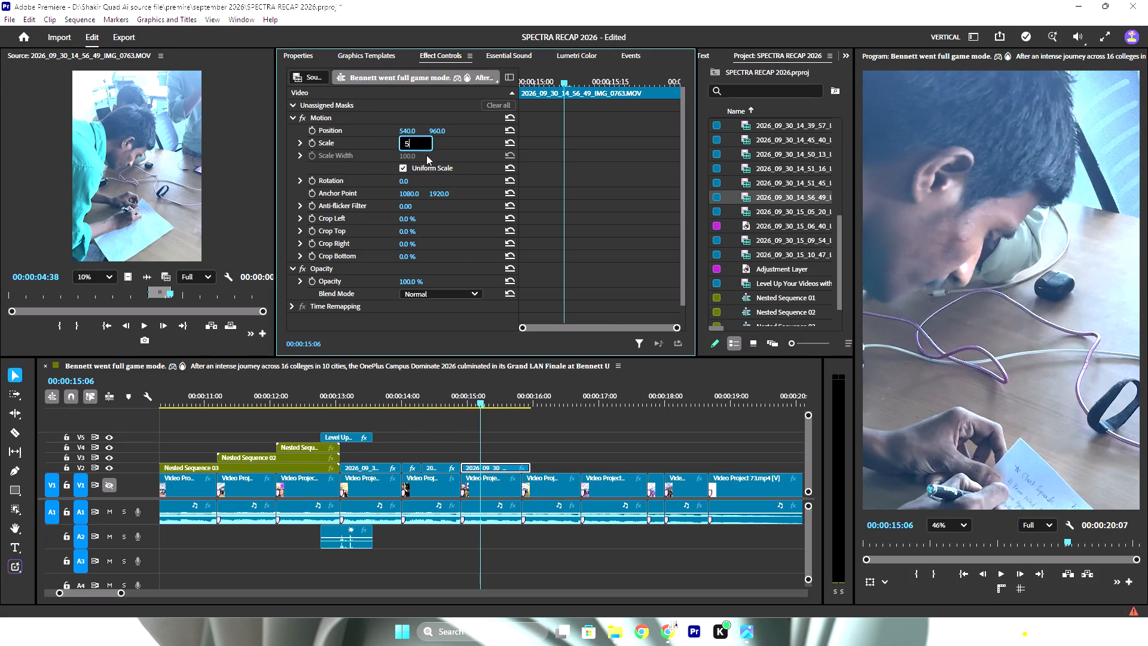
pyautogui.press('0')
pyautogui.press('0')
pyautogui.press('BackSpace')
pyautogui.press('Return')
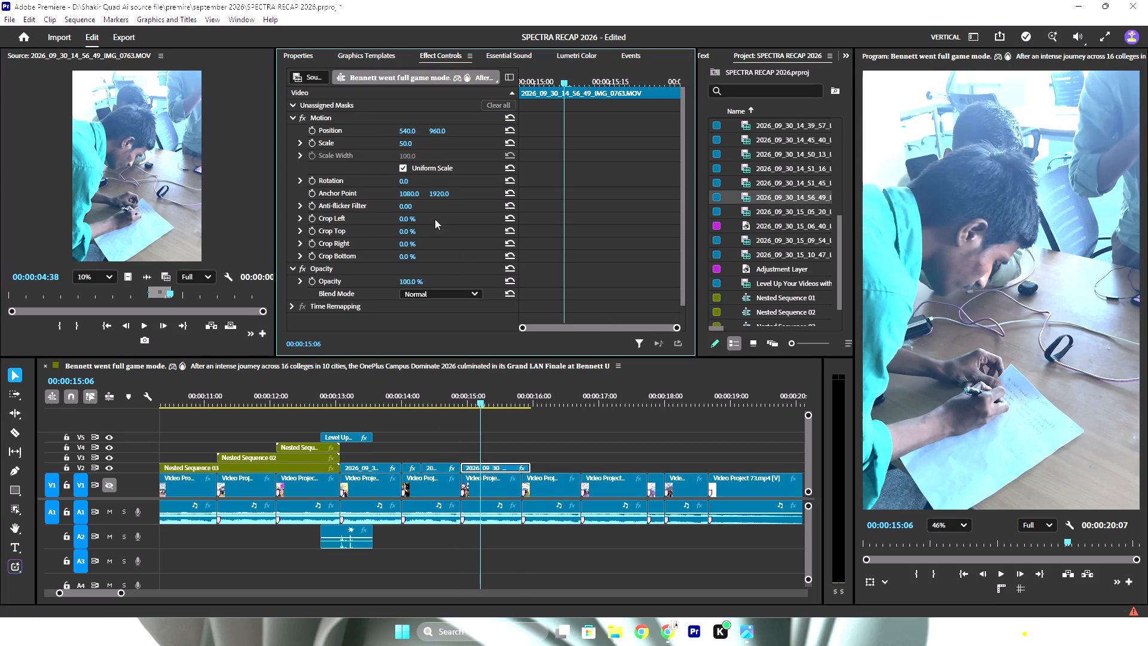
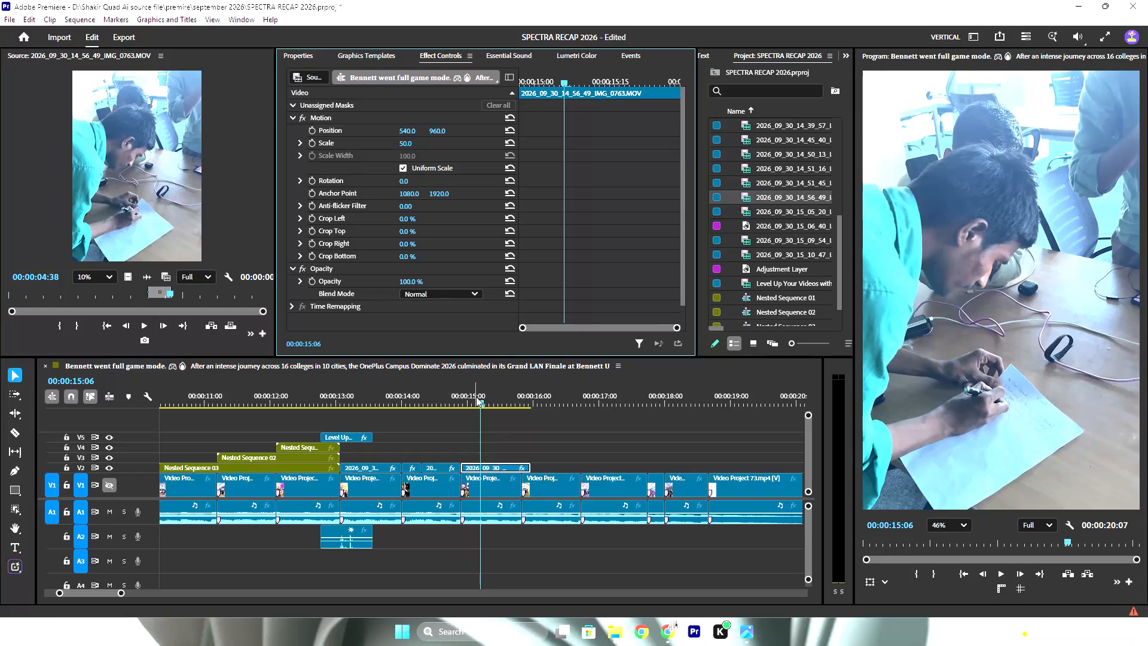
# Save the SPECTRA RECAP 2026 project.
pyautogui.hotkey('ctrl', 's')
pyautogui.hotkey('ctrl', 's')
pyautogui.hotkey('ctrl', 's')
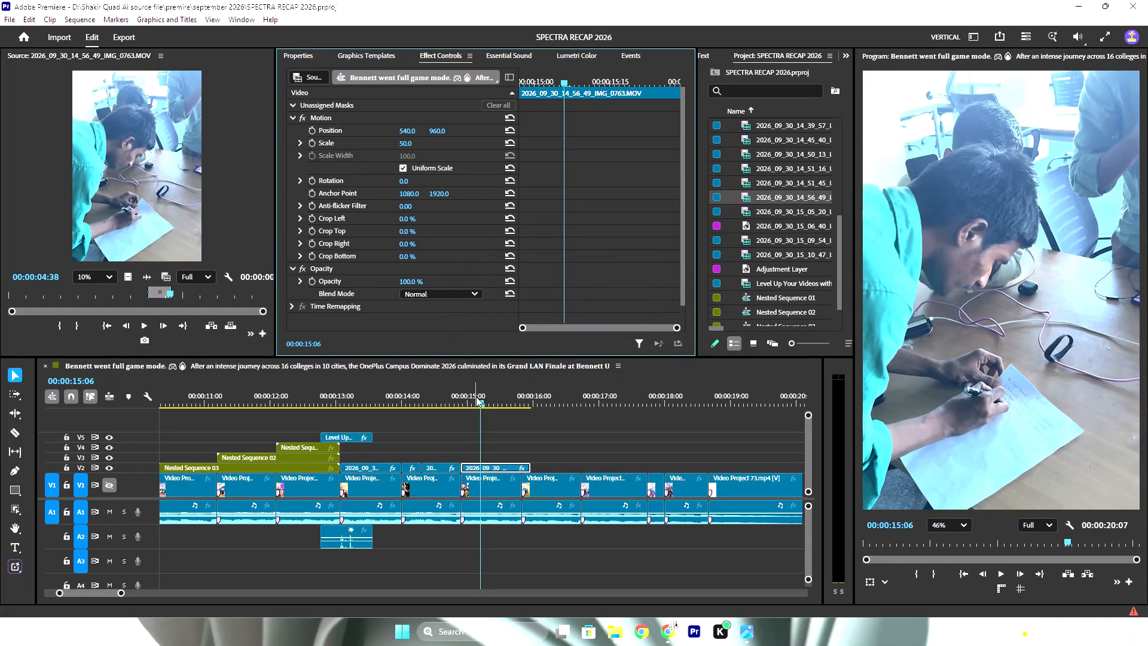
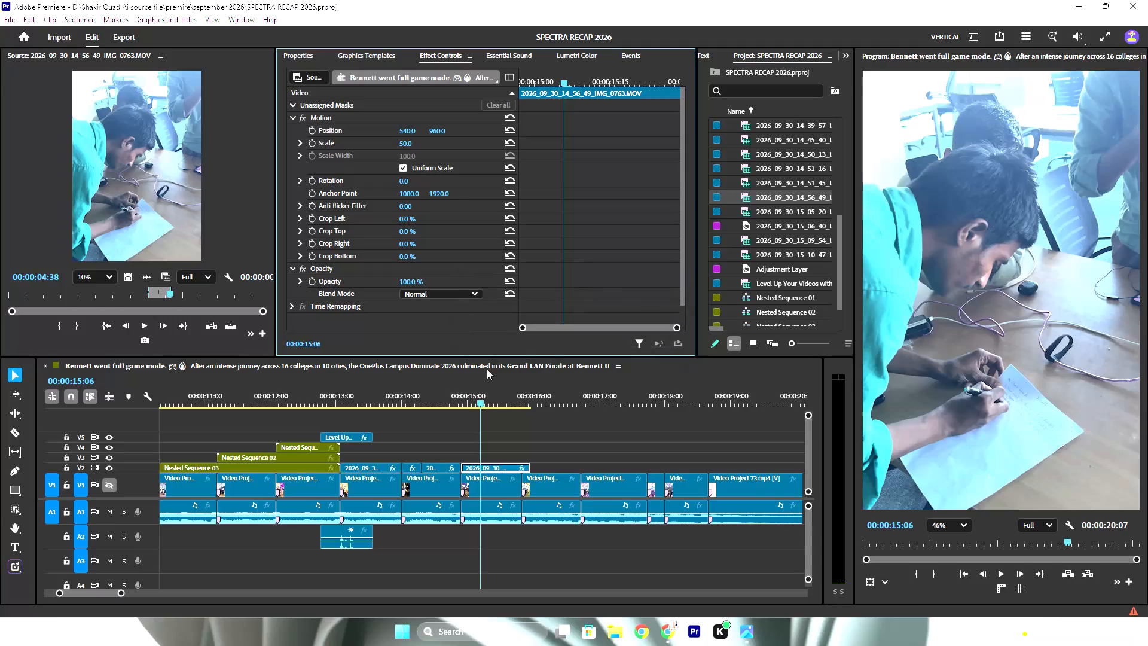
# Save the SPECTRA RECAP 2026 project and close Premiere.
pyautogui.hotkey('ctrl', 's')
pyautogui.hotkey('ctrl', 's')
pyautogui.click(1147, 0)
# Switch to the Windows Start power options and choose one to end the computer session.
pyautogui.click(415, 636)
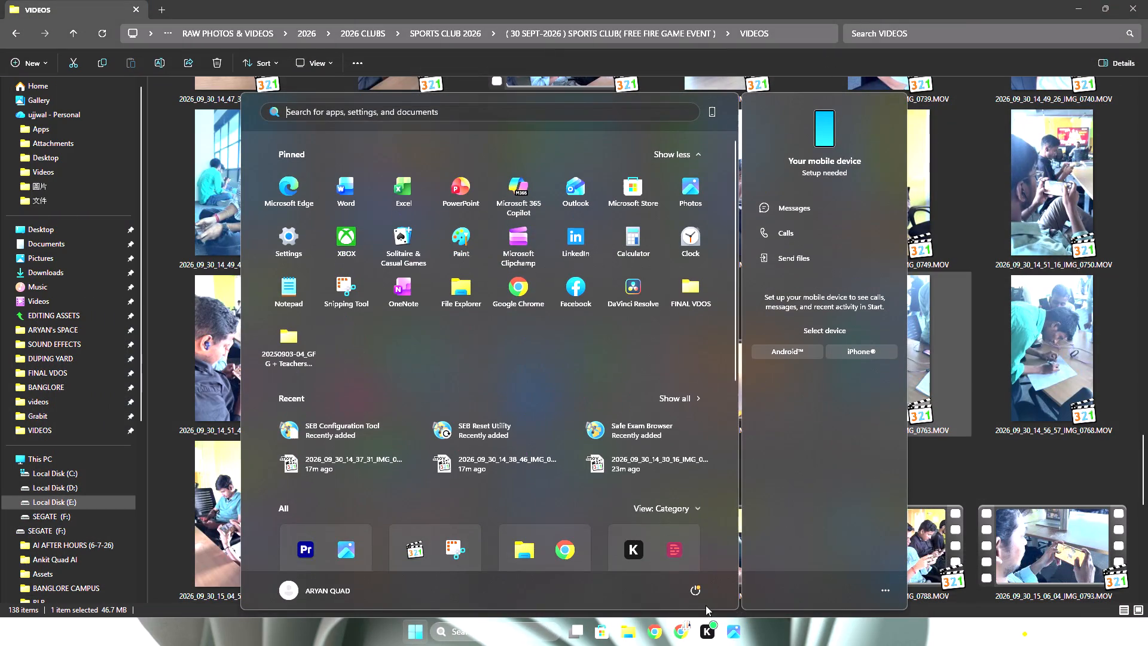
pyautogui.click(690, 594)
pyautogui.click(670, 525)
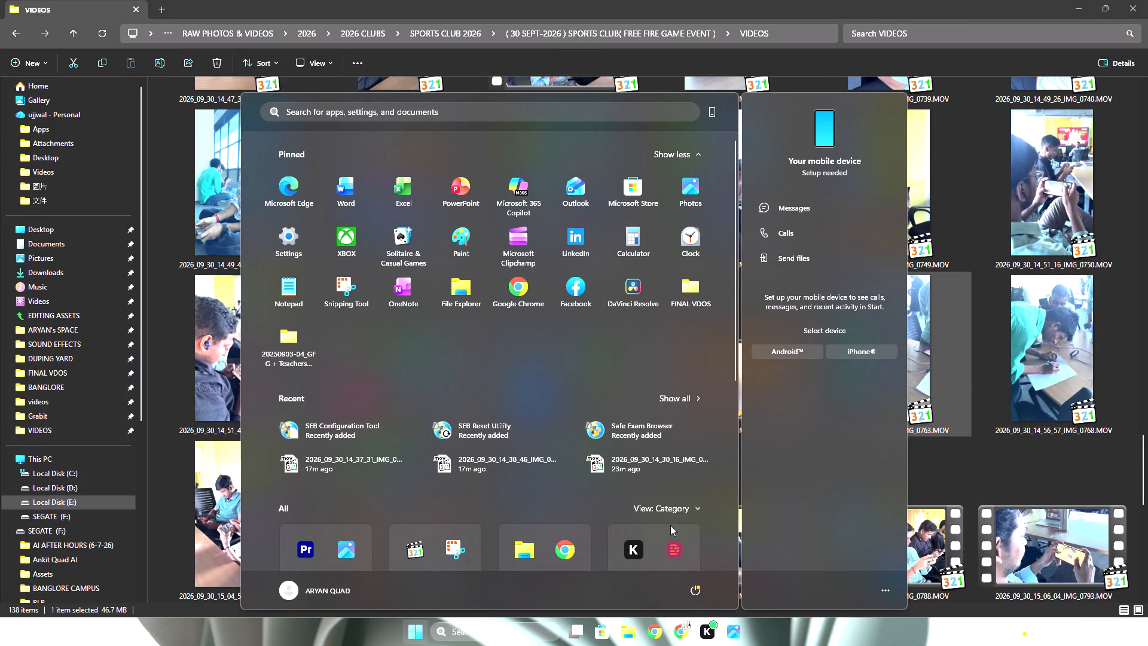